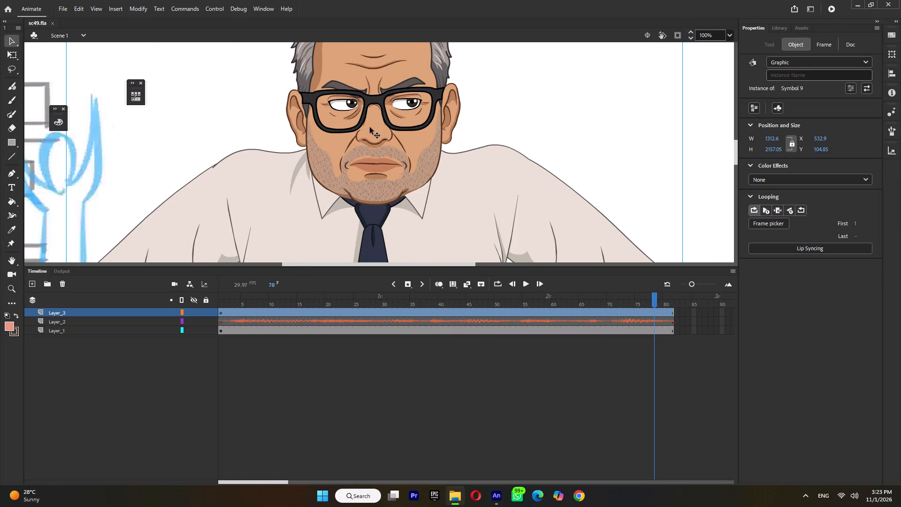
Play the main scene's animation from the first frame and check the system sound volume.
{"action": "scroll", "coordinate": [370, 127], "scroll_direction": "down", "scroll_amount": 9, "text": "ctrl"}
{"action": "left_click_drag", "start_coordinate": [229, 299], "coordinate": [158, 314]}
{"action": "key", "text": "Return"}
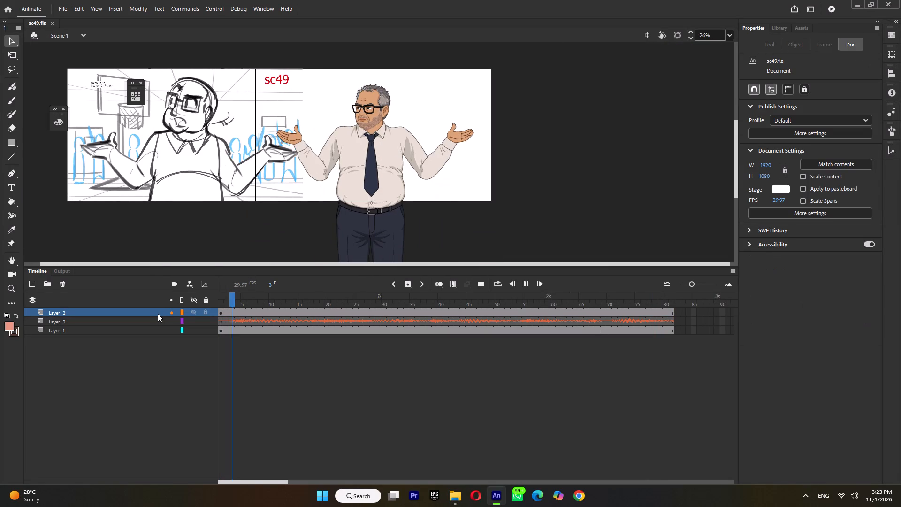
{"action": "key", "text": "Return"}
{"action": "left_click", "coordinate": [842, 491]}
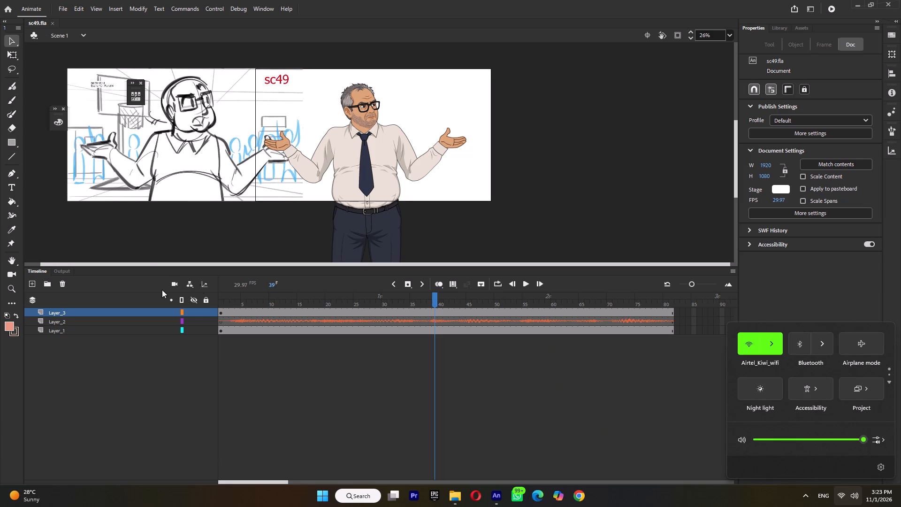
Open the man's symbol for editing and review its animation from the first frame and again from around frame 45.
{"action": "double_click", "coordinate": [340, 180]}
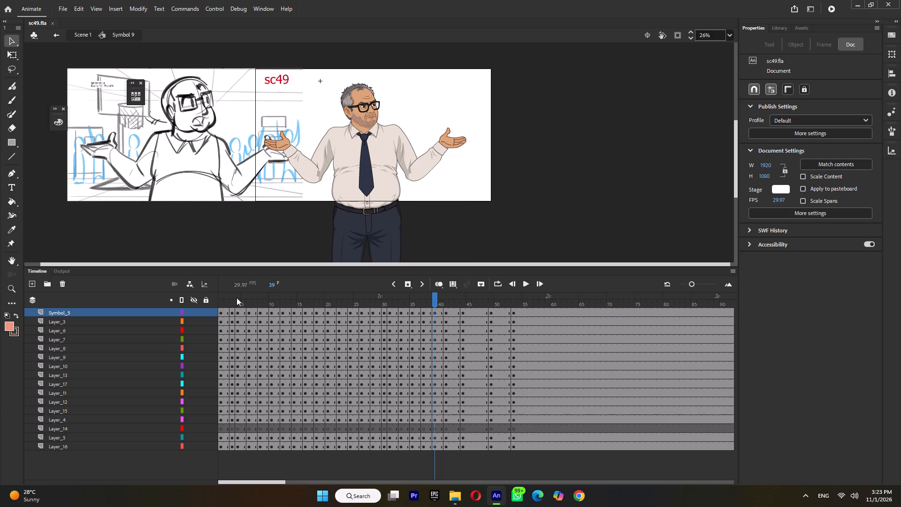
{"action": "left_click_drag", "start_coordinate": [233, 303], "coordinate": [186, 306]}
{"action": "key", "text": "Return"}
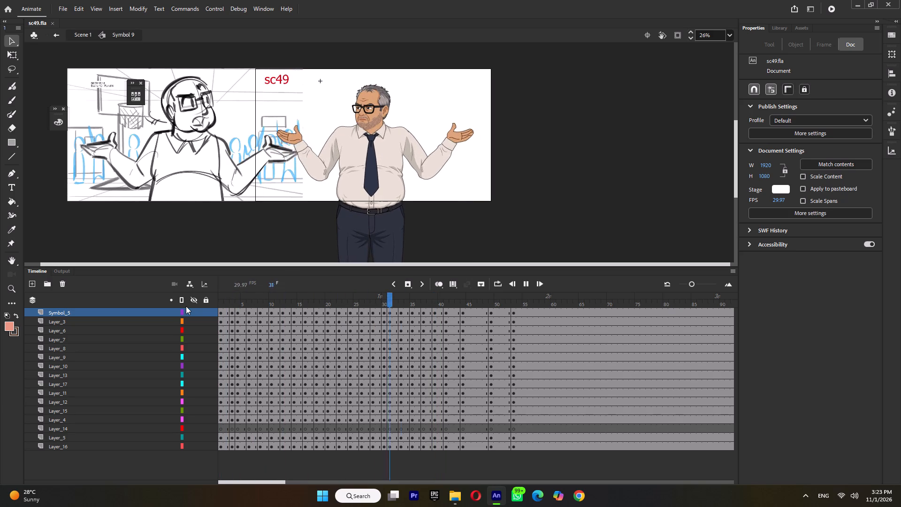
{"action": "key", "text": "Return"}
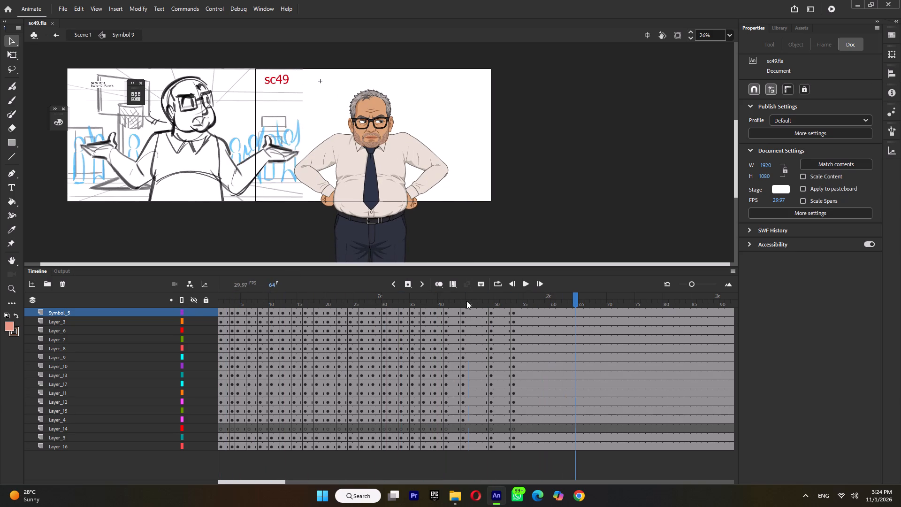
{"action": "left_click", "coordinate": [466, 301]}
{"action": "key", "text": "Return"}
{"action": "left_click", "coordinate": [466, 301]}
Create classic tweens on all layers of the man's symbol, between the keyframes at frames 44, 49 and 53.
{"action": "double_click", "coordinate": [472, 305]}
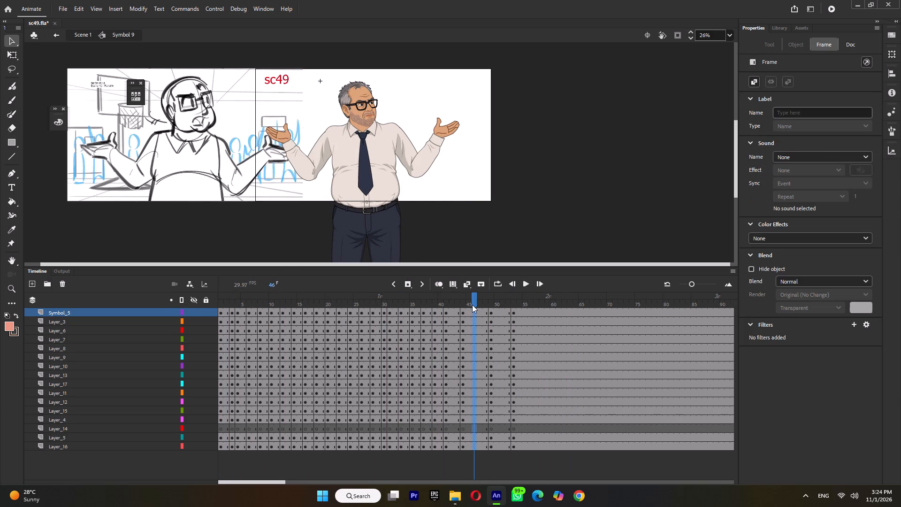
{"action": "key", "text": "ctrl+m"}
{"action": "double_click", "coordinate": [500, 300]}
{"action": "key", "text": "ctrl+m"}
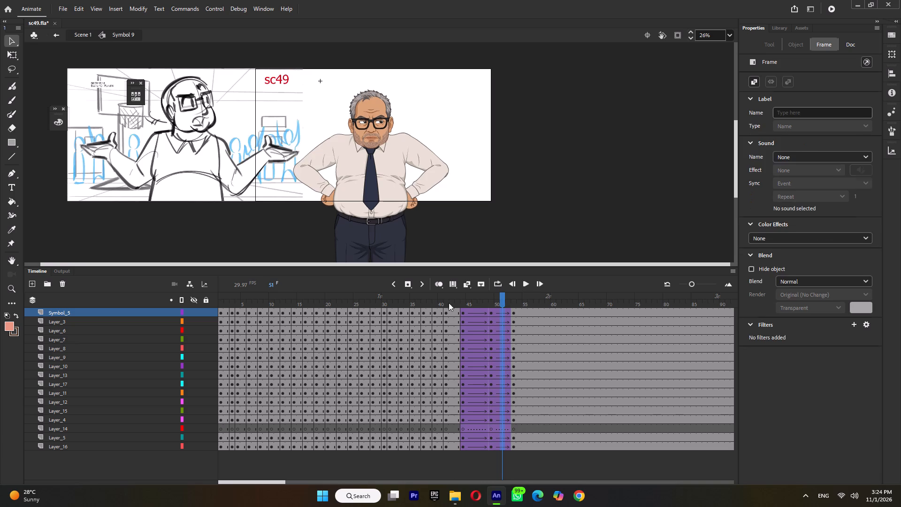
Insert one extra frame at frame 46, and add keyframes on all layers at frames 46, 48 and 52.
{"action": "left_click", "coordinate": [448, 303]}
{"action": "key", "text": "Return"}
{"action": "key", "text": "Return"}
{"action": "left_click_drag", "start_coordinate": [462, 302], "coordinate": [482, 306]}
{"action": "left_click_drag", "start_coordinate": [466, 302], "coordinate": [471, 305]}
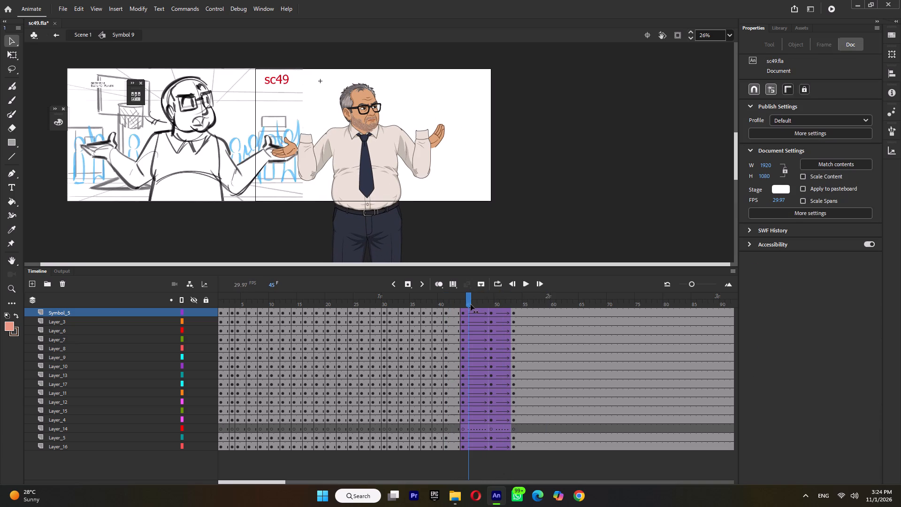
{"action": "left_click_drag", "start_coordinate": [471, 305], "coordinate": [473, 305]}
{"action": "double_click", "coordinate": [474, 302]}
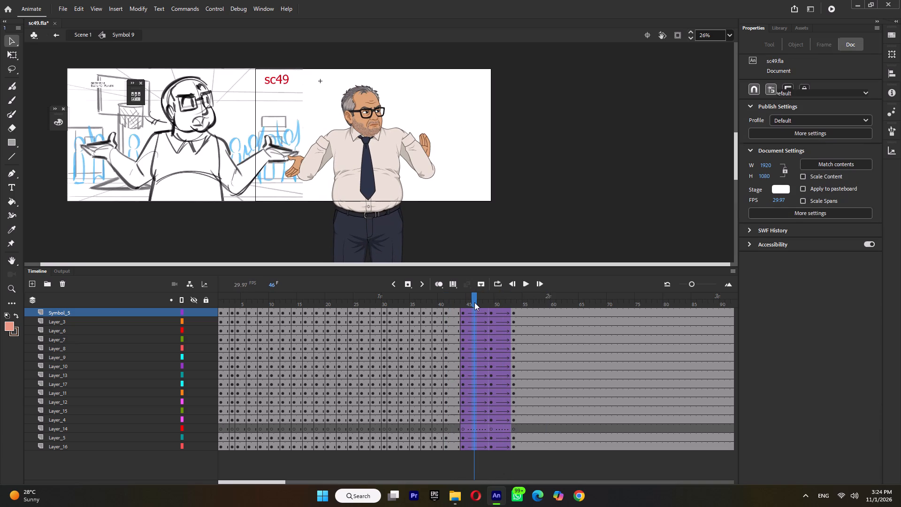
{"action": "key", "text": "F5"}
{"action": "key", "text": "F6"}
{"action": "double_click", "coordinate": [486, 301]}
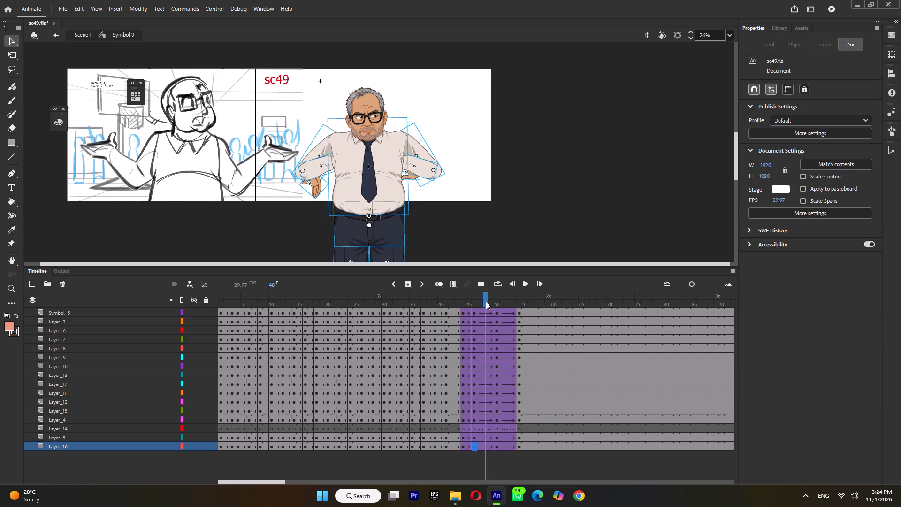
{"action": "key", "text": "F6"}
{"action": "double_click", "coordinate": [506, 302]}
{"action": "key", "text": "F6"}
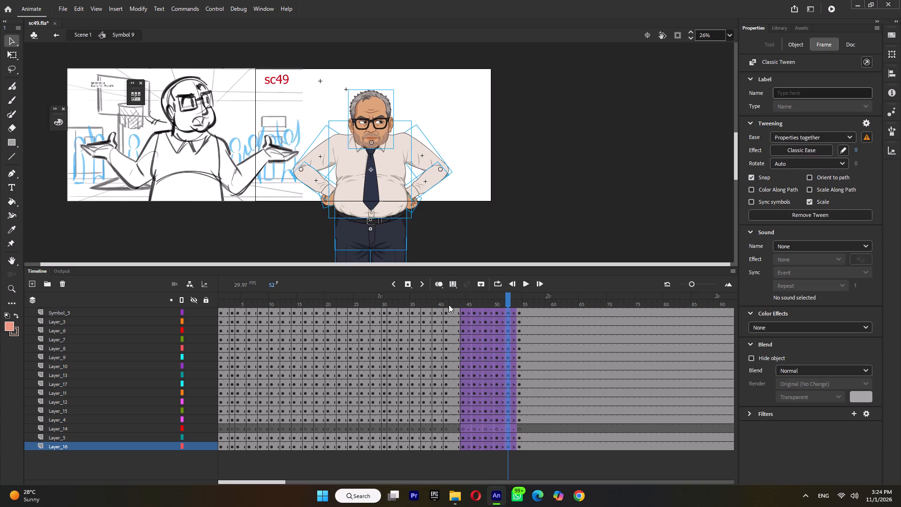
At frame 46, move the Layer_4 forearm slightly outward and shorten it to about 128 × 138.
{"action": "left_click", "coordinate": [438, 304]}
{"action": "key", "text": "Return"}
{"action": "key", "text": "Return"}
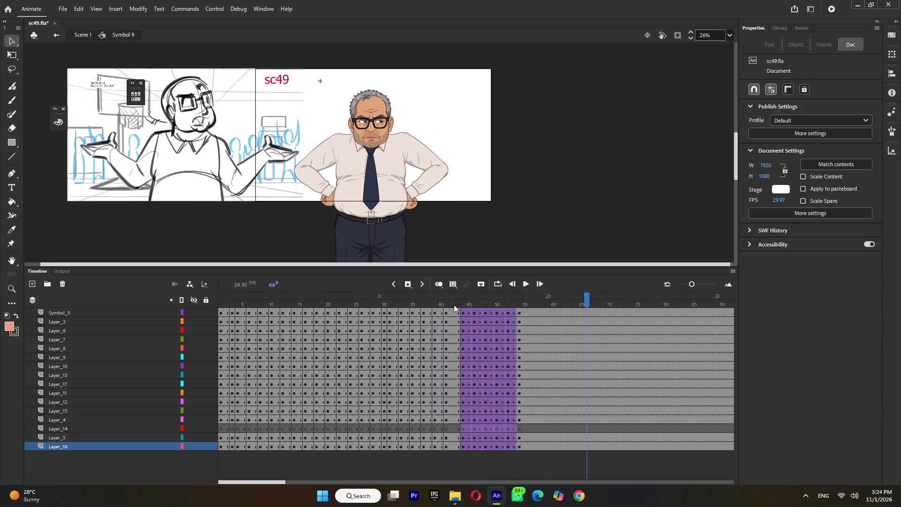
{"action": "left_click", "coordinate": [473, 303]}
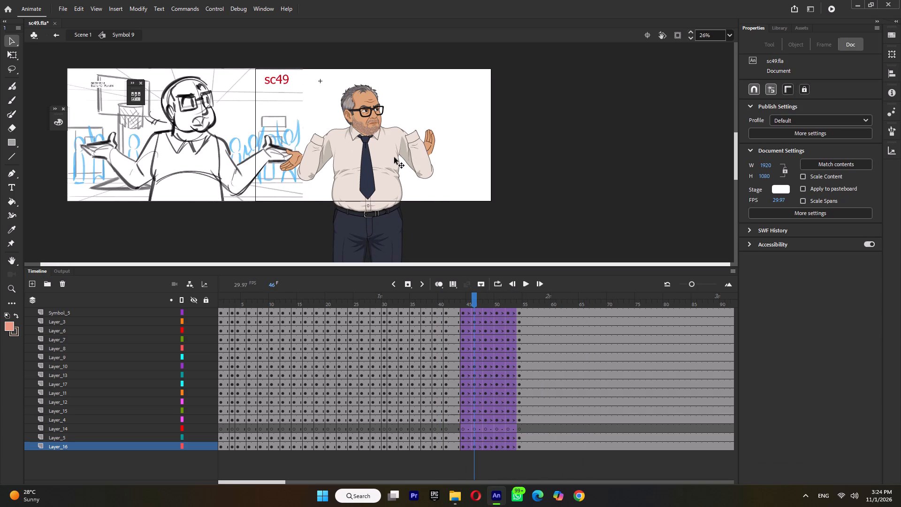
{"action": "left_click", "coordinate": [309, 166]}
{"action": "scroll", "coordinate": [304, 170], "scroll_direction": "up", "scroll_amount": 2, "text": "ctrl"}
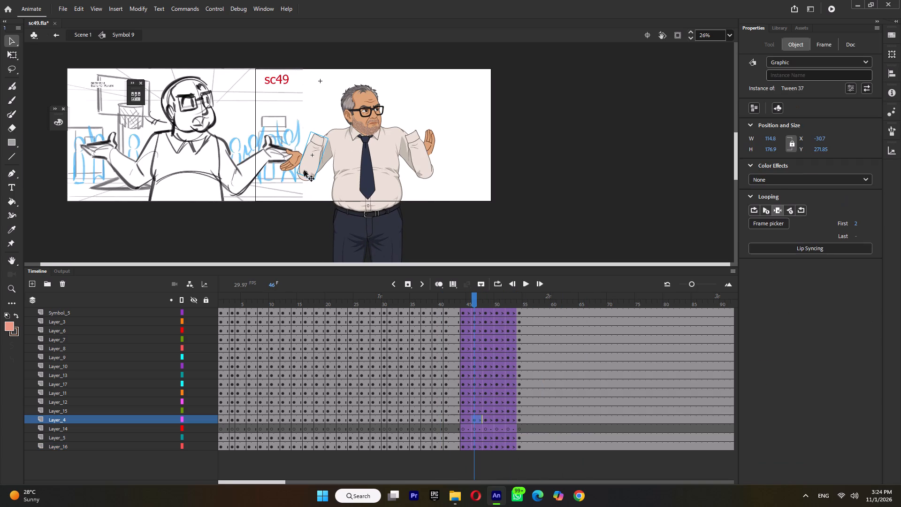
{"action": "scroll", "coordinate": [304, 170], "scroll_direction": "up", "scroll_amount": 7, "text": "ctrl"}
{"action": "left_click_drag", "start_coordinate": [303, 165], "coordinate": [296, 164]}
{"action": "left_click", "coordinate": [13, 50]}
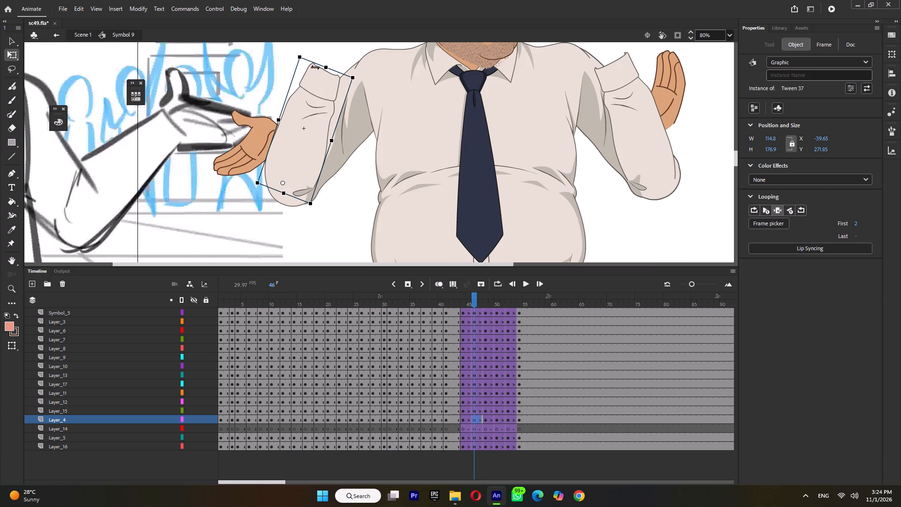
{"action": "left_click_drag", "start_coordinate": [328, 66], "coordinate": [327, 110]}
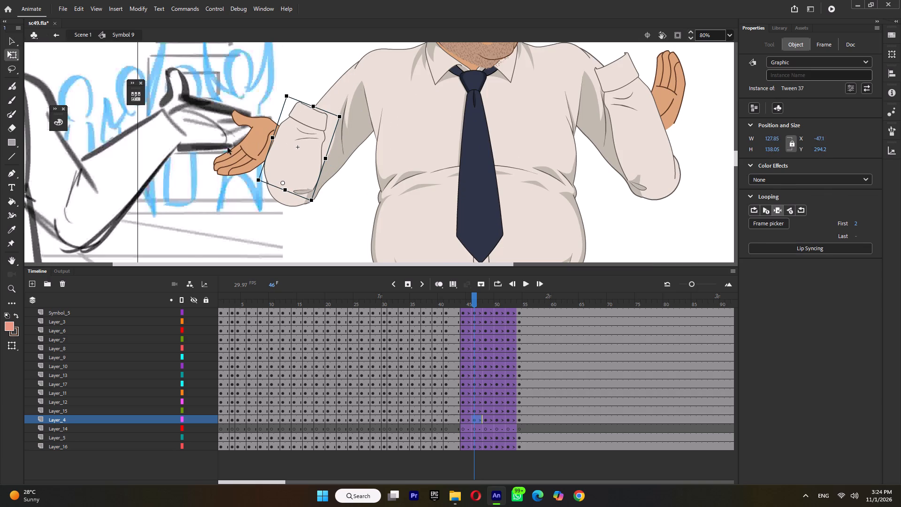
Swap the Layer_5 hand at frame 46 to the closed fist, drawing 18 of its symbol.
{"action": "left_click", "coordinate": [228, 147]}
{"action": "left_click", "coordinate": [251, 162]}
{"action": "left_click", "coordinate": [770, 225]}
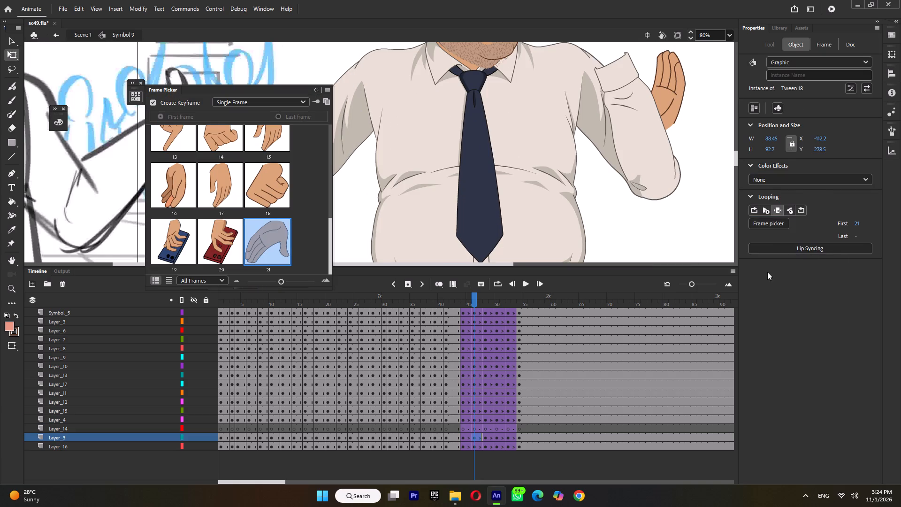
{"action": "left_click", "coordinate": [271, 194]}
{"action": "left_click", "coordinate": [338, 185]}
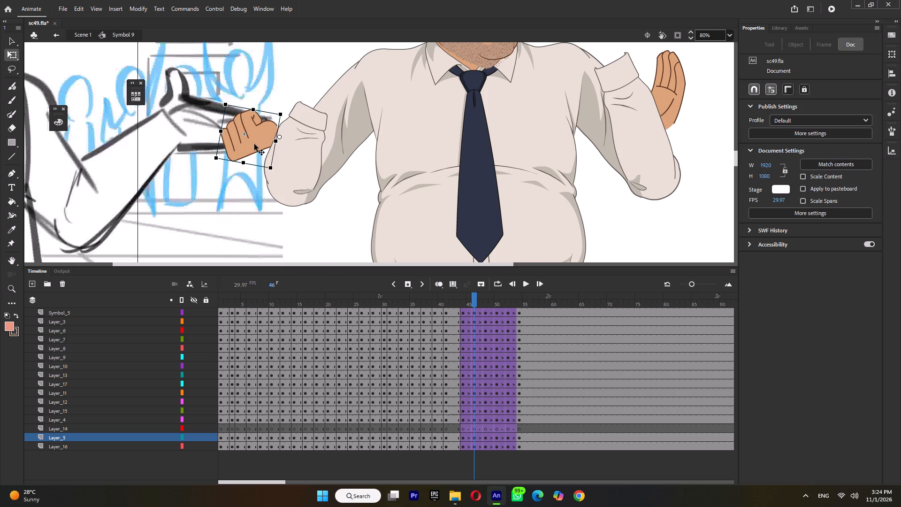
Rotate the Layer_5 fist upright at frame 46 and seat it on the shortened forearm's cuff.
{"action": "left_click", "coordinate": [254, 144]}
{"action": "left_click_drag", "start_coordinate": [213, 165], "coordinate": [293, 113]}
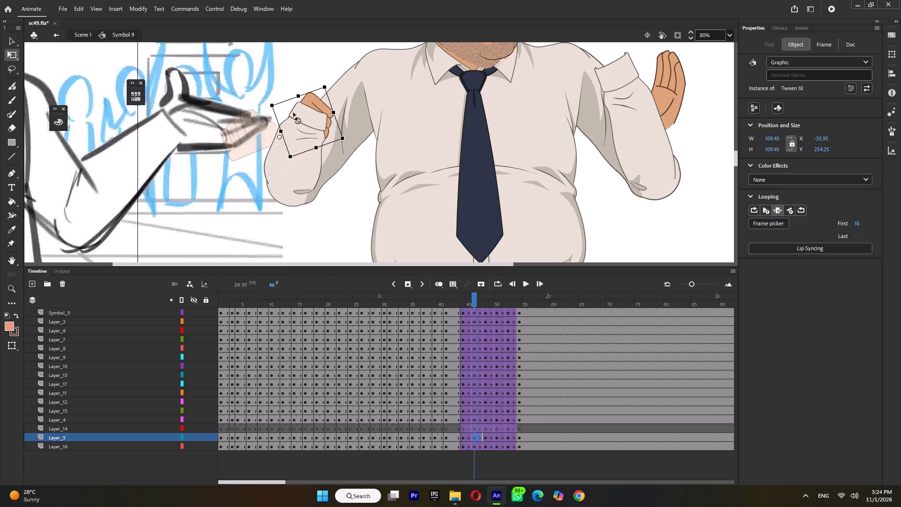
{"action": "left_click_drag", "start_coordinate": [293, 113], "coordinate": [260, 99]}
{"action": "left_click_drag", "start_coordinate": [265, 101], "coordinate": [295, 77]}
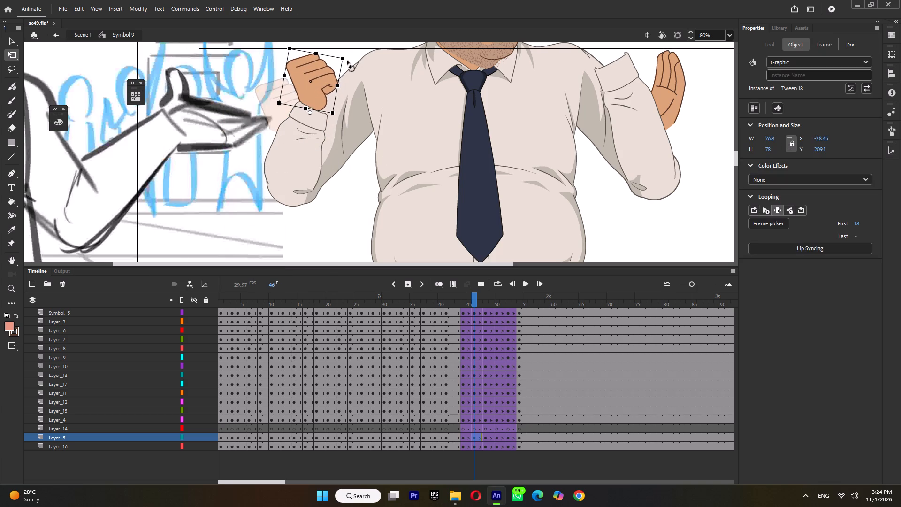
{"action": "left_click_drag", "start_coordinate": [348, 61], "coordinate": [370, 90]}
{"action": "left_click_drag", "start_coordinate": [336, 91], "coordinate": [329, 93]}
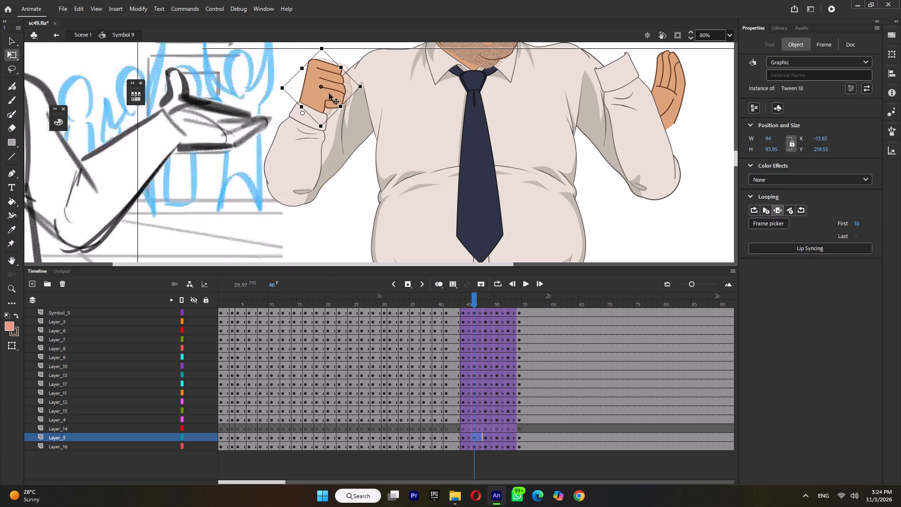
{"action": "left_click_drag", "start_coordinate": [329, 93], "coordinate": [331, 94]}
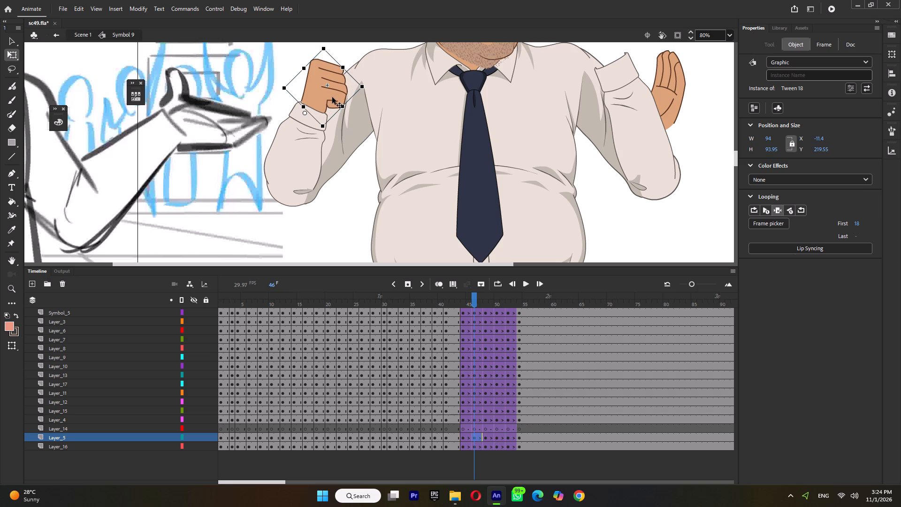
{"action": "left_click_drag", "start_coordinate": [364, 94], "coordinate": [362, 81]}
{"action": "key", "text": "Right"}
{"action": "key", "text": "Right"}
{"action": "key", "text": "Right"}
{"action": "key", "text": "Right"}
{"action": "key", "text": "Right"}
{"action": "key", "text": "Right"}
{"action": "key", "text": "Right"}
{"action": "key", "text": "Right"}
{"action": "key", "text": "Right"}
{"action": "key", "text": "Right"}
{"action": "key", "text": "Right"}
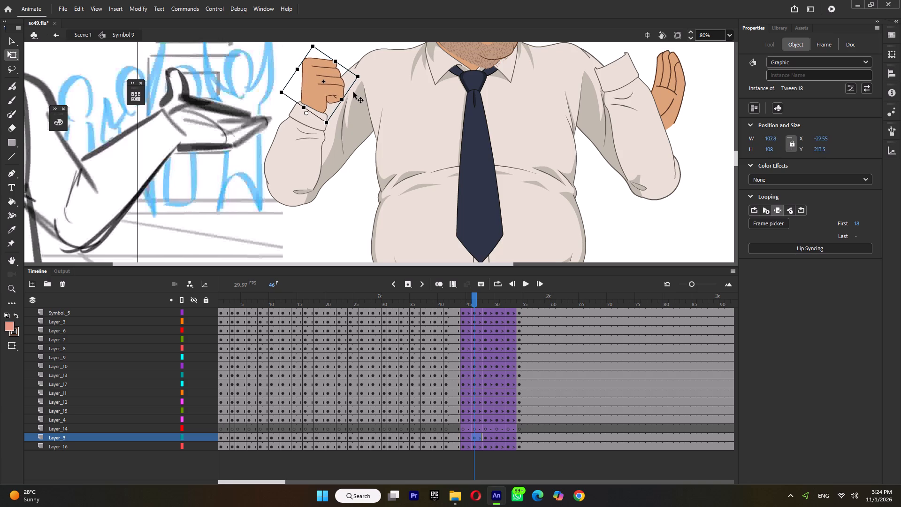
{"action": "key", "text": "Down"}
{"action": "key", "text": "Down"}
{"action": "key", "text": "Right"}
Shorten the Layer_13 forearm at frame 46 to about 105 × 141 and realign it with the elbow.
{"action": "left_click", "coordinate": [642, 145]}
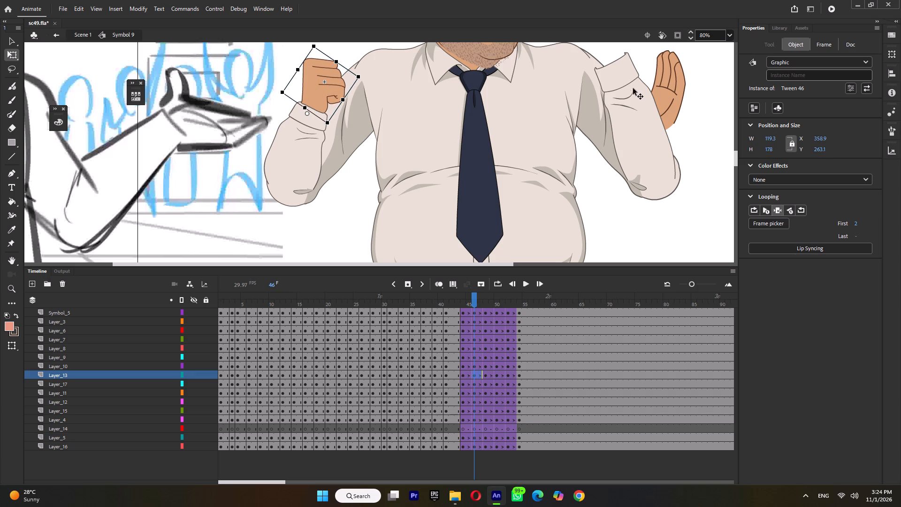
{"action": "left_click_drag", "start_coordinate": [609, 58], "coordinate": [615, 88]}
{"action": "left_click_drag", "start_coordinate": [649, 161], "coordinate": [653, 161]}
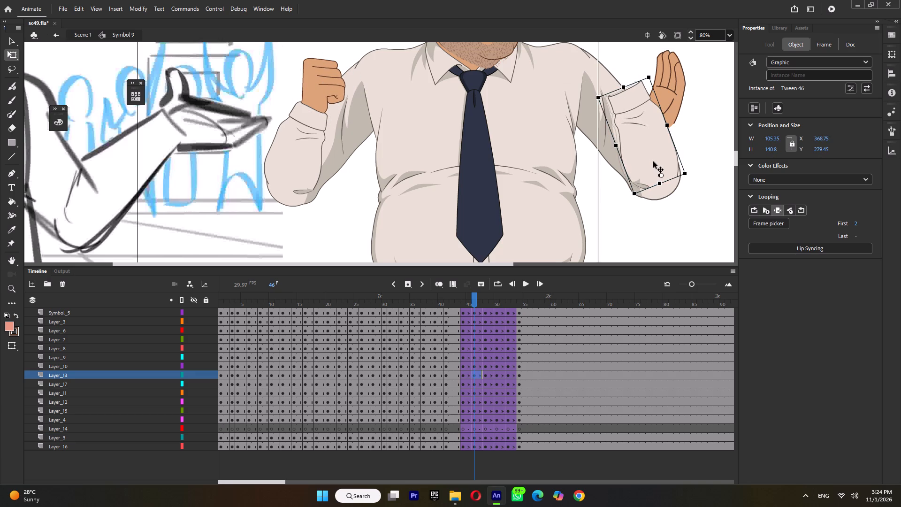
{"action": "left_click_drag", "start_coordinate": [653, 161], "coordinate": [654, 161]}
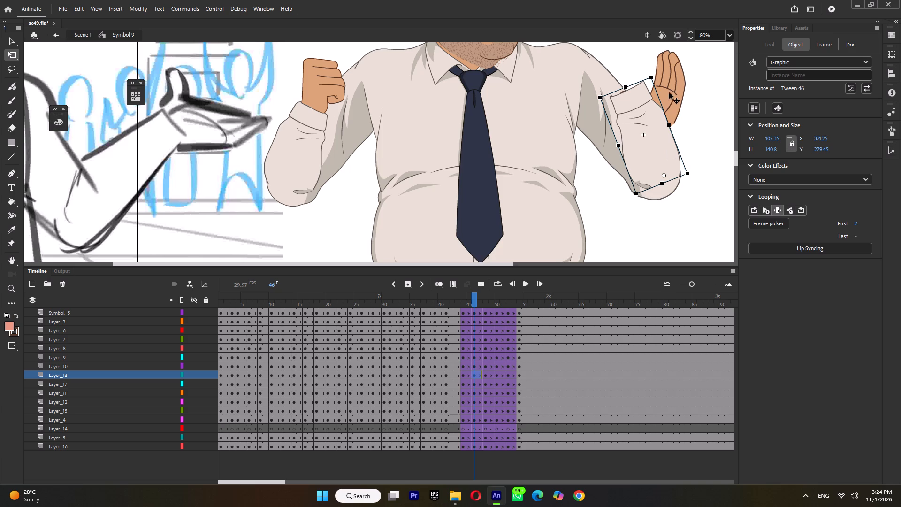
Swap the Layer_17 hand at frame 46 to fist drawing 18 and place it on that forearm's cuff.
{"action": "left_click", "coordinate": [671, 88]}
{"action": "left_click", "coordinate": [774, 222]}
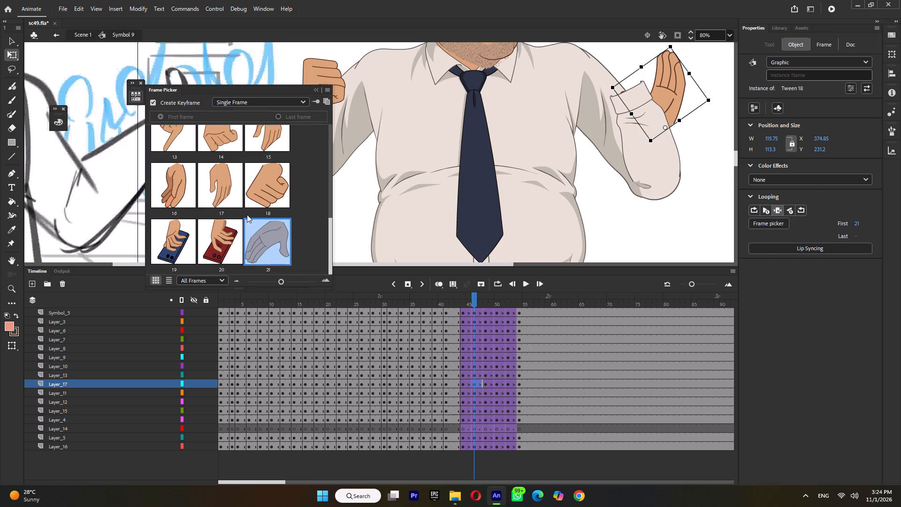
{"action": "left_click", "coordinate": [280, 183]}
{"action": "left_click_drag", "start_coordinate": [660, 79], "coordinate": [613, 51]}
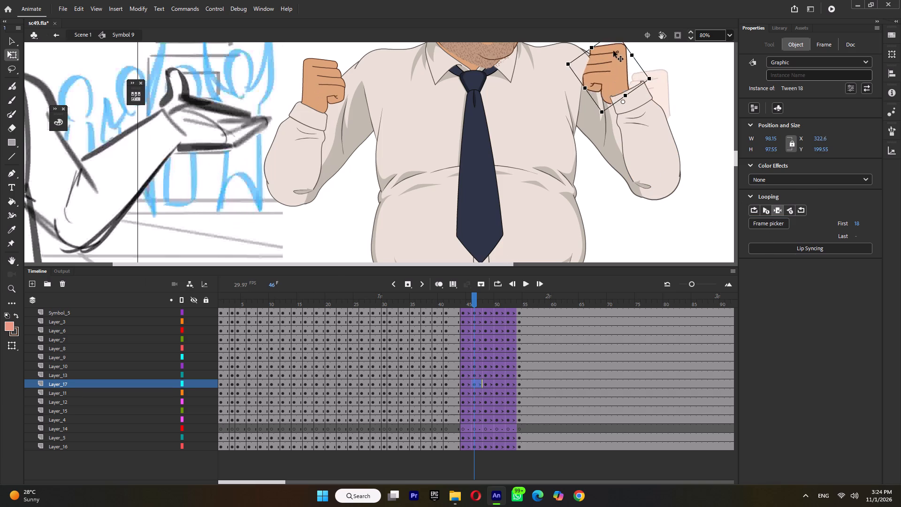
{"action": "left_click_drag", "start_coordinate": [613, 51], "coordinate": [628, 51]}
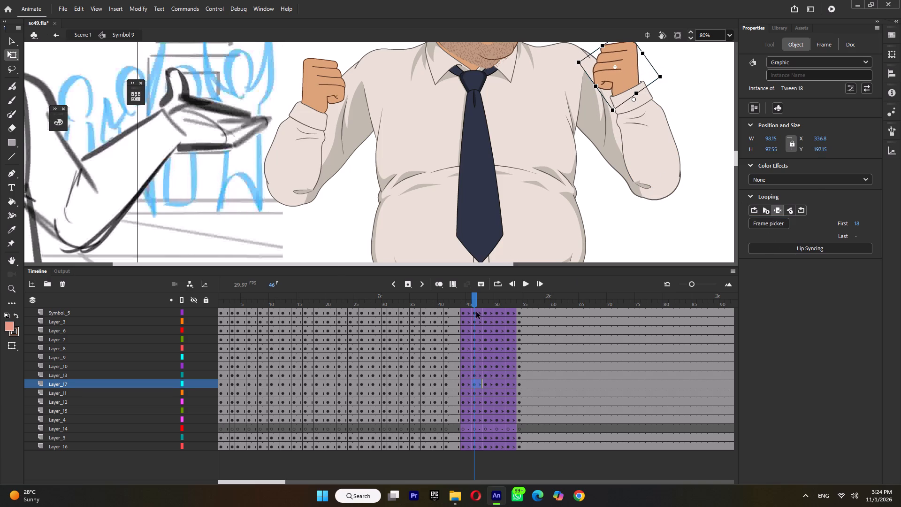
Remove the classic tweens from all layers in the spans starting at frames 44 and 46, and compare those two poses.
{"action": "left_click", "coordinate": [486, 302]}
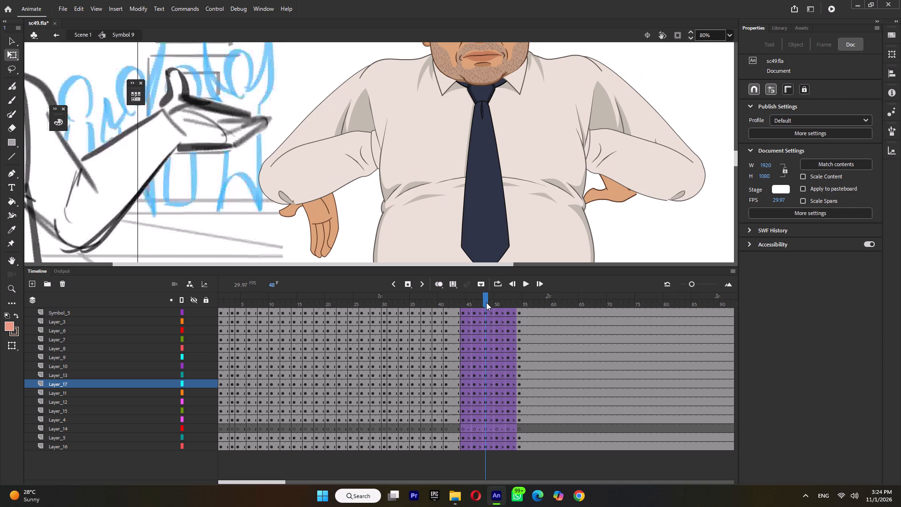
{"action": "double_click", "coordinate": [469, 304]}
{"action": "key", "text": "ctrl+m"}
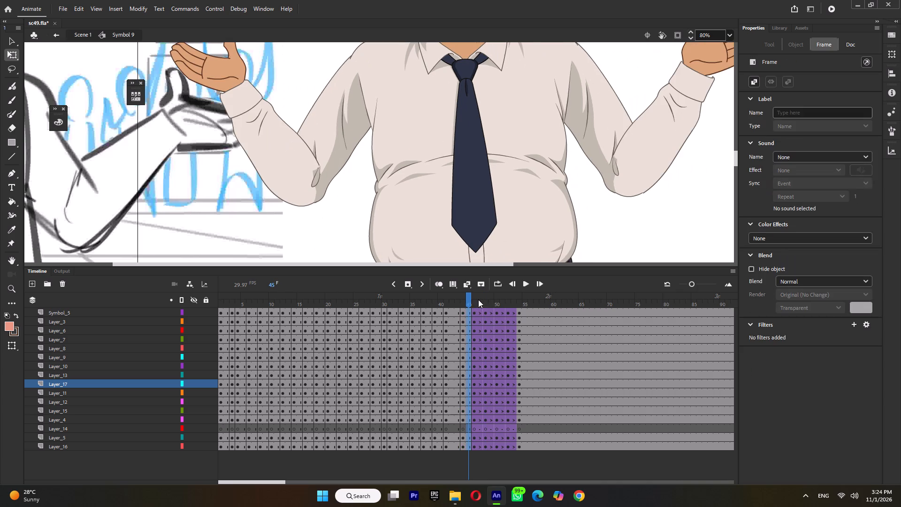
{"action": "double_click", "coordinate": [478, 300]}
{"action": "key", "text": "ctrl+m"}
{"action": "left_click", "coordinate": [463, 303]}
{"action": "left_click", "coordinate": [474, 303]}
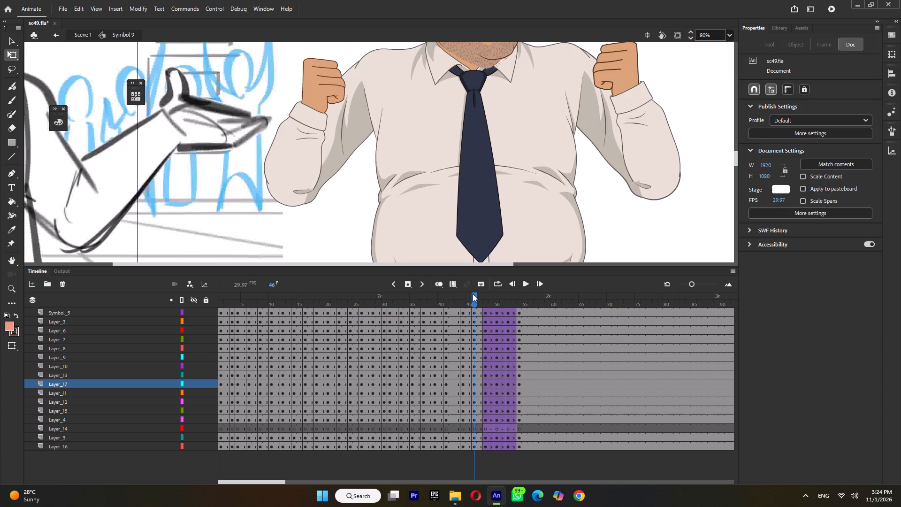
{"action": "scroll", "coordinate": [469, 230], "scroll_direction": "down", "scroll_amount": 4, "text": "ctrl"}
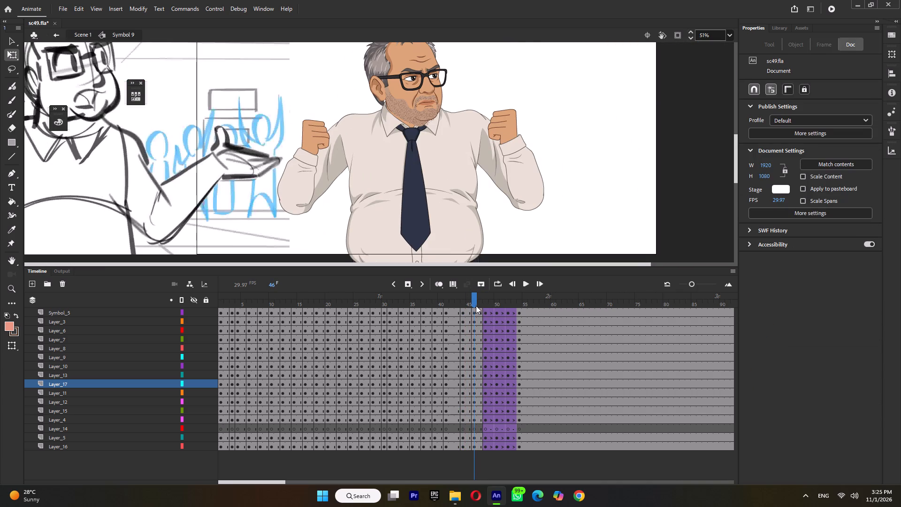
{"action": "left_click", "coordinate": [463, 305]}
{"action": "left_click", "coordinate": [473, 303]}
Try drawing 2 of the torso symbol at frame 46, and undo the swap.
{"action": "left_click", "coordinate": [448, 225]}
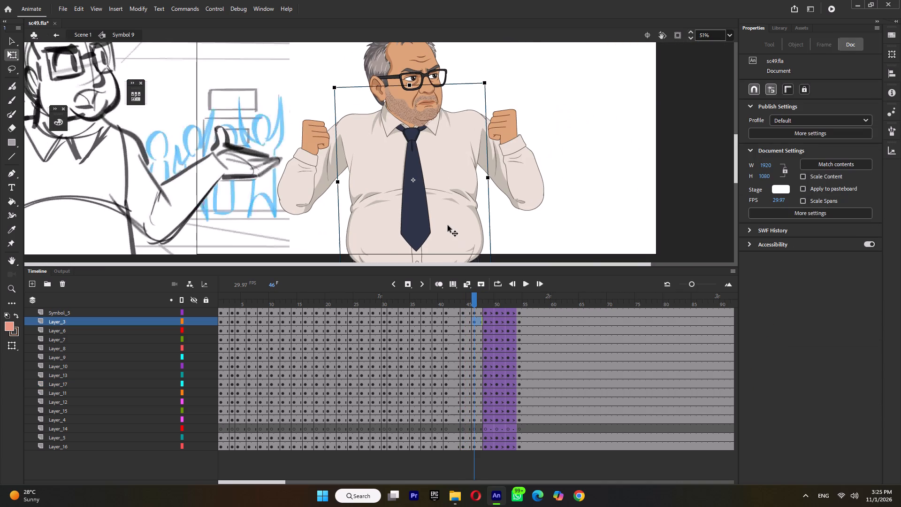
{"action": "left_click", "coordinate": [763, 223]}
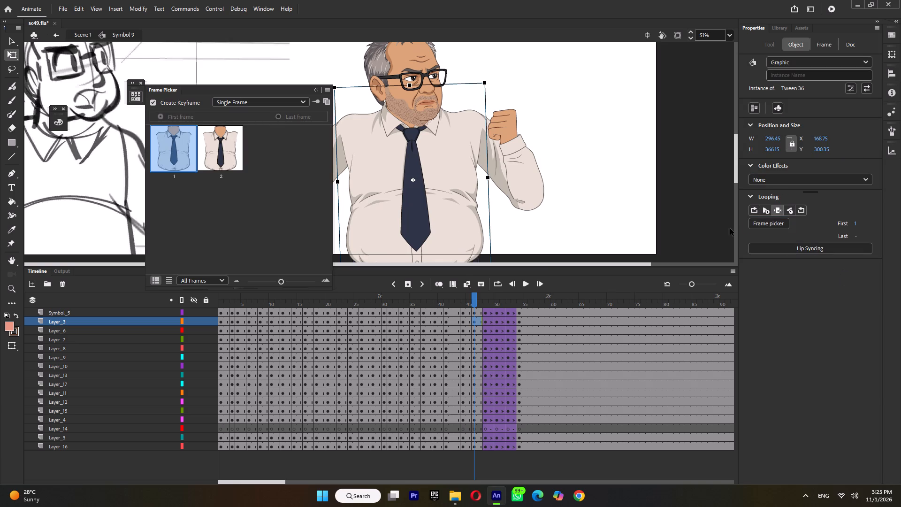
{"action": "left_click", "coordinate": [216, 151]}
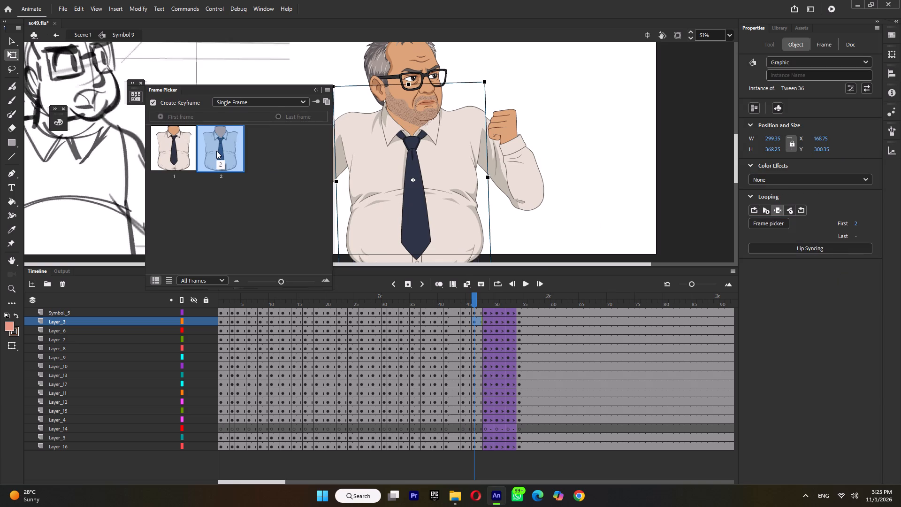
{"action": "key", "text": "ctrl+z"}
Swap the Layer_3 torso at frame 48 to drawing 2 of its symbol.
{"action": "left_click", "coordinate": [485, 305]}
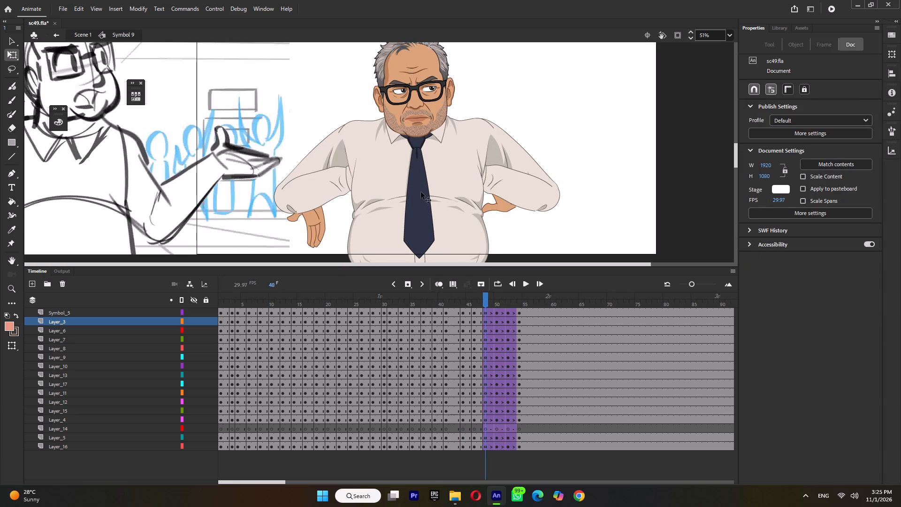
{"action": "left_click", "coordinate": [392, 201]}
{"action": "left_click", "coordinate": [785, 223]}
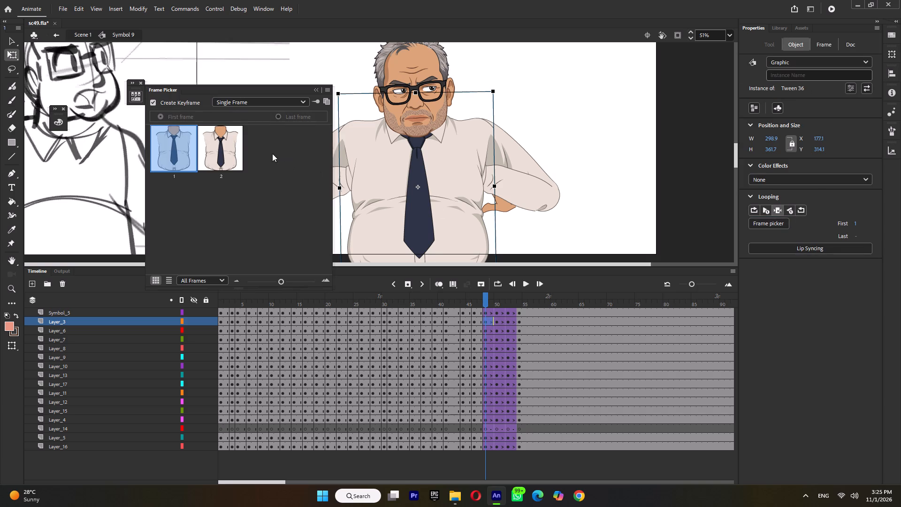
{"action": "left_click", "coordinate": [230, 151]}
{"action": "left_click", "coordinate": [670, 157]}
Swap the Layer_13 forearm at frame 48 to drawing 1 of its symbol, and rotate and reposition it to meet the elbow.
{"action": "left_click", "coordinate": [415, 118]}
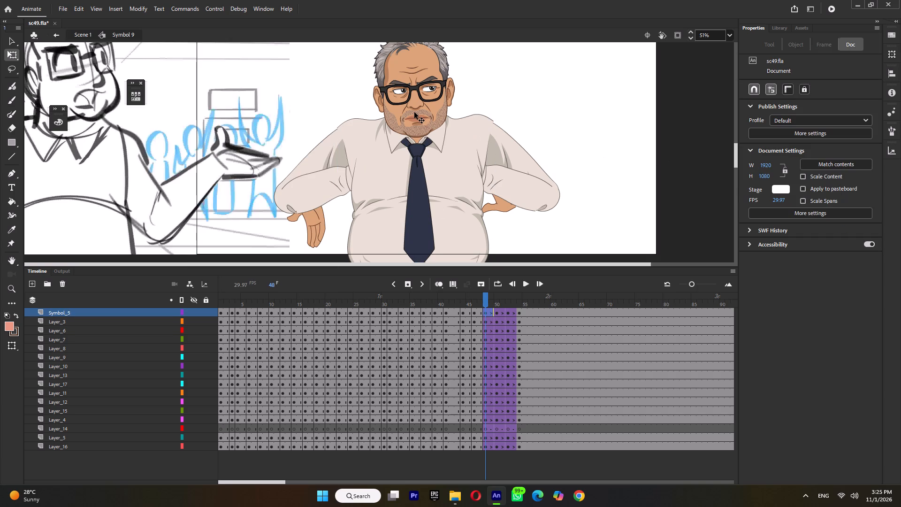
{"action": "scroll", "coordinate": [431, 131], "scroll_direction": "down", "scroll_amount": 3, "text": "ctrl"}
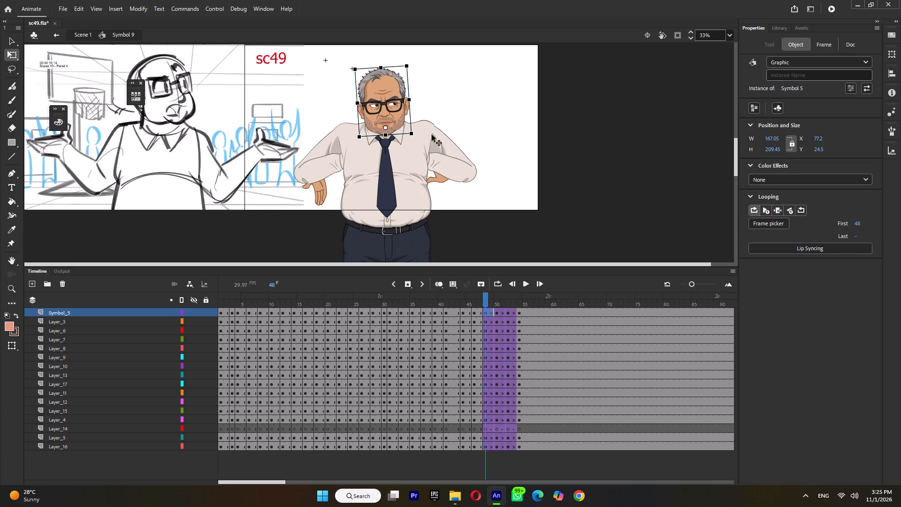
{"action": "left_click", "coordinate": [446, 163]}
{"action": "left_click_drag", "start_coordinate": [416, 155], "coordinate": [433, 164]}
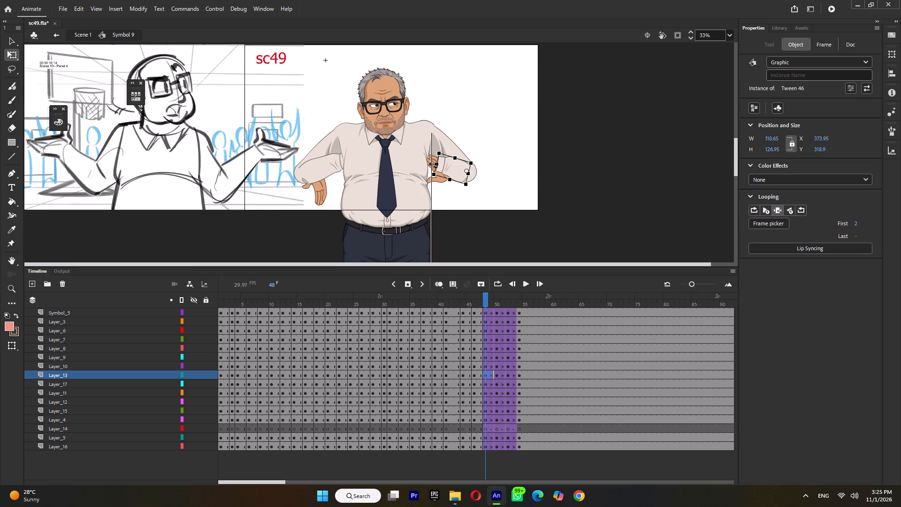
{"action": "left_click_drag", "start_coordinate": [433, 164], "coordinate": [425, 162]}
{"action": "scroll", "coordinate": [466, 173], "scroll_direction": "up", "scroll_amount": 4, "text": "ctrl"}
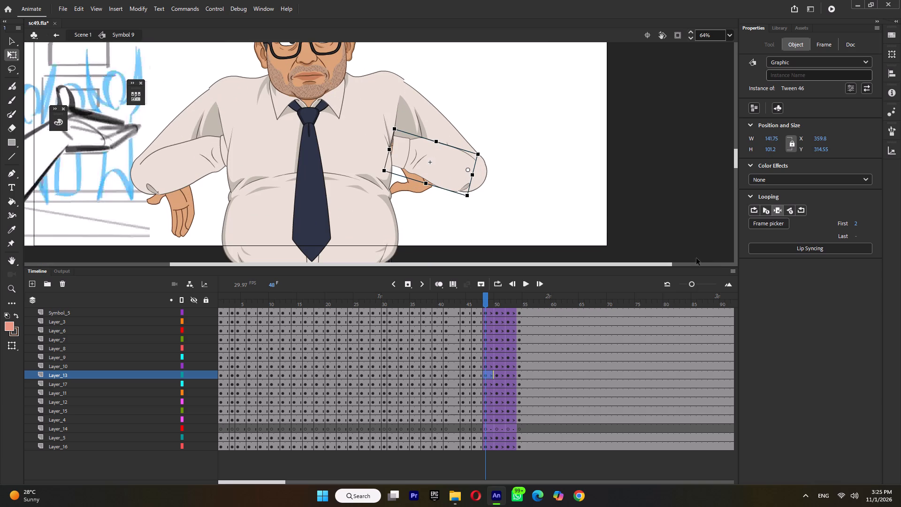
{"action": "left_click_drag", "start_coordinate": [448, 161], "coordinate": [453, 159]}
{"action": "left_click", "coordinate": [784, 223]}
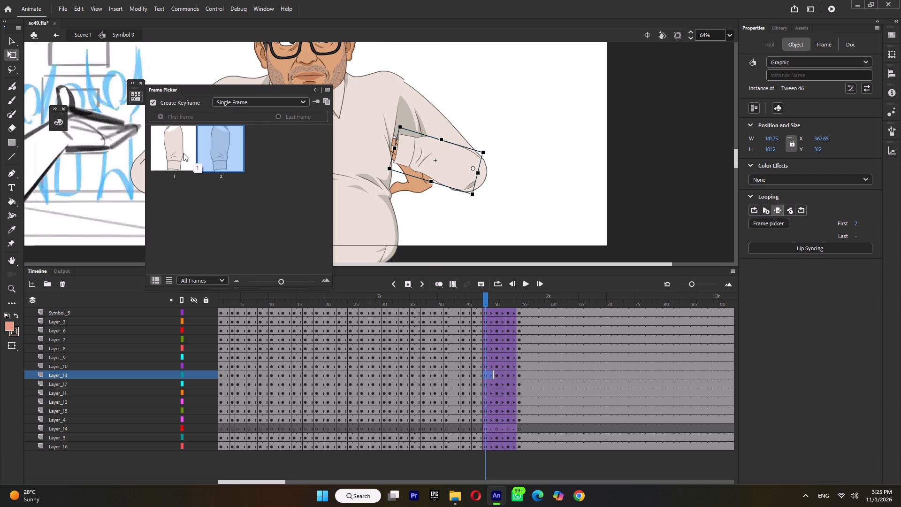
{"action": "left_click", "coordinate": [183, 153]}
{"action": "scroll", "coordinate": [439, 176], "scroll_direction": "up", "scroll_amount": 4, "text": "ctrl"}
{"action": "left_click_drag", "start_coordinate": [441, 168], "coordinate": [441, 172]}
{"action": "scroll", "coordinate": [441, 171], "scroll_direction": "down", "scroll_amount": 5, "text": "ctrl"}
Swap the Layer_4 forearm at frame 48 to drawing 1, align it with the elbow, and shorten it to about 134 px wide.
{"action": "left_click", "coordinate": [196, 167]}
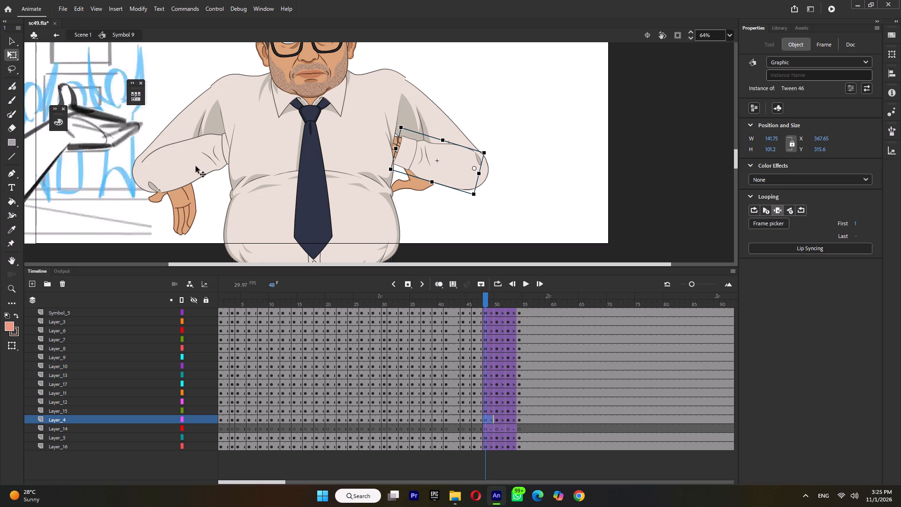
{"action": "left_click", "coordinate": [757, 224]}
{"action": "left_click", "coordinate": [168, 151]}
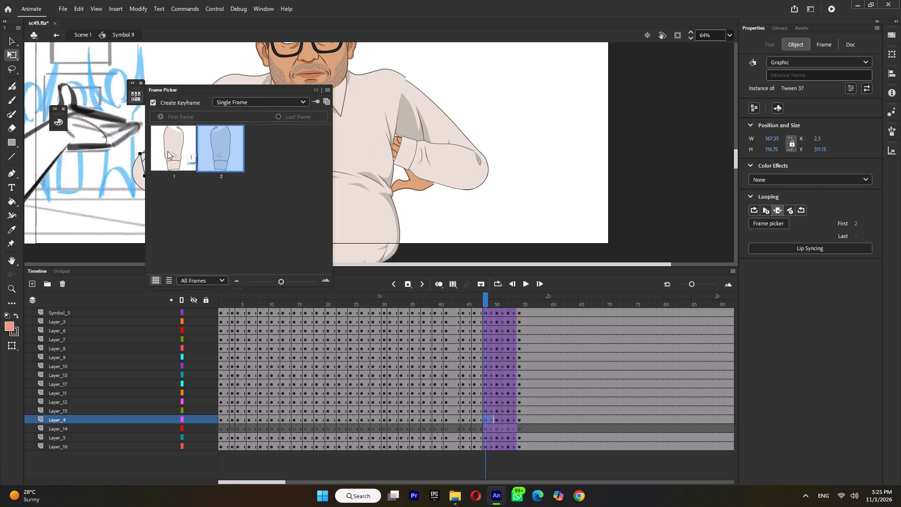
{"action": "left_click", "coordinate": [621, 103]}
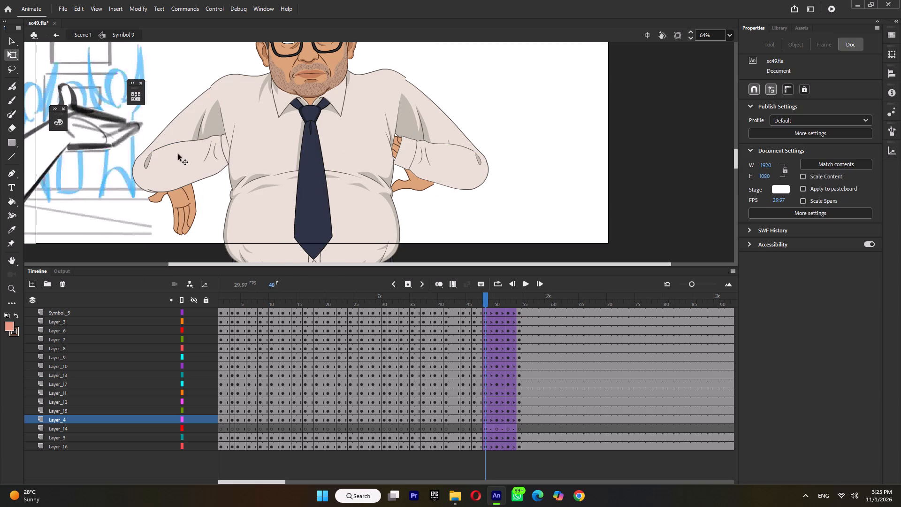
{"action": "left_click", "coordinate": [165, 175]}
{"action": "scroll", "coordinate": [170, 185], "scroll_direction": "up", "scroll_amount": 4, "text": "ctrl"}
{"action": "left_click_drag", "start_coordinate": [173, 164], "coordinate": [169, 169]}
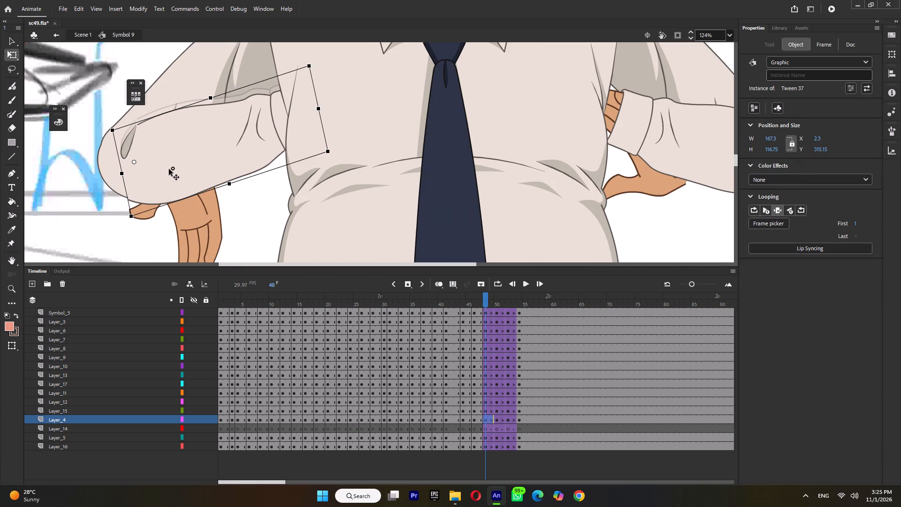
{"action": "left_click_drag", "start_coordinate": [169, 169], "coordinate": [169, 168]}
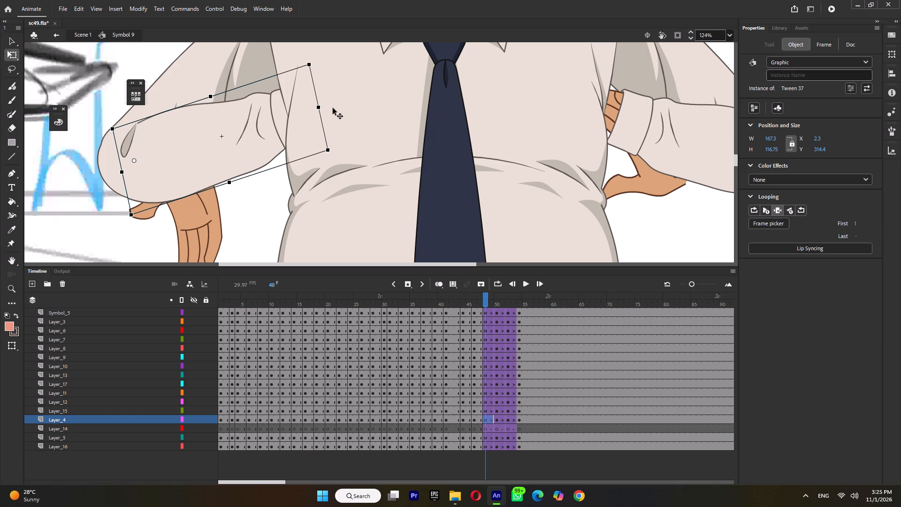
{"action": "left_click_drag", "start_coordinate": [320, 109], "coordinate": [278, 114]}
{"action": "scroll", "coordinate": [278, 116], "scroll_direction": "down", "scroll_amount": 5, "text": "ctrl"}
Add a new layer directly above Layer_3 and give it a keyframe at frame 48.
{"action": "left_click", "coordinate": [235, 179]}
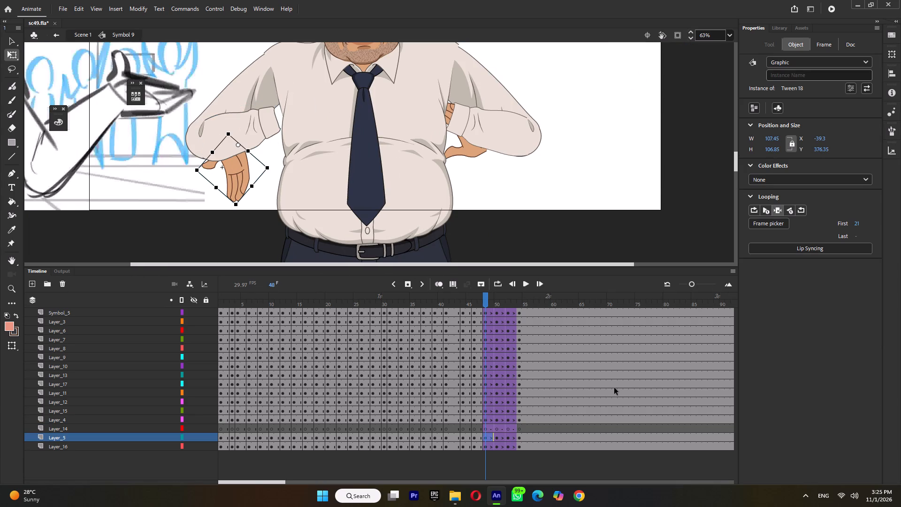
{"action": "left_click", "coordinate": [480, 439]}
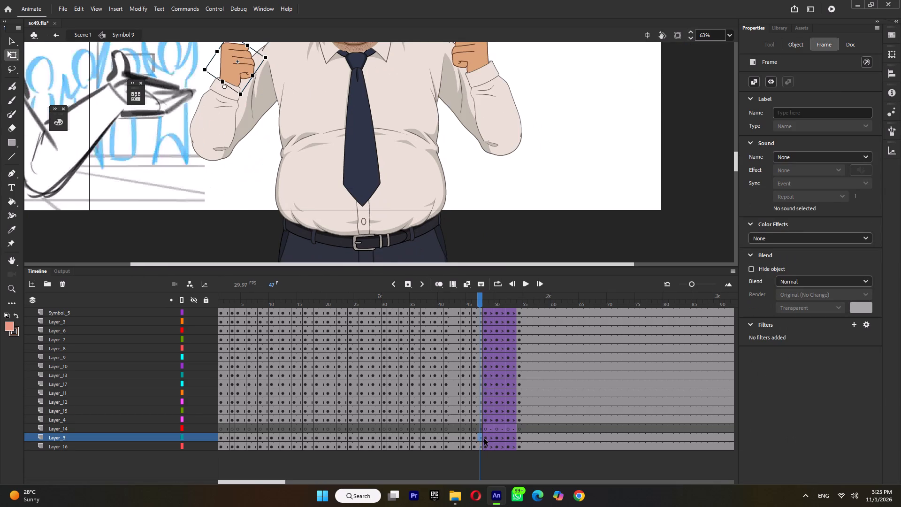
{"action": "left_click", "coordinate": [487, 439]}
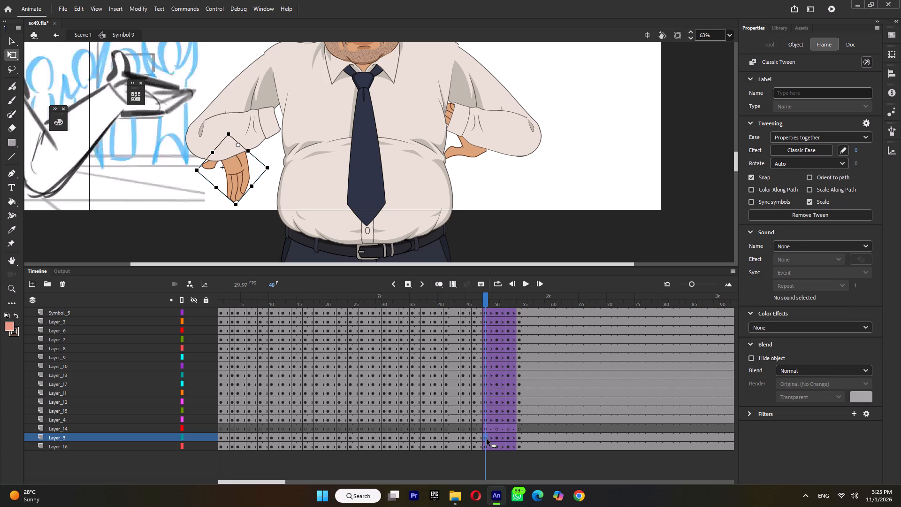
{"action": "left_click", "coordinate": [328, 191]}
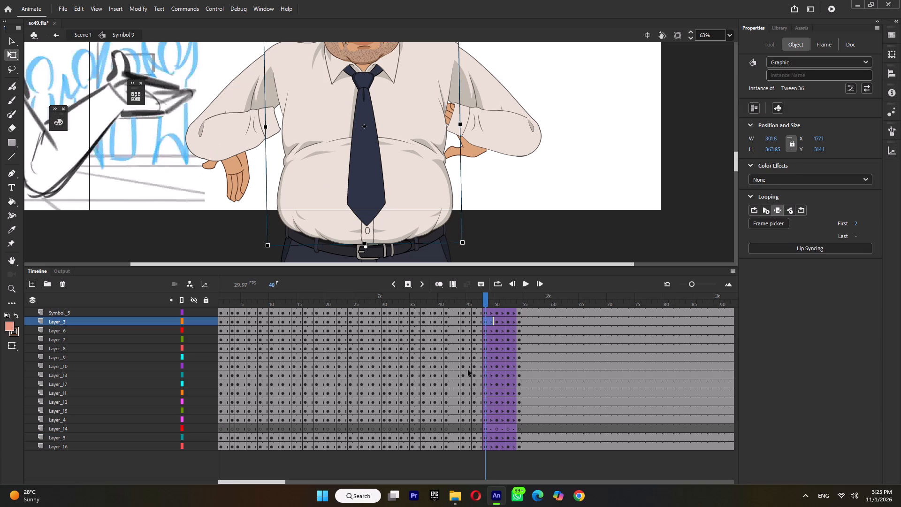
{"action": "left_click", "coordinate": [31, 285]}
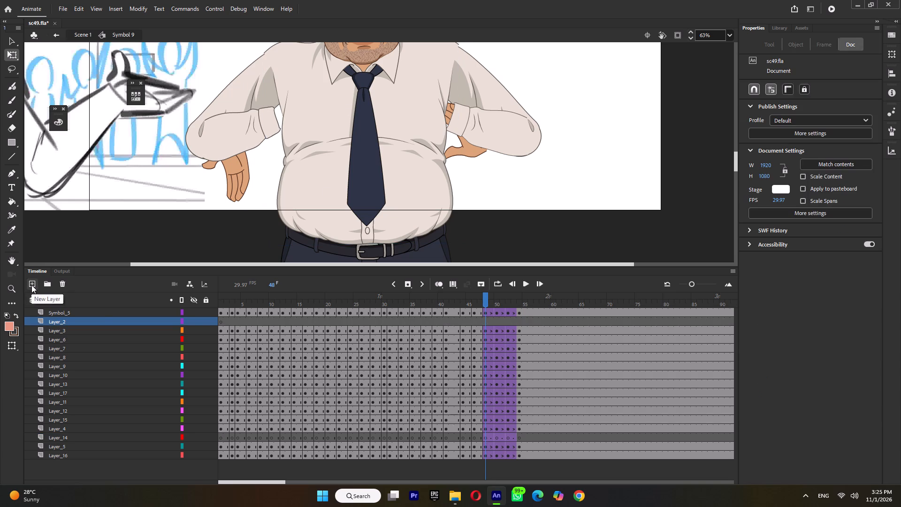
{"action": "left_click", "coordinate": [484, 322]}
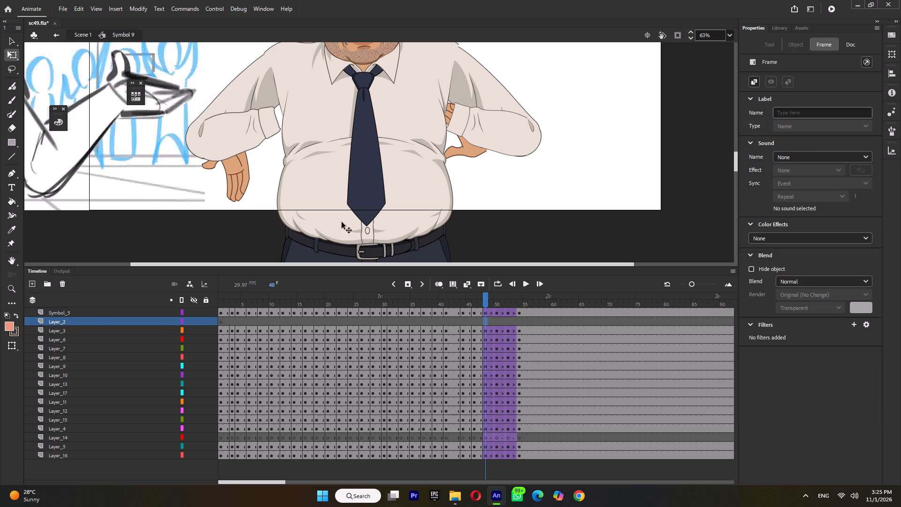
{"action": "key", "text": "F6"}
Cut the Layer_5 open hand from frame 48.
{"action": "left_click", "coordinate": [211, 192]}
{"action": "left_click", "coordinate": [243, 182]}
{"action": "key", "text": "ctrl+x"}
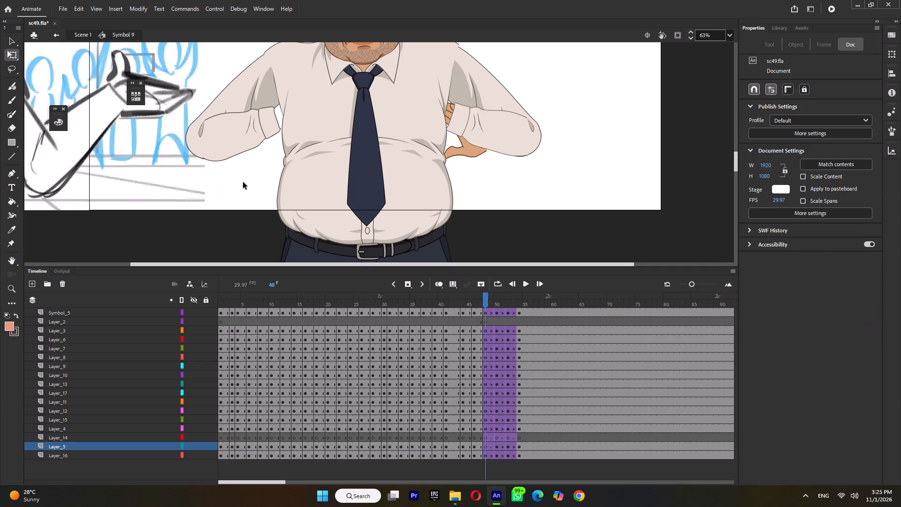
Remove the classic tweens from all layers in the span starting at frame 48.
{"action": "double_click", "coordinate": [490, 298]}
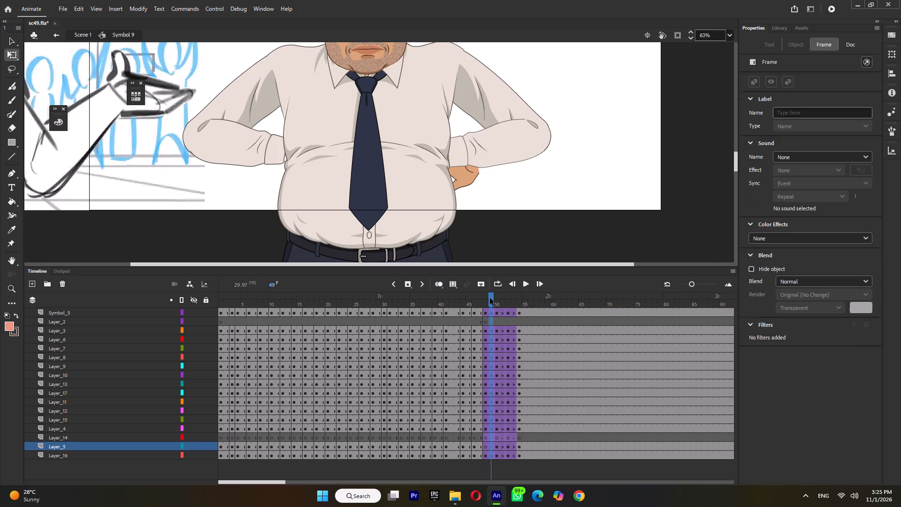
{"action": "key", "text": "ctrl+m"}
{"action": "left_click", "coordinate": [483, 302]}
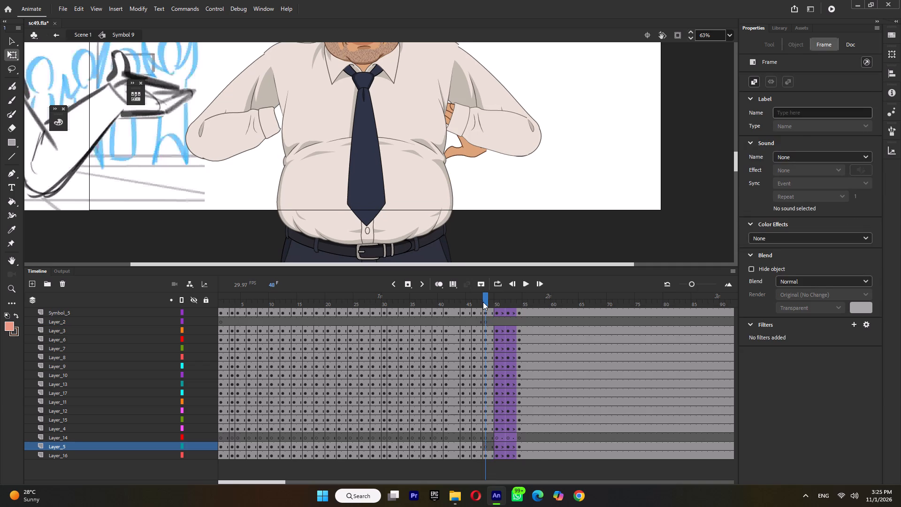
Paste the cut hand in place on Layer_2 at frame 48, swap it to fist drawing 18, and rotate it onto the Layer_4 forearm's cuff.
{"action": "left_click", "coordinate": [255, 135]}
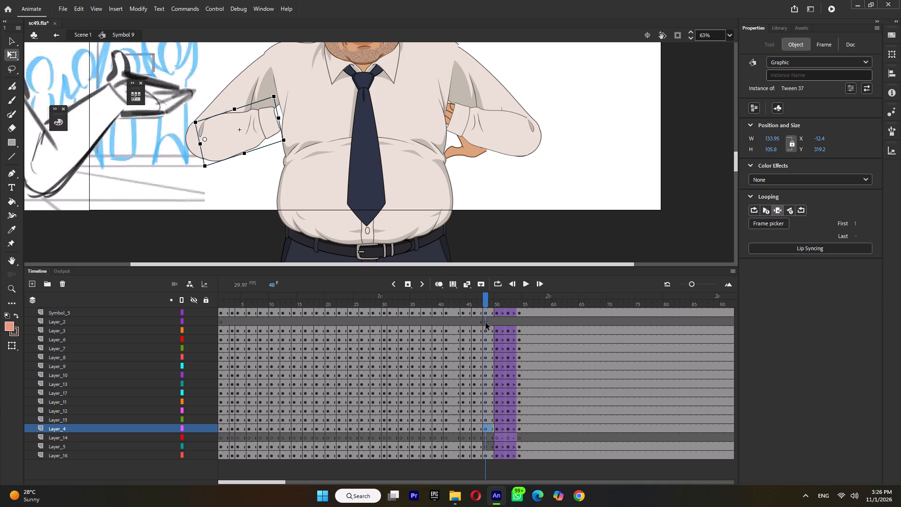
{"action": "key", "text": "ctrl+shift+v"}
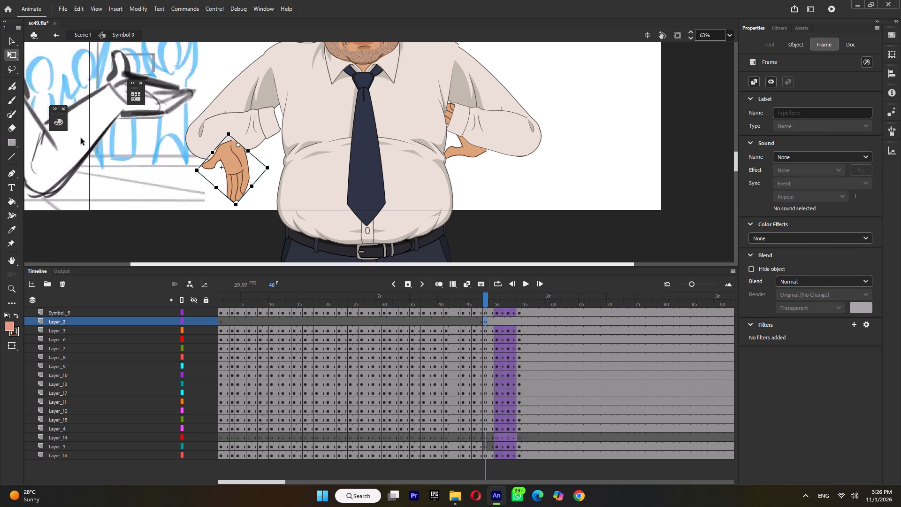
{"action": "left_click", "coordinate": [129, 84]}
{"action": "left_click_drag", "start_coordinate": [170, 84], "coordinate": [626, 88]}
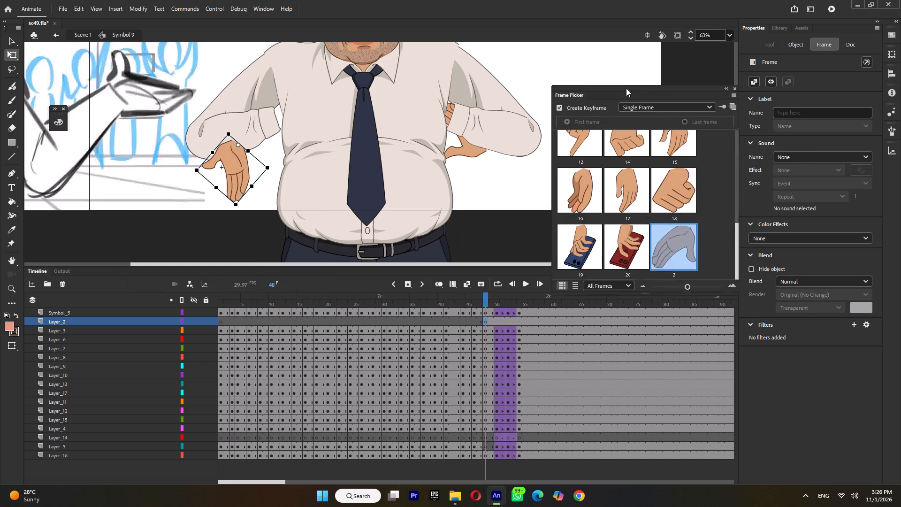
{"action": "left_click_drag", "start_coordinate": [626, 88], "coordinate": [658, 88]}
{"action": "left_click", "coordinate": [750, 182]}
{"action": "left_click_drag", "start_coordinate": [219, 202], "coordinate": [240, 185]}
{"action": "left_click_drag", "start_coordinate": [227, 200], "coordinate": [275, 125]}
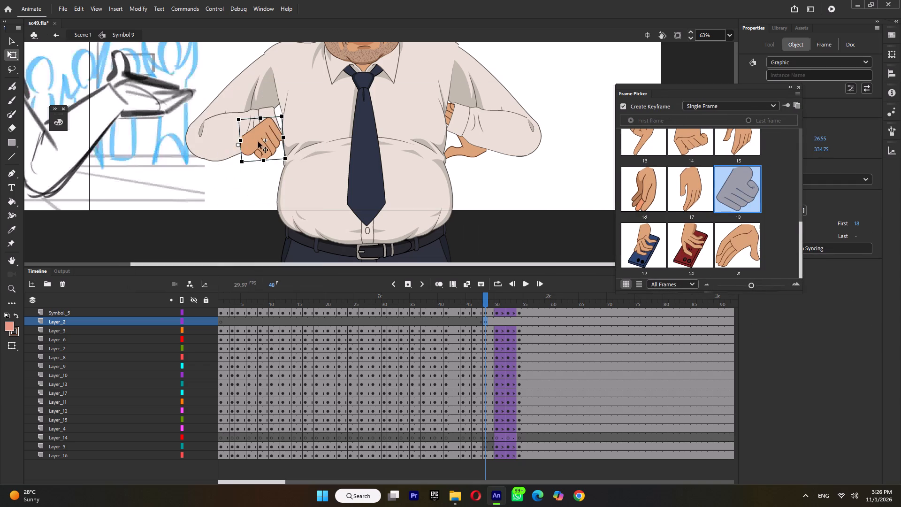
{"action": "left_click_drag", "start_coordinate": [260, 142], "coordinate": [294, 115]}
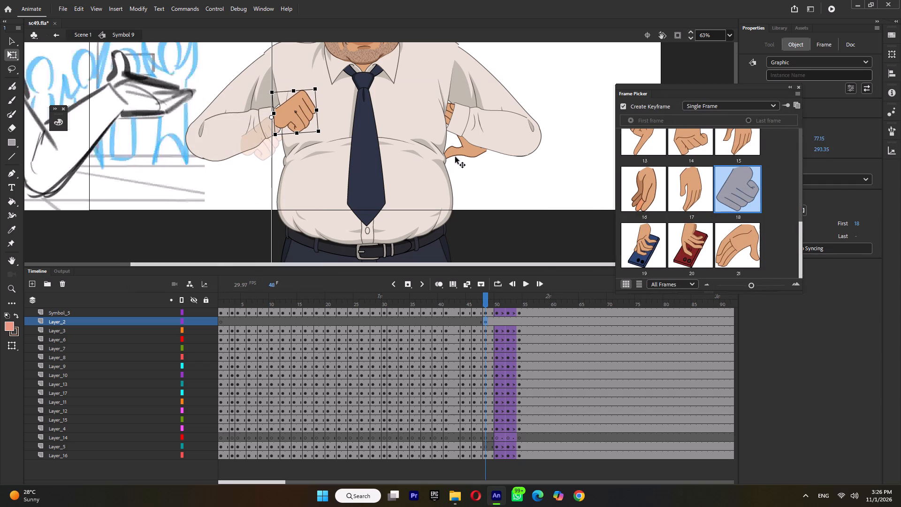
Move the Layer_17 hand to Layer_2 at frame 48, swap it to fist drawing 18, and rotate it onto the Layer_13 forearm's cuff.
{"action": "left_click", "coordinate": [459, 154]}
{"action": "key", "text": "ctrl+x"}
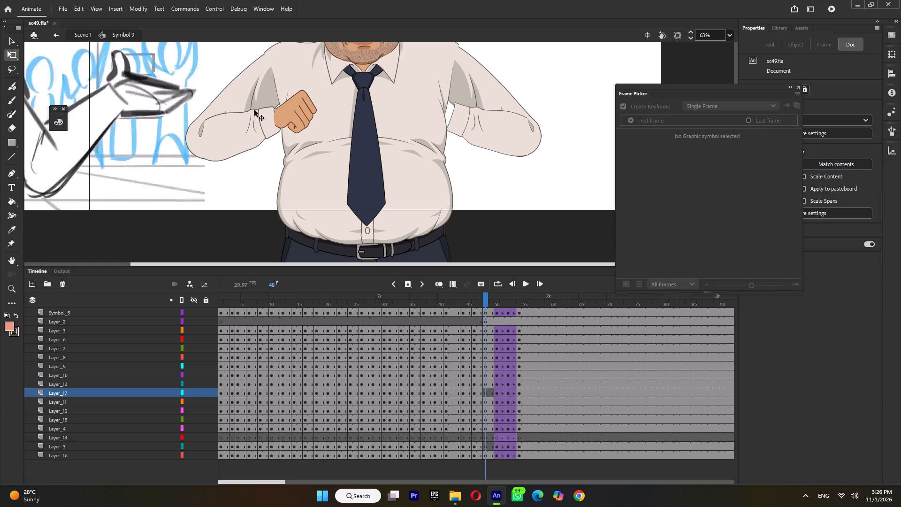
{"action": "left_click", "coordinate": [319, 120]}
{"action": "left_click", "coordinate": [297, 116]}
{"action": "left_click", "coordinate": [513, 205]}
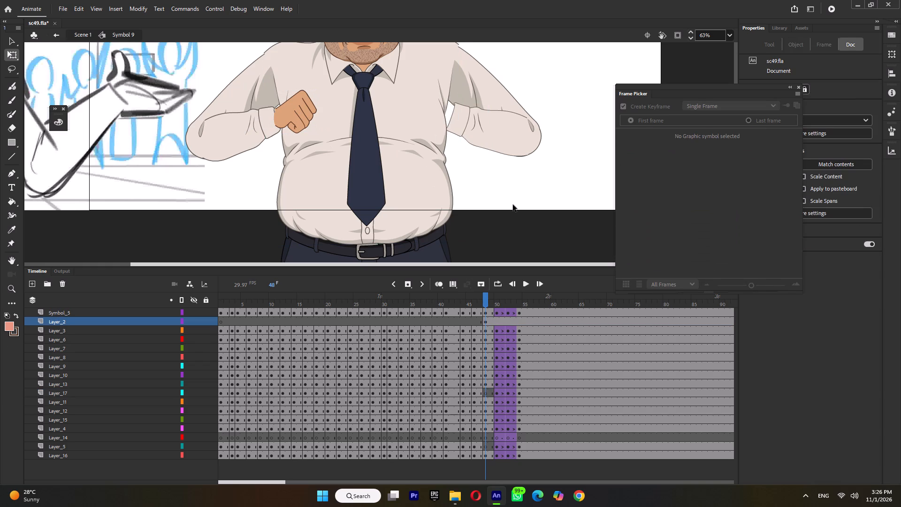
{"action": "key", "text": "ctrl+shift+v"}
{"action": "left_click", "coordinate": [756, 191]}
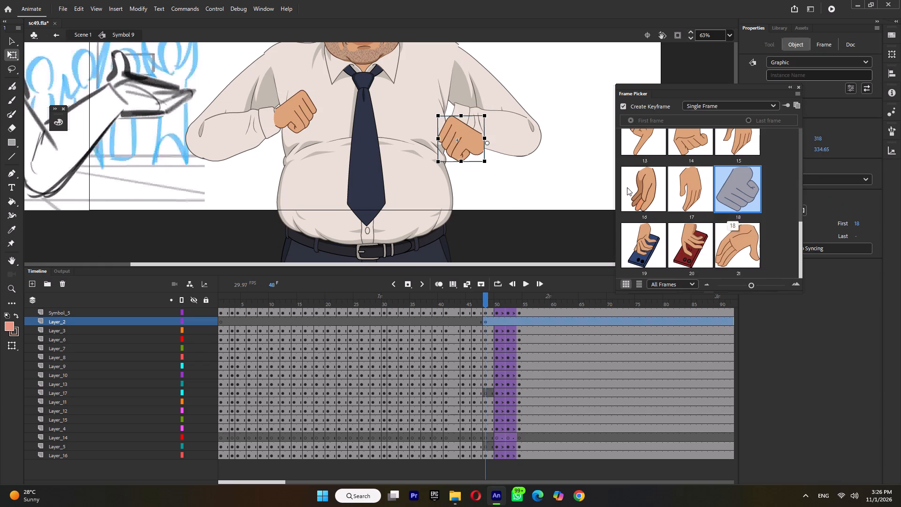
{"action": "left_click_drag", "start_coordinate": [458, 141], "coordinate": [427, 113]}
{"action": "left_click_drag", "start_coordinate": [403, 142], "coordinate": [398, 125]}
{"action": "scroll", "coordinate": [449, 123], "scroll_direction": "up", "scroll_amount": 3, "text": "ctrl"}
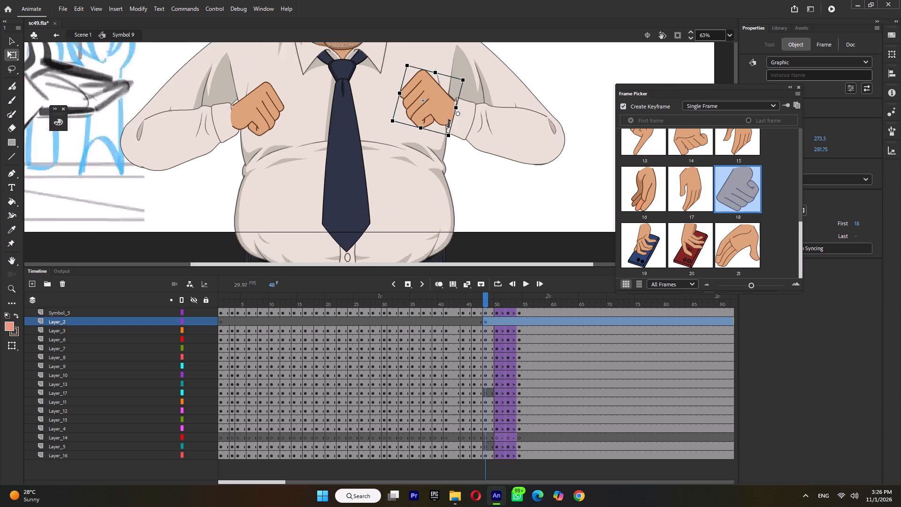
{"action": "scroll", "coordinate": [449, 123], "scroll_direction": "up", "scroll_amount": 4, "text": "ctrl"}
{"action": "left_click", "coordinate": [450, 113]}
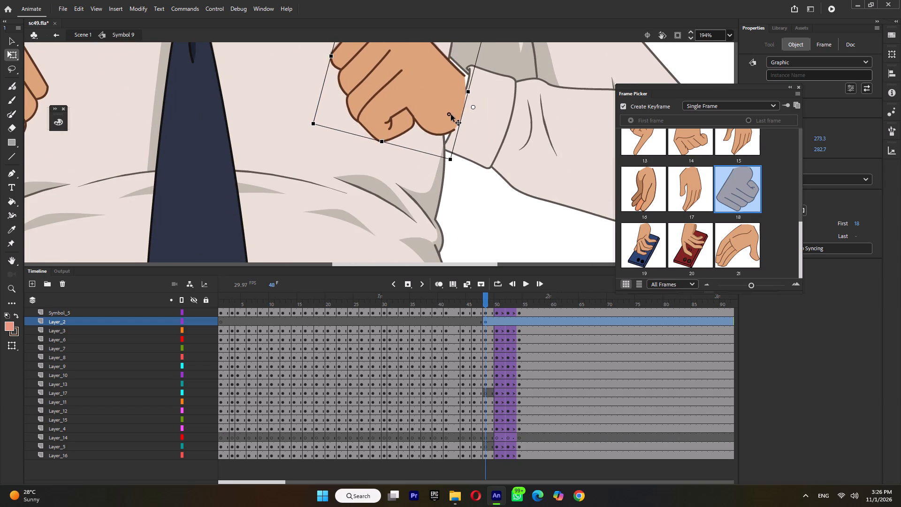
{"action": "scroll", "coordinate": [451, 115], "scroll_direction": "down", "scroll_amount": 4, "text": "ctrl"}
Insert a blank keyframe on Layer_2 at frame 50 to end the fists there.
{"action": "left_click", "coordinate": [495, 322]}
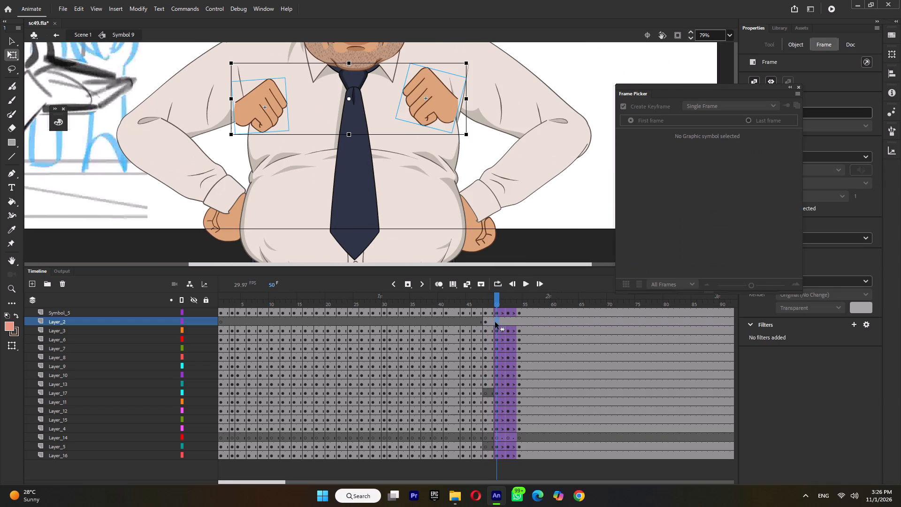
{"action": "key", "text": "F7"}
Play back the shrug-to-hips transition from around frame 43, and compare the poses at frames 46 and 48.
{"action": "scroll", "coordinate": [418, 105], "scroll_direction": "down", "scroll_amount": 10, "text": "ctrl"}
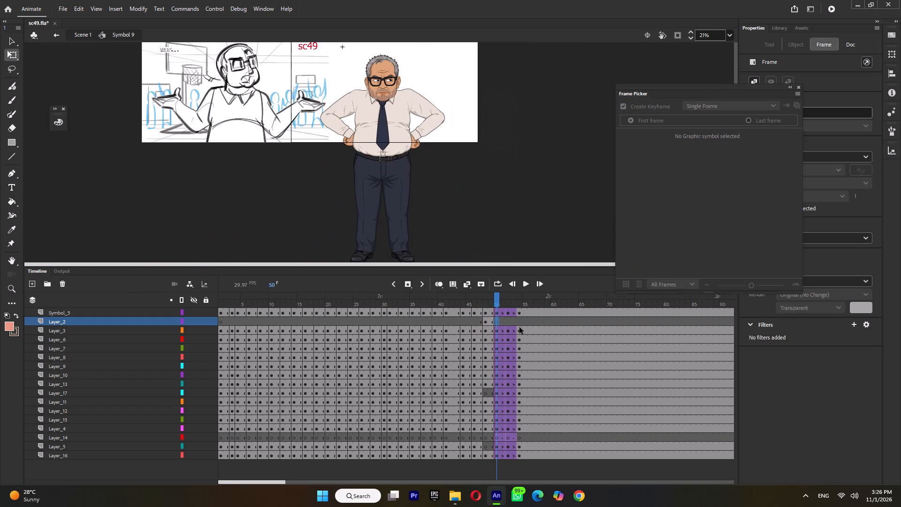
{"action": "left_click", "coordinate": [459, 301]}
{"action": "key", "text": "Return"}
{"action": "left_click", "coordinate": [455, 302]}
{"action": "key", "text": "Return"}
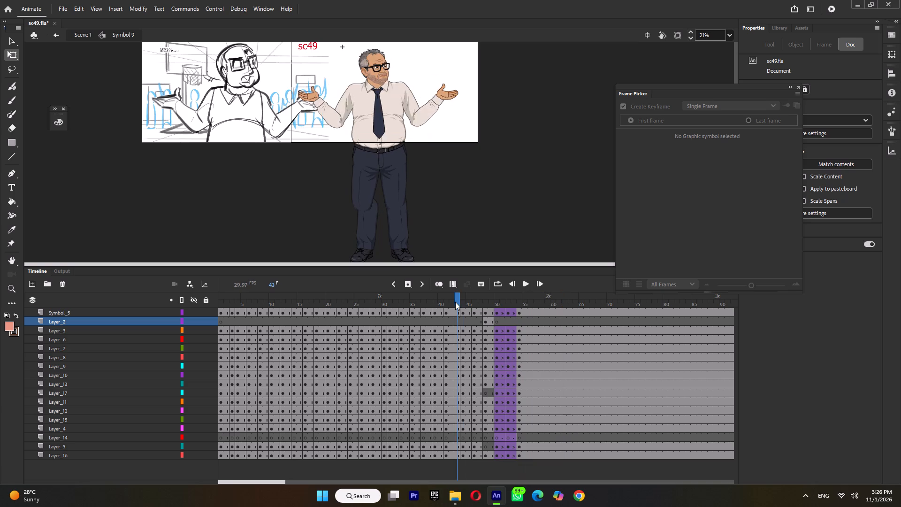
{"action": "left_click", "coordinate": [452, 302]}
{"action": "key", "text": "Return"}
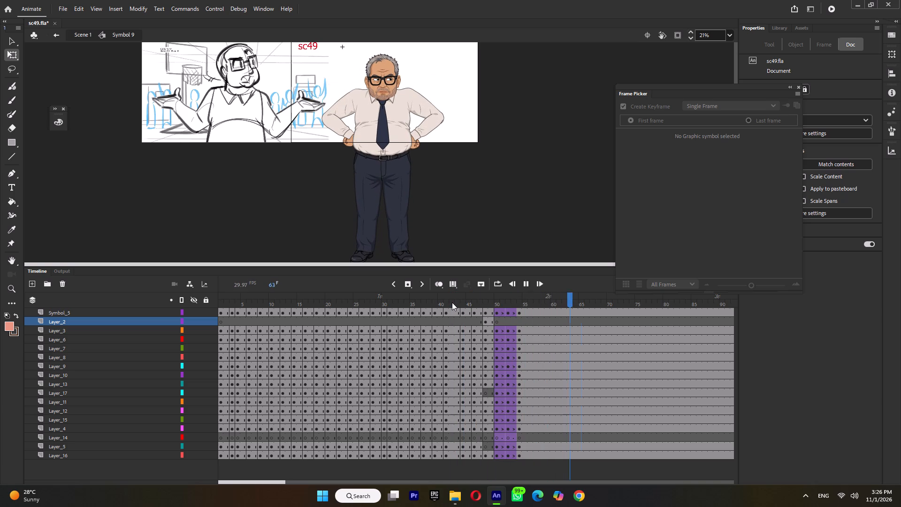
{"action": "key", "text": "Return"}
{"action": "left_click", "coordinate": [469, 303]}
{"action": "left_click", "coordinate": [473, 302]}
{"action": "left_click", "coordinate": [483, 302]}
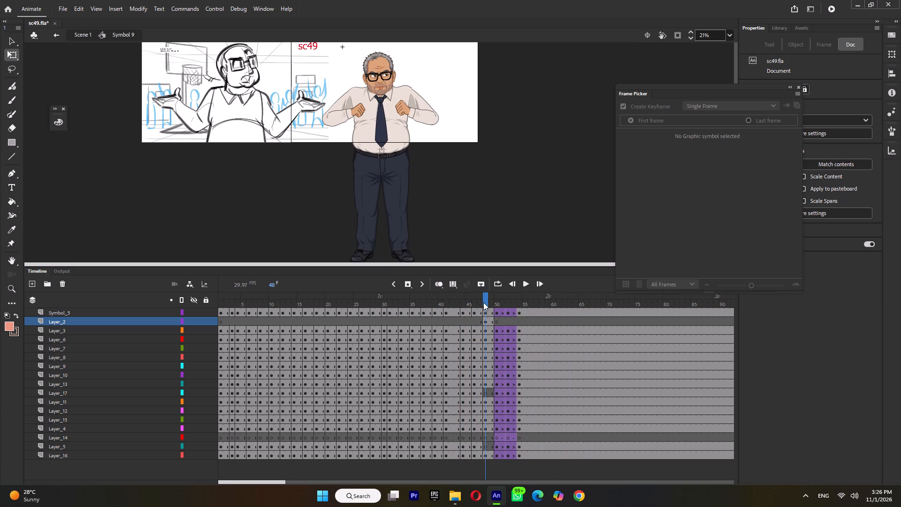
{"action": "left_click", "coordinate": [474, 304]}
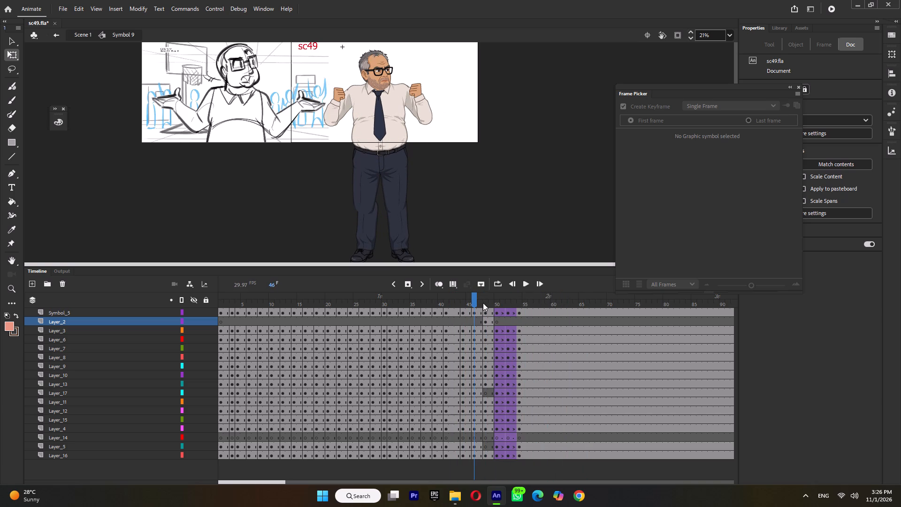
Recheck frames 40 to 46, then open the head down to Symbol 1 and insert keyframes on all its layers at frame 45.
{"action": "left_click_drag", "start_coordinate": [455, 303], "coordinate": [459, 320]}
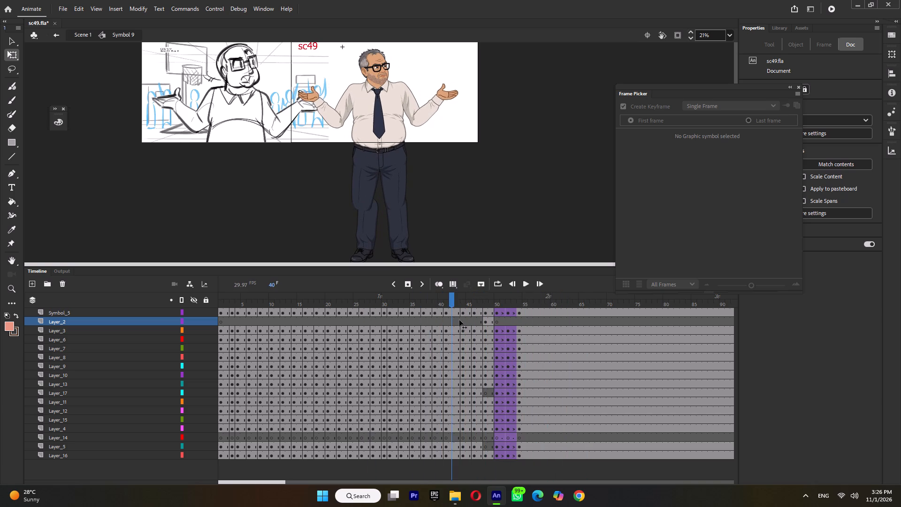
{"action": "left_click_drag", "start_coordinate": [459, 320], "coordinate": [463, 325]}
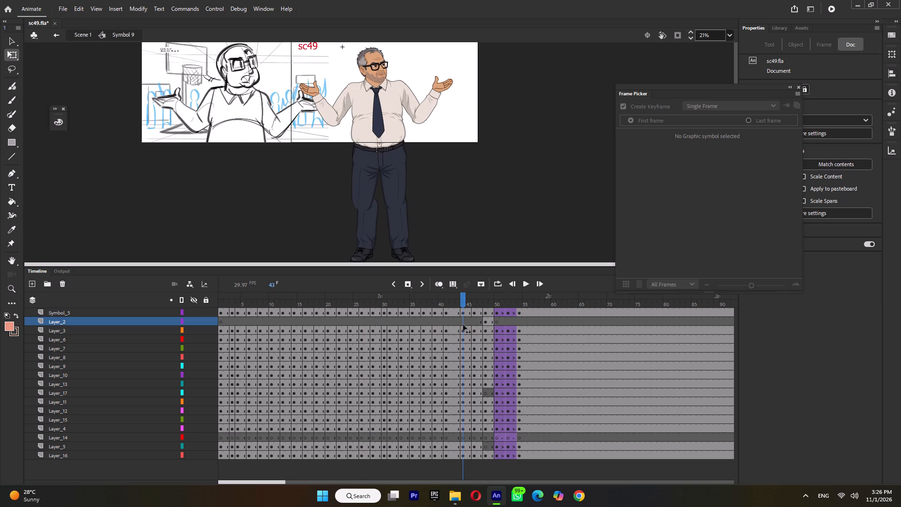
{"action": "left_click_drag", "start_coordinate": [463, 325], "coordinate": [474, 325]}
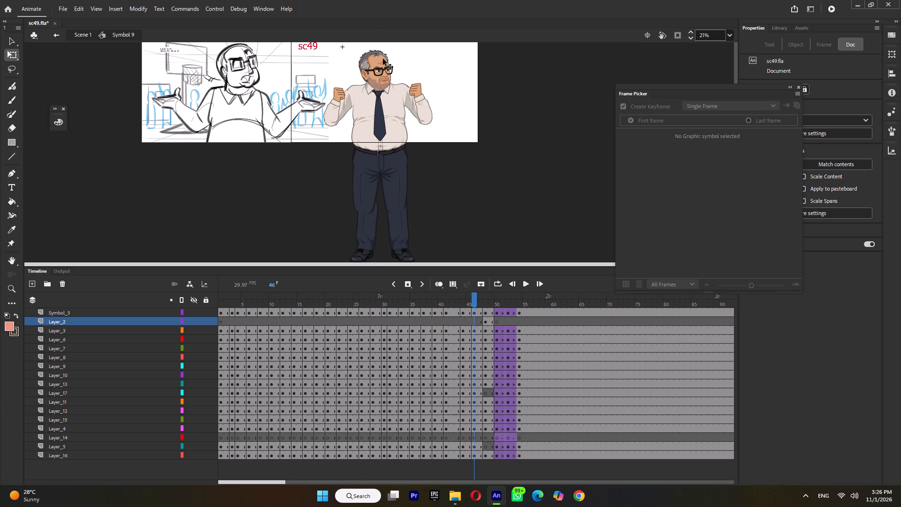
{"action": "scroll", "coordinate": [383, 62], "scroll_direction": "up", "scroll_amount": 5, "text": "ctrl"}
{"action": "double_click", "coordinate": [383, 62]}
{"action": "scroll", "coordinate": [383, 62], "scroll_direction": "up", "scroll_amount": 4, "text": "ctrl"}
{"action": "double_click", "coordinate": [383, 62]}
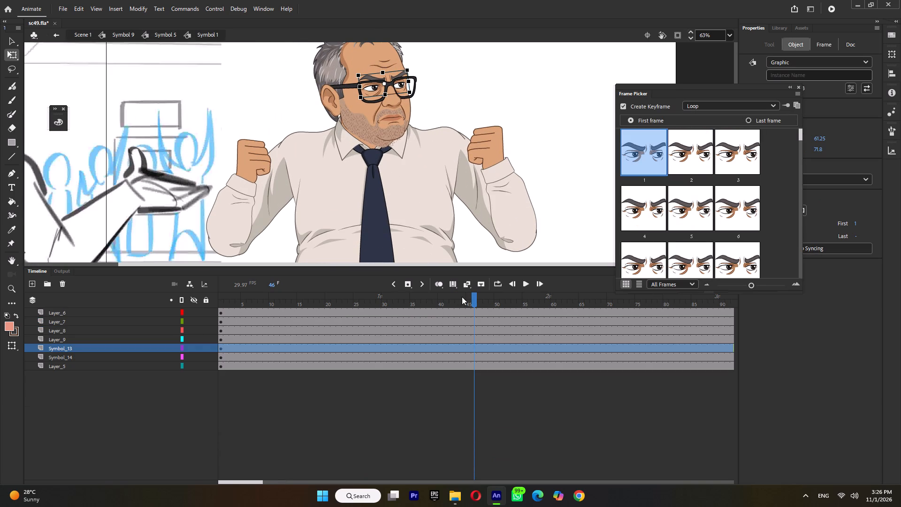
{"action": "double_click", "coordinate": [468, 300]}
{"action": "key", "text": "F6"}
{"action": "left_click", "coordinate": [497, 103]}
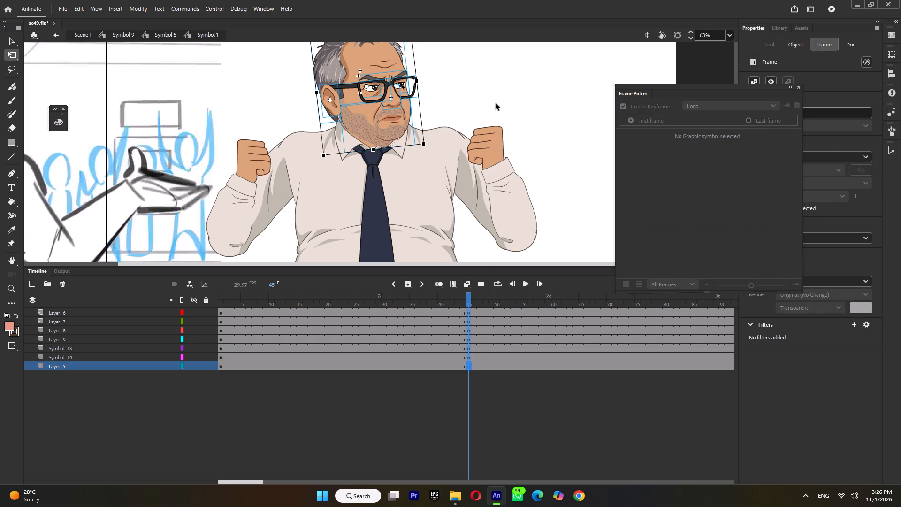
Open the eyes symbol, Symbol 13, and insert keyframes on all its layers at frame 45.
{"action": "scroll", "coordinate": [374, 83], "scroll_direction": "up", "scroll_amount": 5, "text": "ctrl"}
{"action": "double_click", "coordinate": [372, 87]}
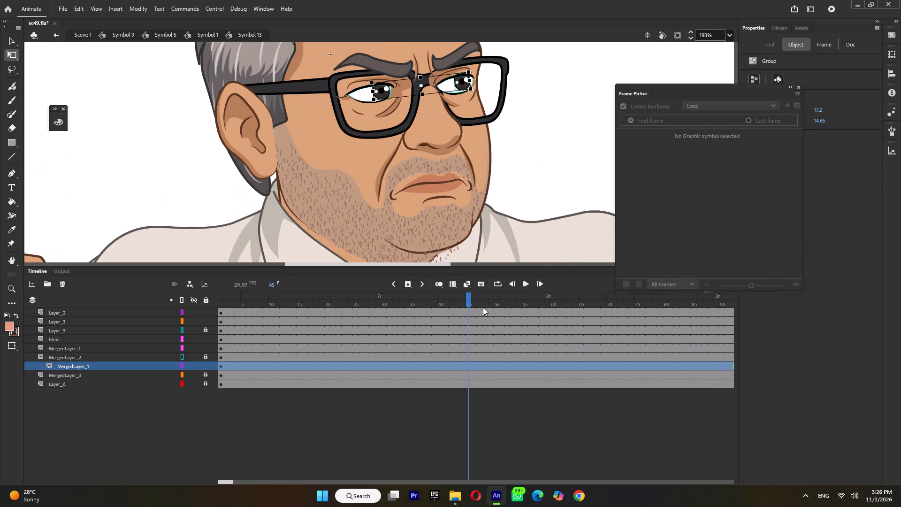
{"action": "double_click", "coordinate": [468, 304]}
{"action": "key", "text": "F6"}
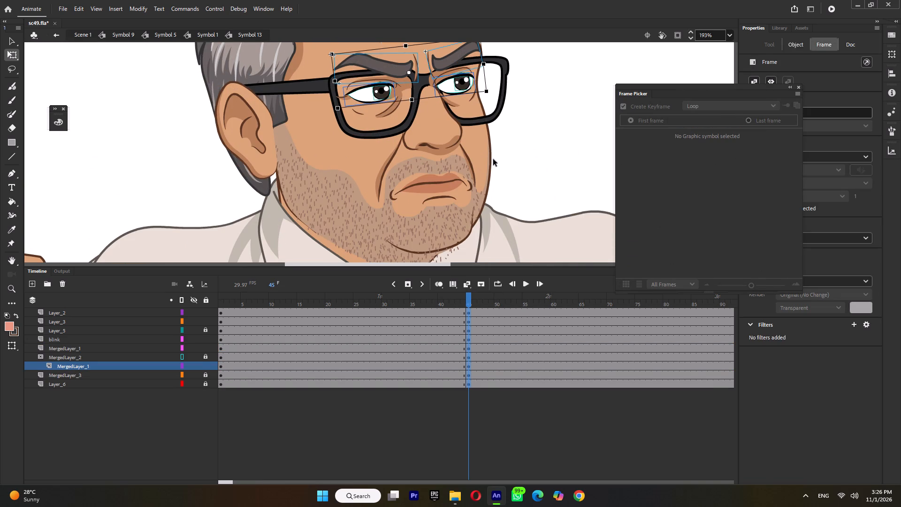
{"action": "left_click", "coordinate": [541, 136]}
Set the blink layer at frame 45 to closed-eye drawing 7.
{"action": "left_click", "coordinate": [356, 90]}
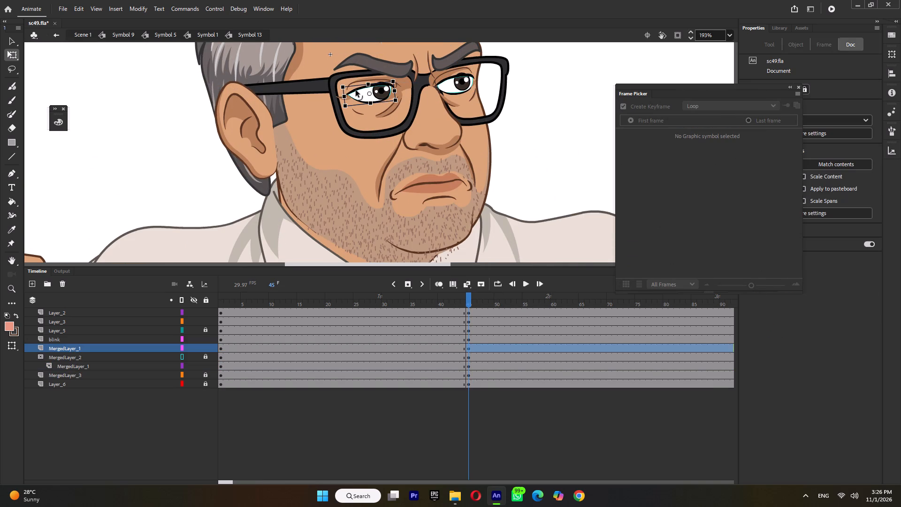
{"action": "left_click", "coordinate": [47, 340]}
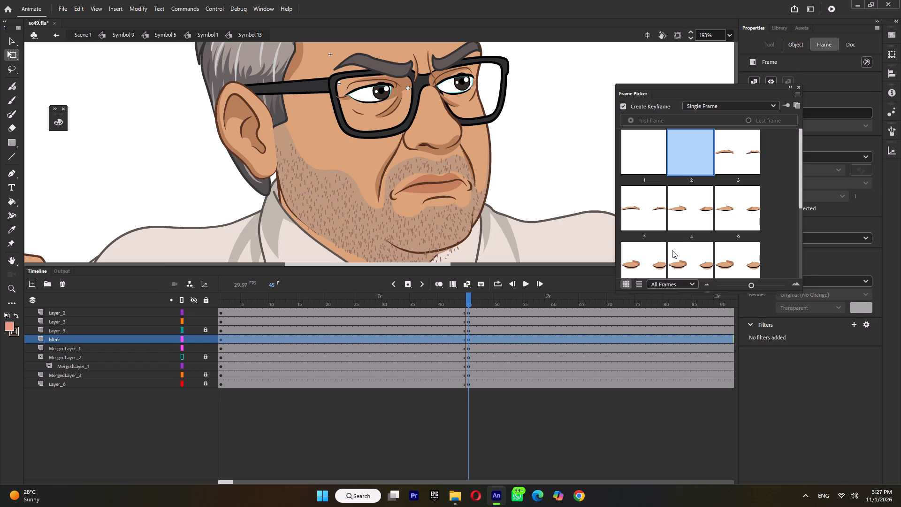
{"action": "left_click", "coordinate": [640, 273]}
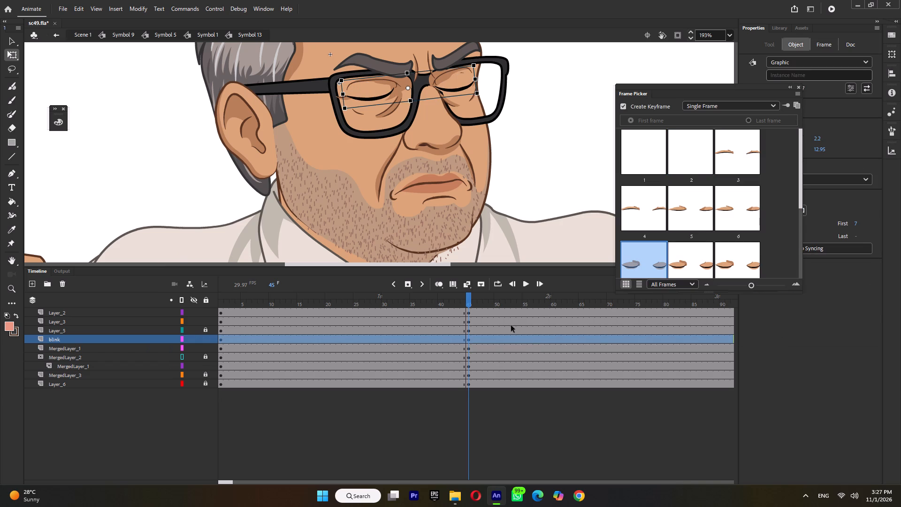
Insert a keyframe on the blink layer at frame 43 and set it to eyelid drawing 5.
{"action": "left_click", "coordinate": [457, 338]}
{"action": "key", "text": "F6"}
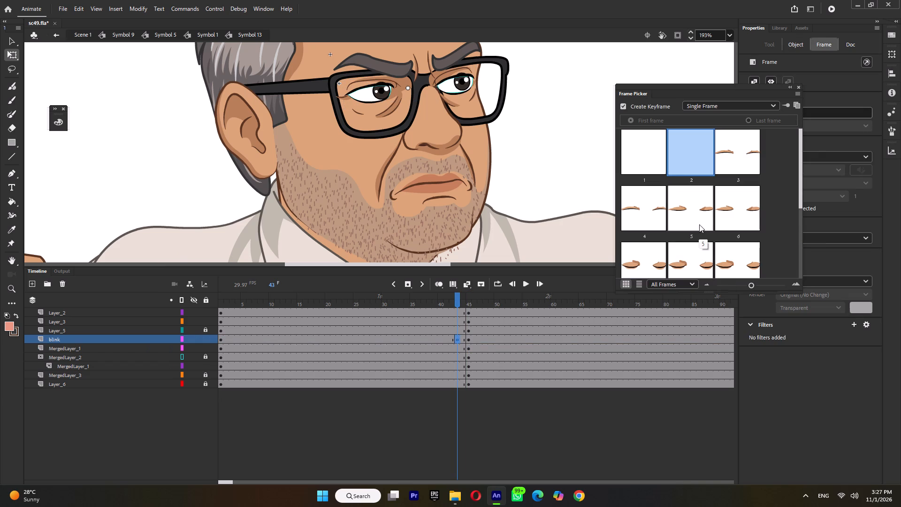
{"action": "left_click", "coordinate": [695, 215]}
{"action": "left_click", "coordinate": [470, 307]}
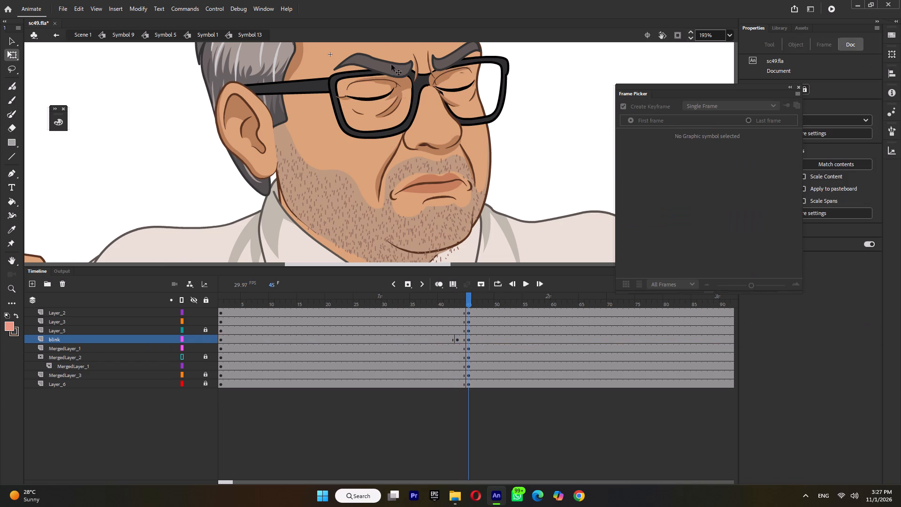
Return to Symbol 5, open the eyes in Symbol 10's head at frame 47, and insert keyframes on all of Symbol 4's layers there.
{"action": "double_click", "coordinate": [562, 194]}
{"action": "scroll", "coordinate": [563, 189], "scroll_direction": "down", "scroll_amount": 7, "text": "ctrl"}
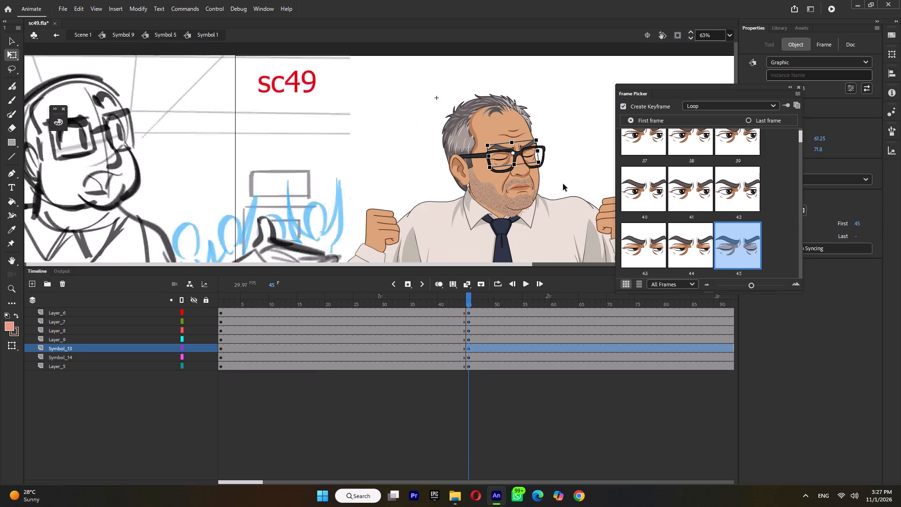
{"action": "double_click", "coordinate": [563, 184]}
{"action": "left_click", "coordinate": [474, 297]}
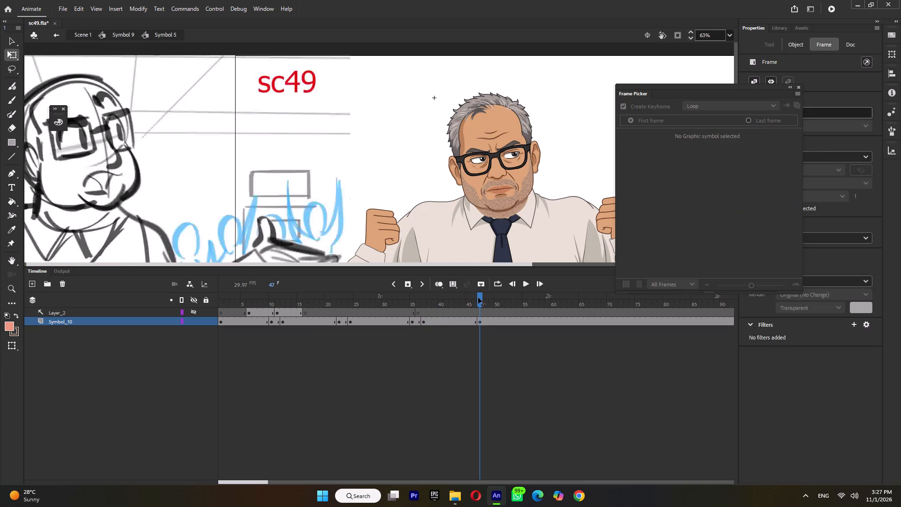
{"action": "double_click", "coordinate": [479, 161]}
{"action": "left_click", "coordinate": [479, 161]}
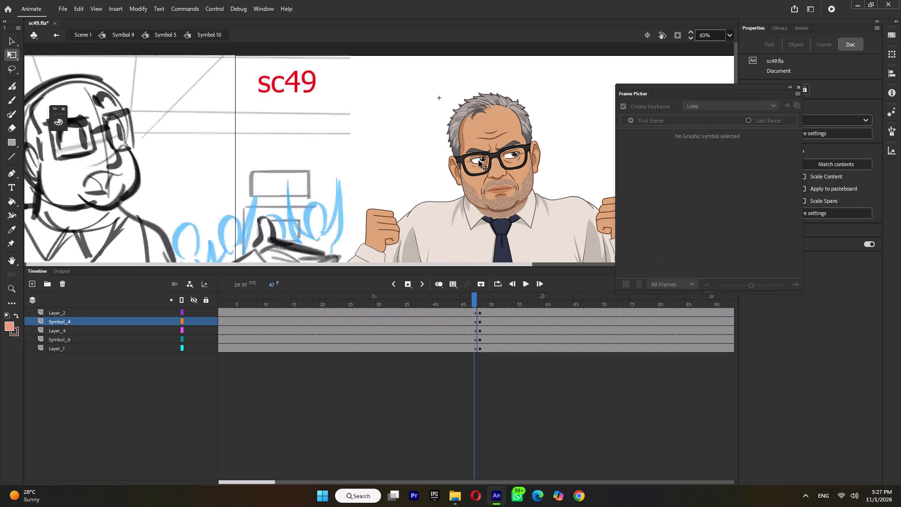
{"action": "scroll", "coordinate": [479, 161], "scroll_direction": "up", "scroll_amount": 3, "text": "ctrl"}
{"action": "left_click", "coordinate": [479, 157]}
{"action": "double_click", "coordinate": [479, 156]}
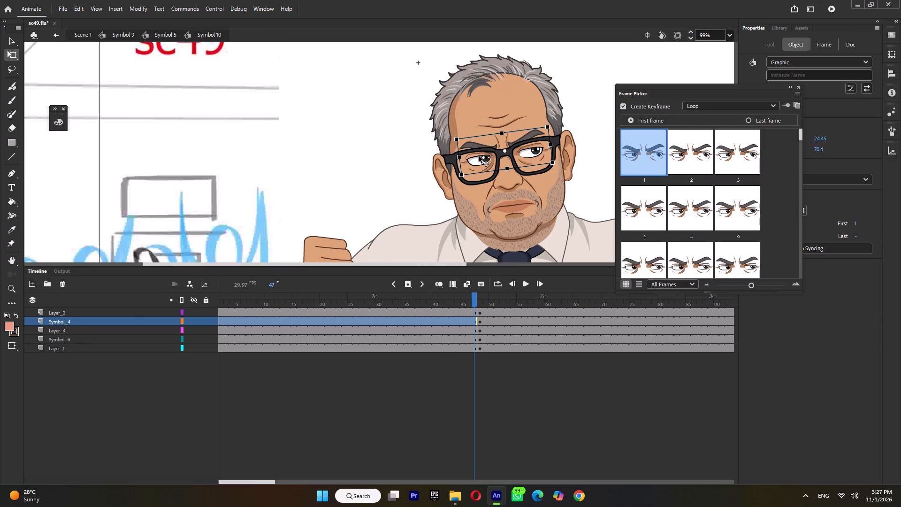
{"action": "double_click", "coordinate": [473, 300]}
{"action": "key", "text": "F6"}
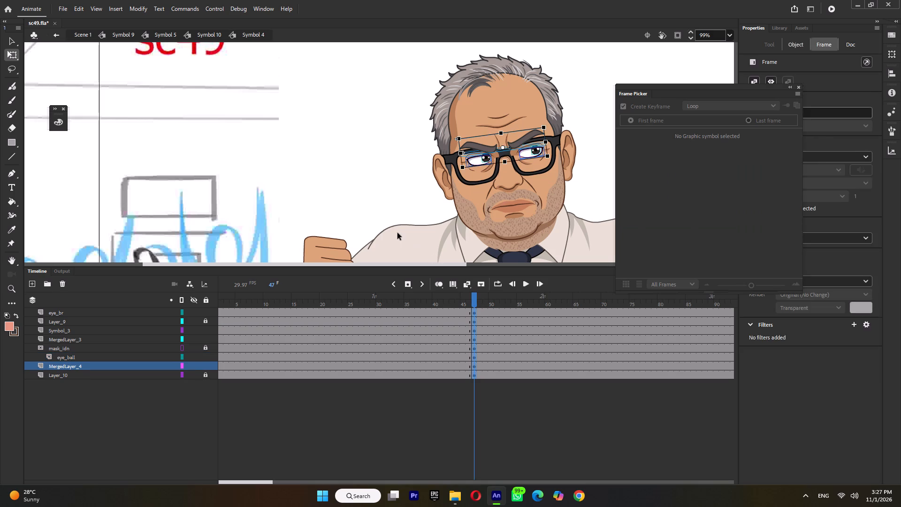
{"action": "left_click", "coordinate": [397, 233]}
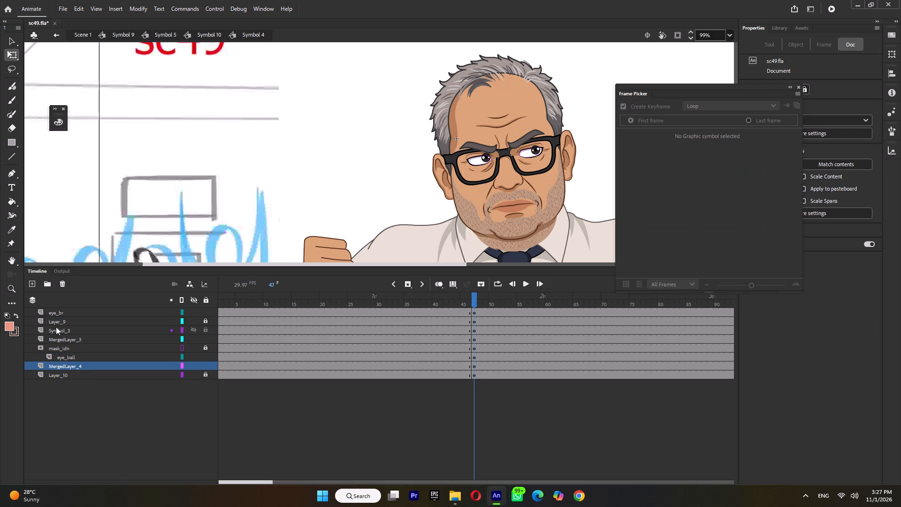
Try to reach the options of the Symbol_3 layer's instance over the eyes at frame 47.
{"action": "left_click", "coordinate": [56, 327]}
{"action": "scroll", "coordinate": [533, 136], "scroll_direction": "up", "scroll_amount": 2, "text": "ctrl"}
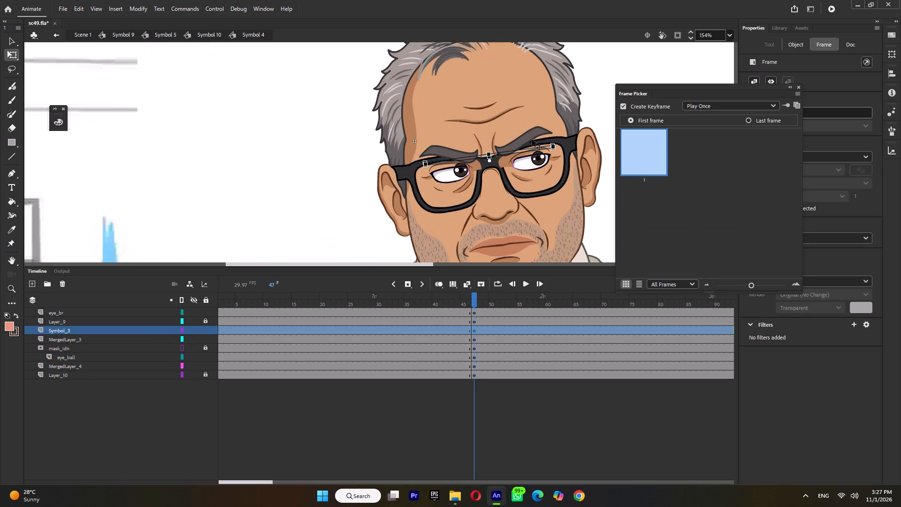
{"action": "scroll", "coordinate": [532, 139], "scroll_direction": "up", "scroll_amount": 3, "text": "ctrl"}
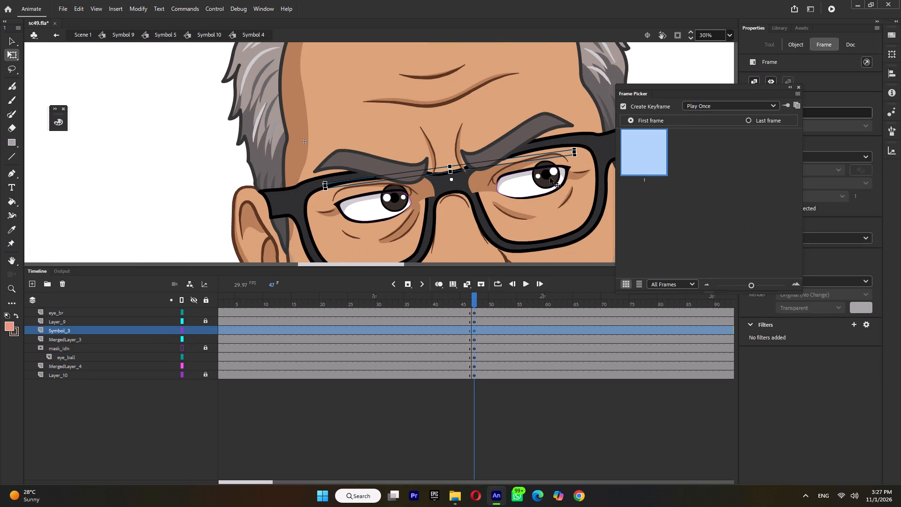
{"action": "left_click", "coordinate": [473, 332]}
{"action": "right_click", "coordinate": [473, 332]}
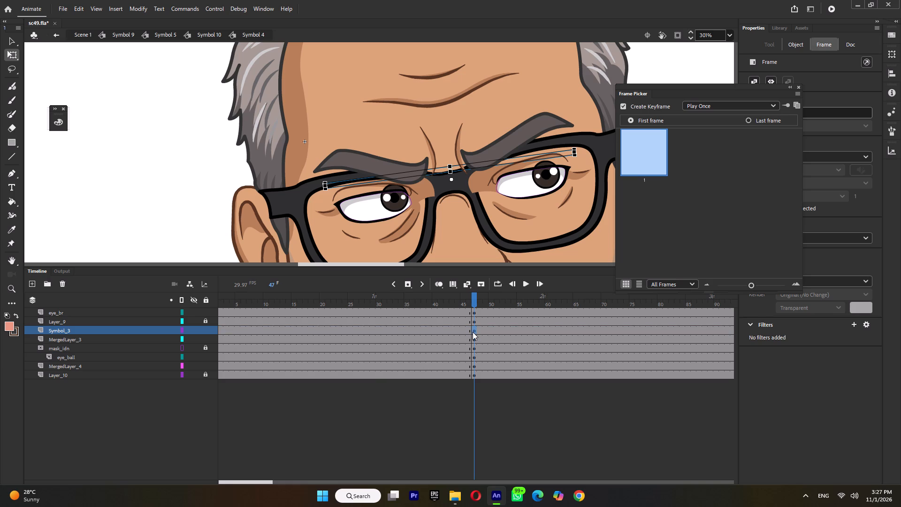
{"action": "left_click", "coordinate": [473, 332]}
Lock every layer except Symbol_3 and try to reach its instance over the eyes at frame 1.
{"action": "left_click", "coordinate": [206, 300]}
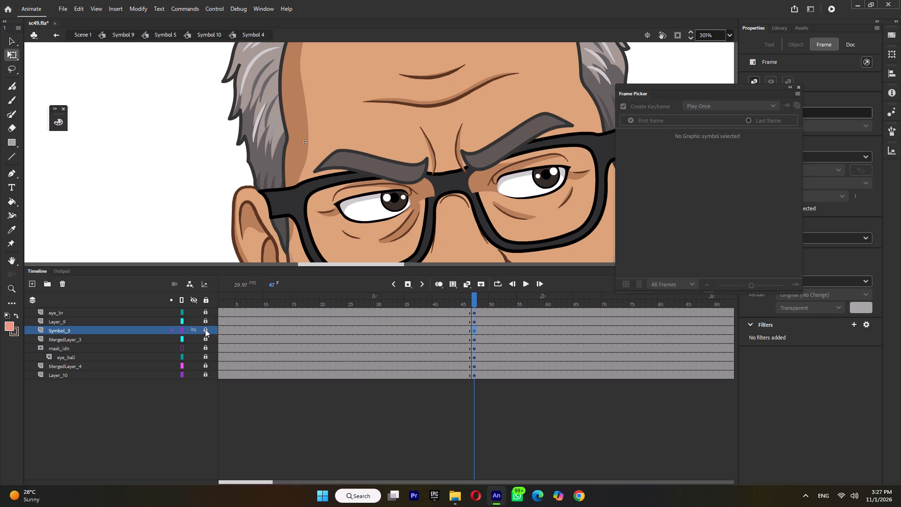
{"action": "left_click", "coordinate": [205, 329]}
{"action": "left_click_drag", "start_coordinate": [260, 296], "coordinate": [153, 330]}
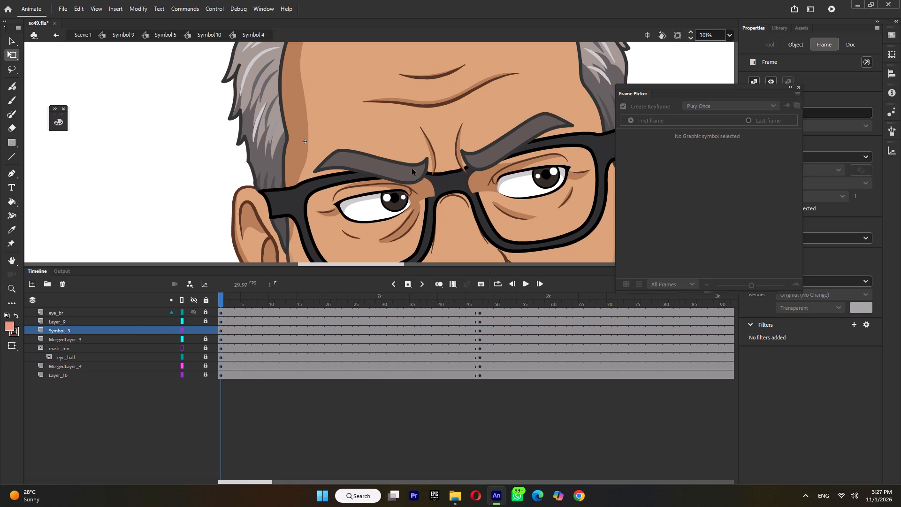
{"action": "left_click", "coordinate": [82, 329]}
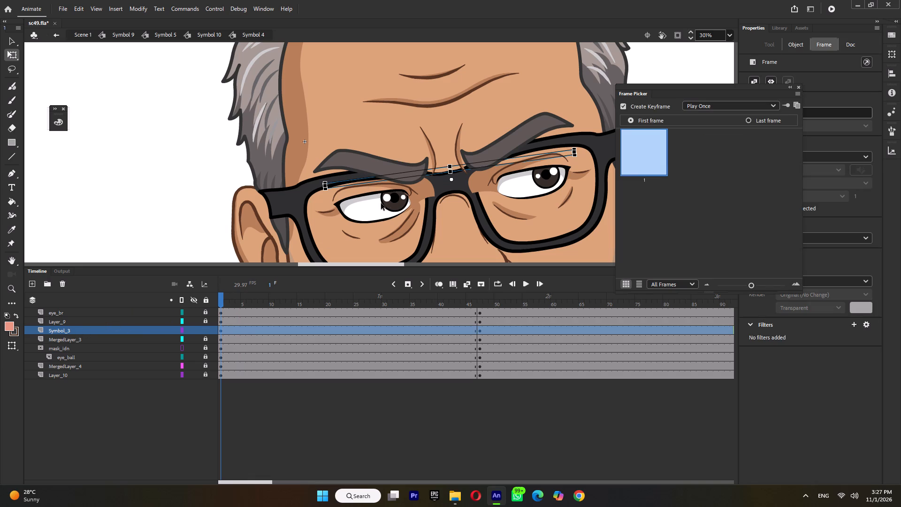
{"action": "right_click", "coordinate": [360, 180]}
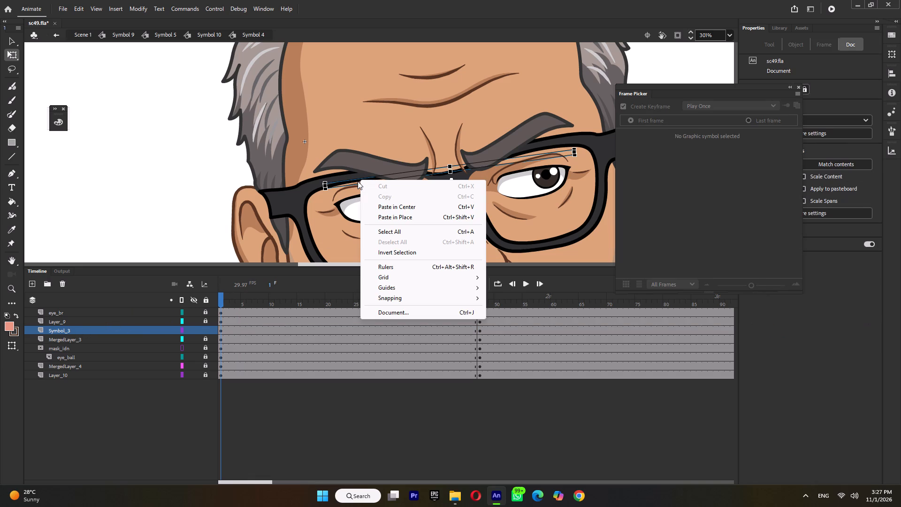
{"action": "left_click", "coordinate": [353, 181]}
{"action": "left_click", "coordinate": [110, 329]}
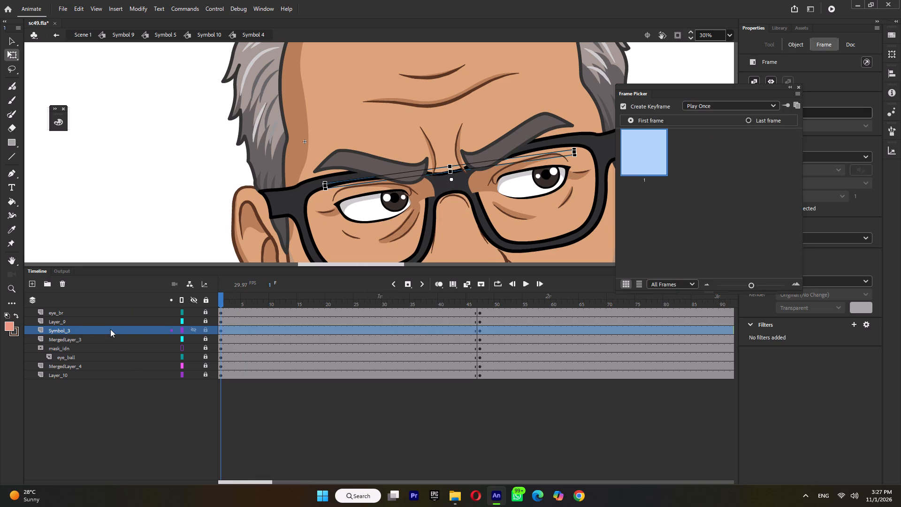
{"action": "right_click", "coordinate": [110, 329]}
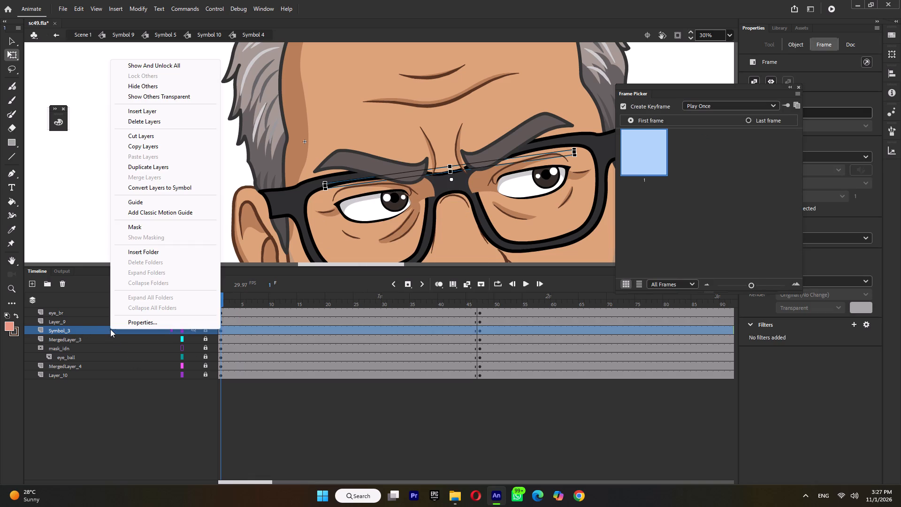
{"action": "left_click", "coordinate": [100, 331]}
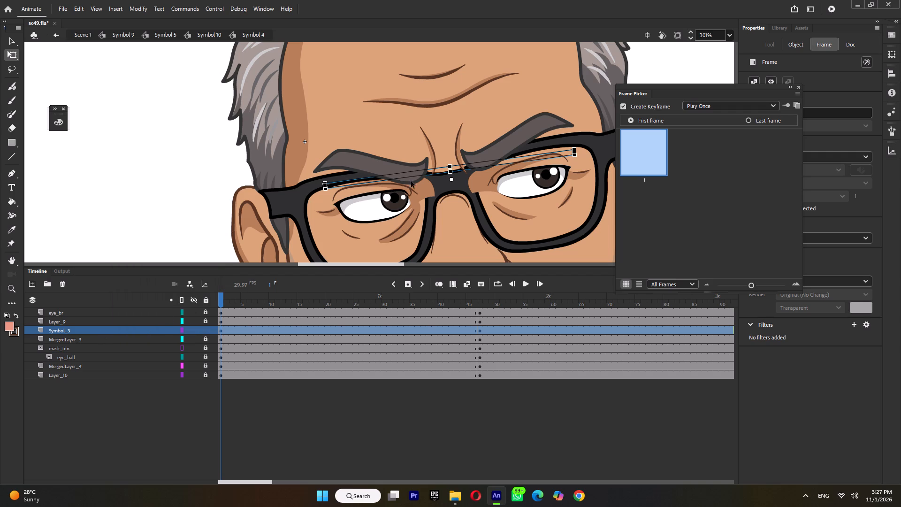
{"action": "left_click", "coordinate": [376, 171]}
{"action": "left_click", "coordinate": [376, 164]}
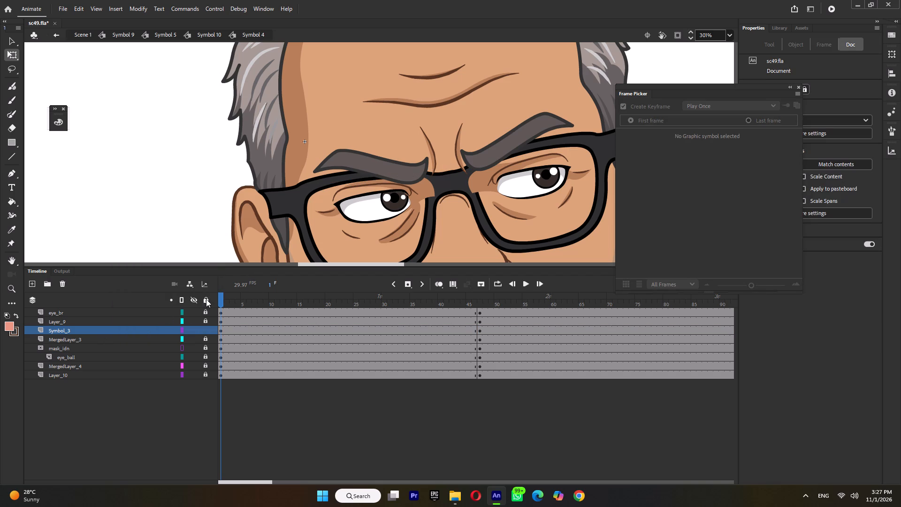
Unlock all layers in Symbol 4.
{"action": "left_click", "coordinate": [206, 300]}
{"action": "left_click", "coordinate": [206, 300]}
{"action": "left_click", "coordinate": [383, 177]}
{"action": "right_click", "coordinate": [383, 177]}
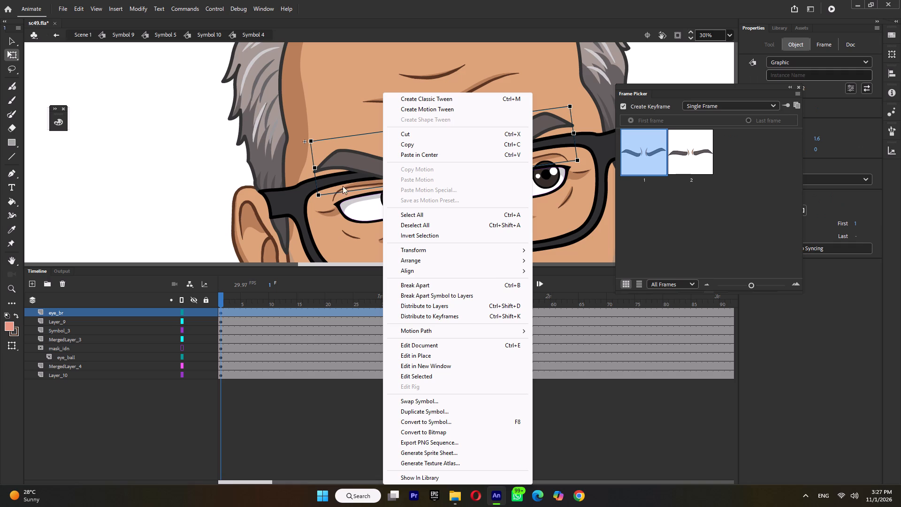
{"action": "left_click", "coordinate": [193, 186]}
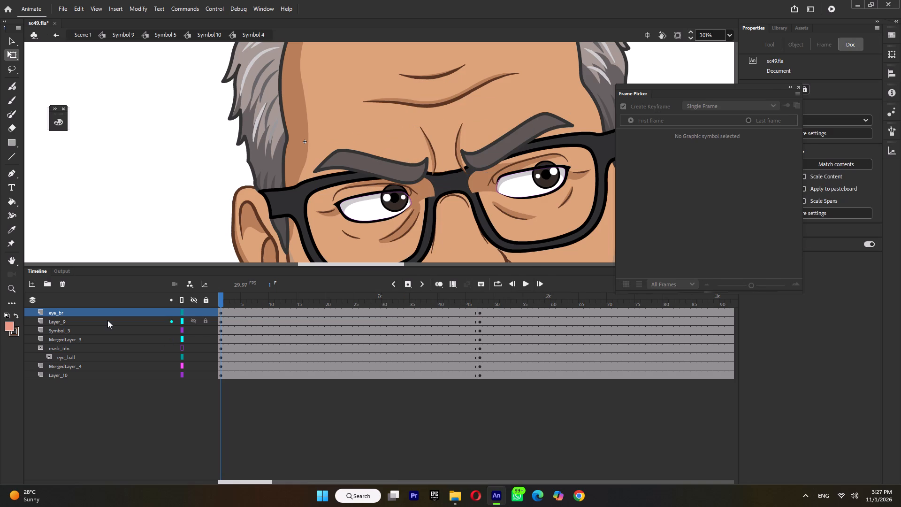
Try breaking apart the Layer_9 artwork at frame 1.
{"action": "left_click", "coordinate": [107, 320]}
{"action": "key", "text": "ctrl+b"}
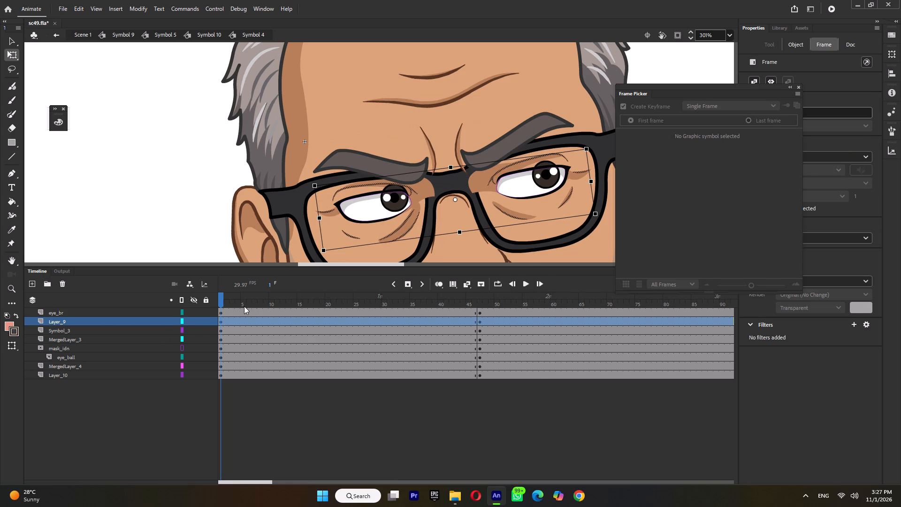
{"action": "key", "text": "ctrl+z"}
Break apart the Symbol_3 layer's instance at frame 1 to expose the nested blink symbol.
{"action": "left_click", "coordinate": [80, 330]}
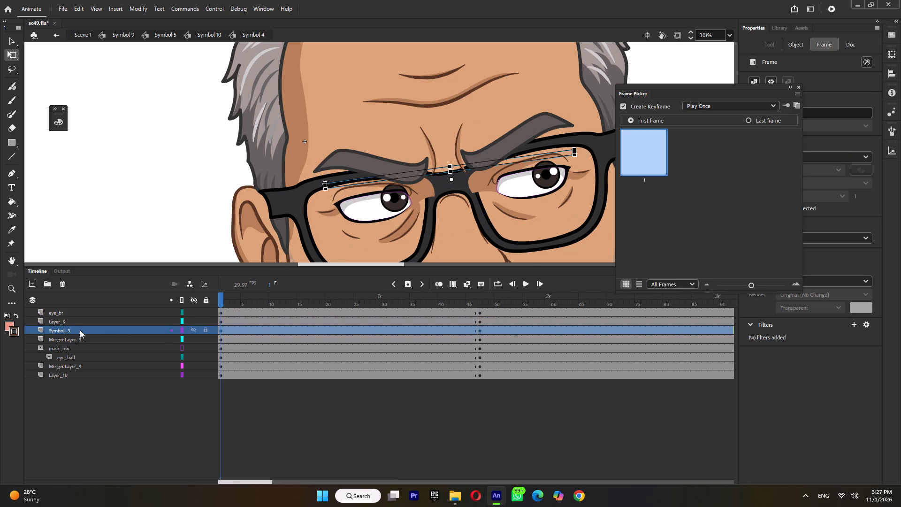
{"action": "key", "text": "ctrl+b"}
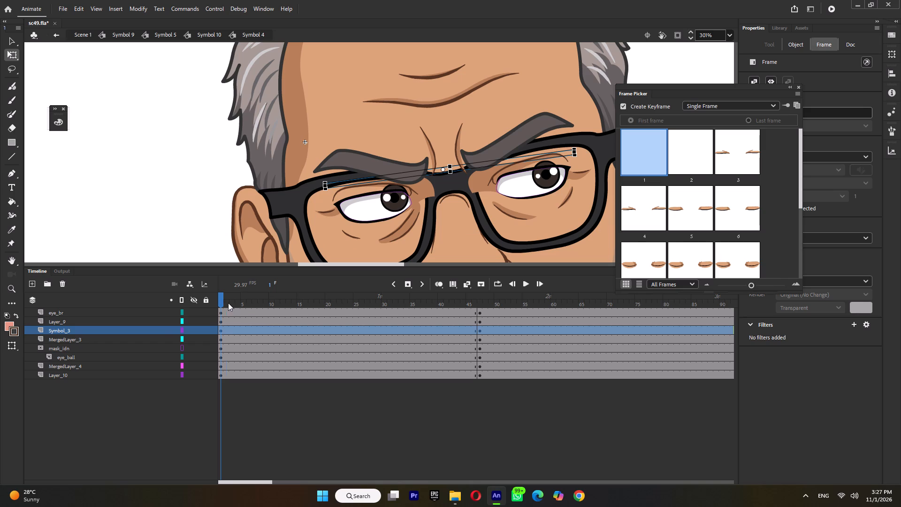
Key the Symbol_3 blink layer at frame 47 and set its instance to play once starting from frame 9.
{"action": "left_click_drag", "start_coordinate": [228, 303], "coordinate": [431, 345]}
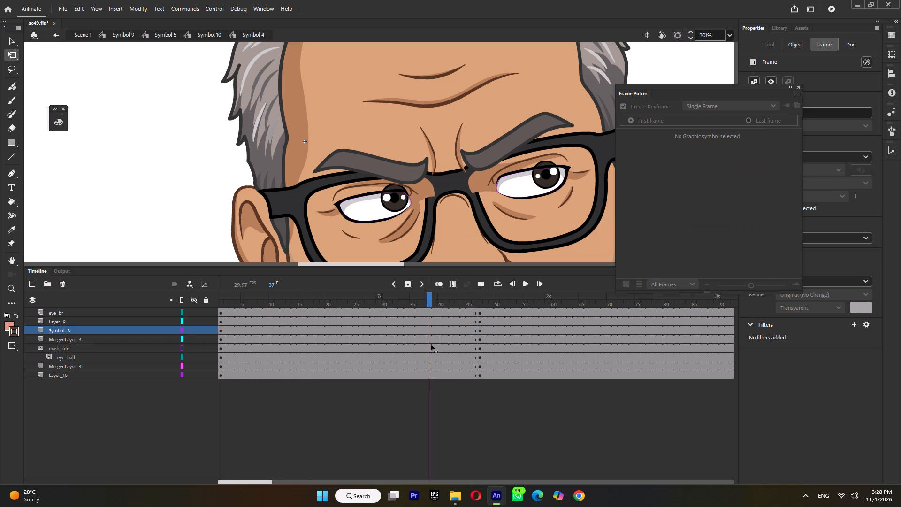
{"action": "left_click_drag", "start_coordinate": [431, 345], "coordinate": [481, 337]}
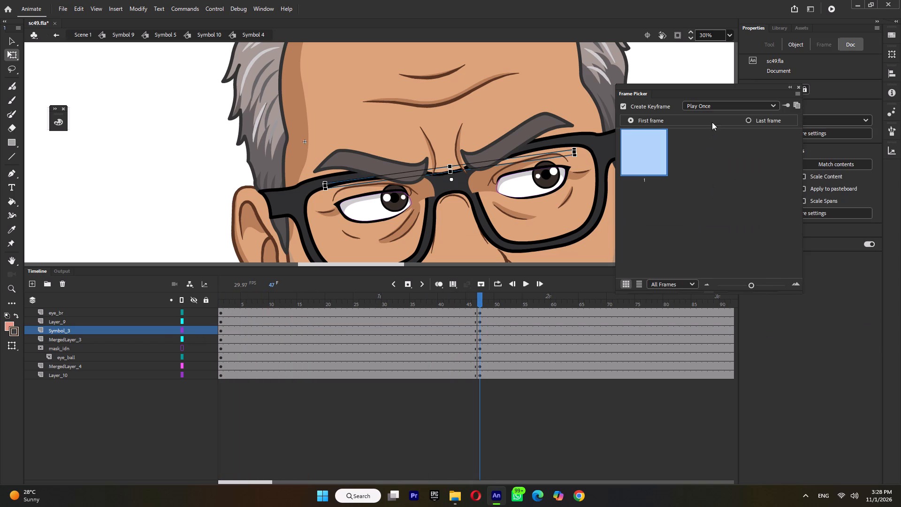
{"action": "left_click", "coordinate": [480, 329]}
{"action": "key", "text": "shift+F6"}
{"action": "key", "text": "F6"}
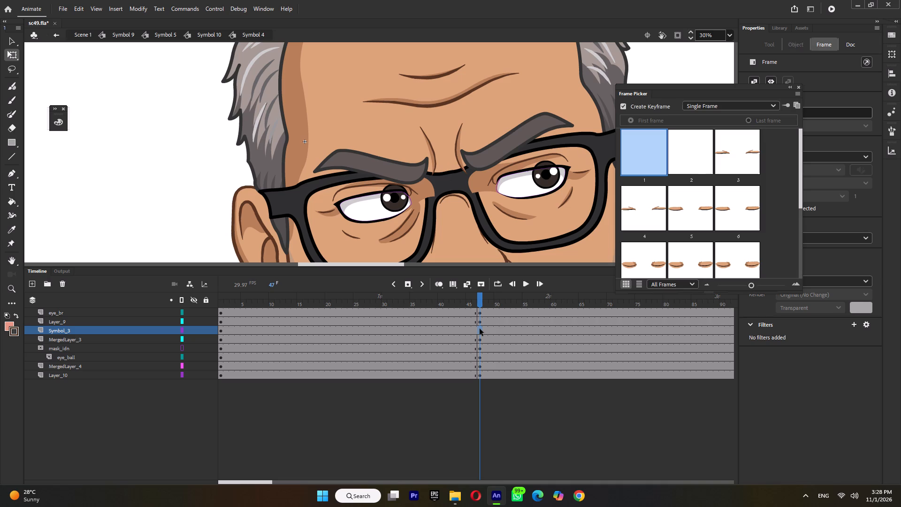
{"action": "left_click", "coordinate": [676, 263]}
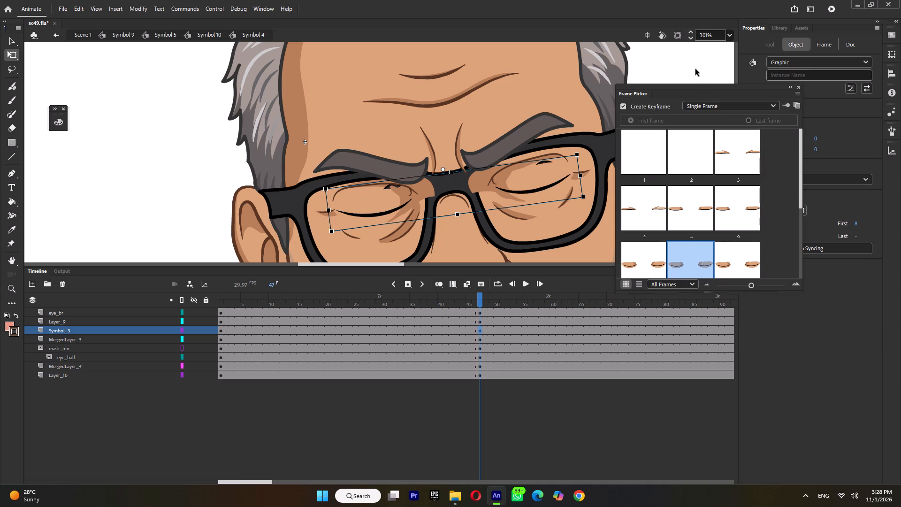
{"action": "left_click", "coordinate": [700, 108]}
{"action": "left_click", "coordinate": [709, 133]}
{"action": "left_click", "coordinate": [730, 245]}
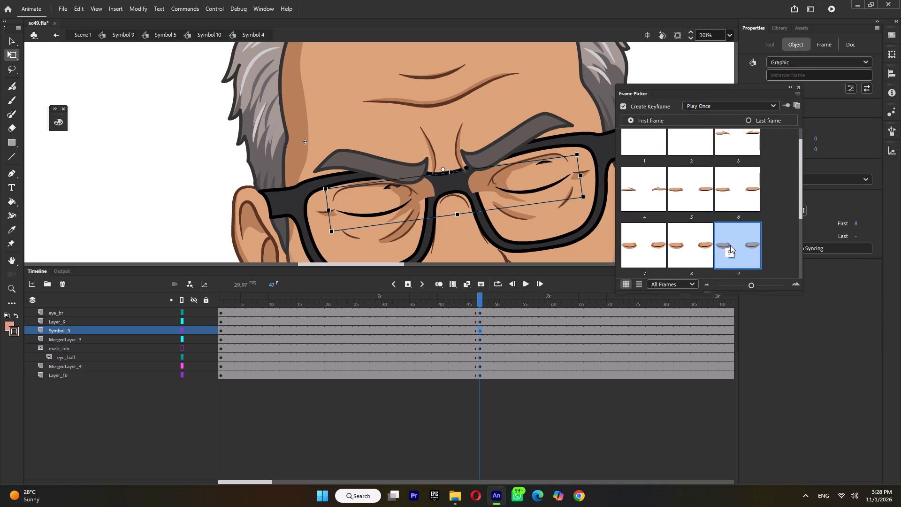
{"action": "scroll", "coordinate": [730, 246], "scroll_direction": "down", "scroll_amount": 2}
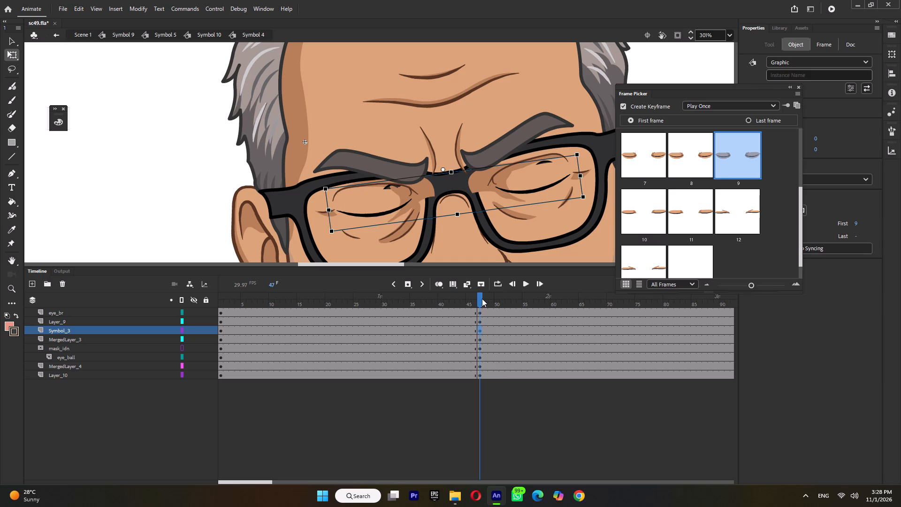
Shift the pupils to the centre of the eyes on a new eye_ball keyframe, moving that keyframe from frame 52 to 47.
{"action": "left_click_drag", "start_coordinate": [482, 299], "coordinate": [505, 304]}
{"action": "left_click", "coordinate": [507, 356]}
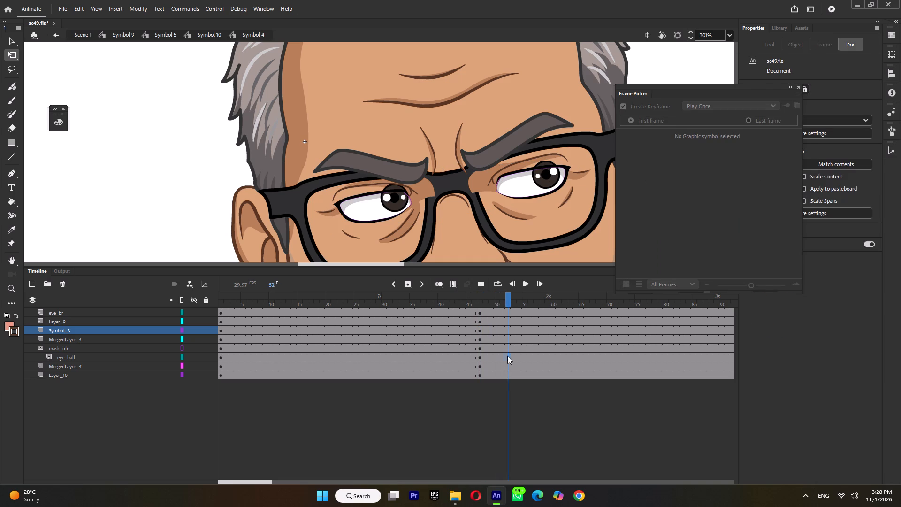
{"action": "key", "text": "F6"}
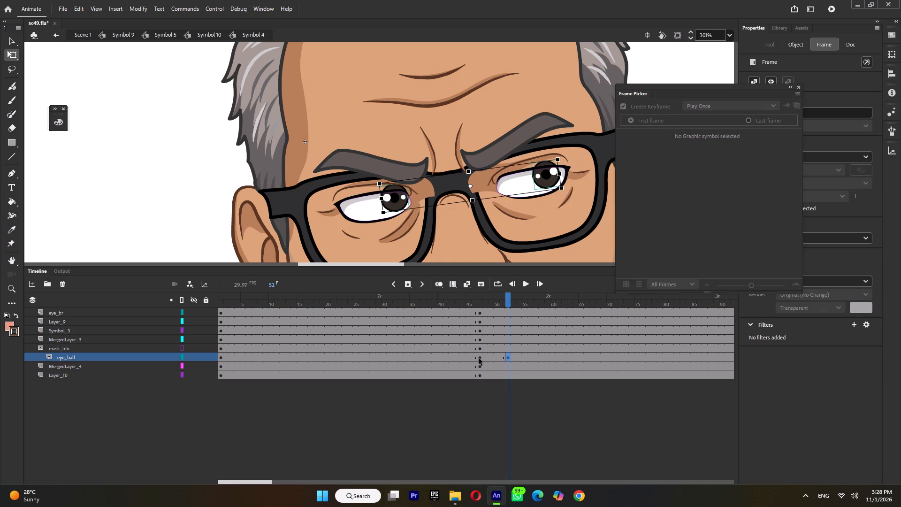
{"action": "left_click_drag", "start_coordinate": [545, 179], "coordinate": [529, 185]}
{"action": "left_click", "coordinate": [509, 359]}
{"action": "left_click_drag", "start_coordinate": [506, 356], "coordinate": [484, 356]}
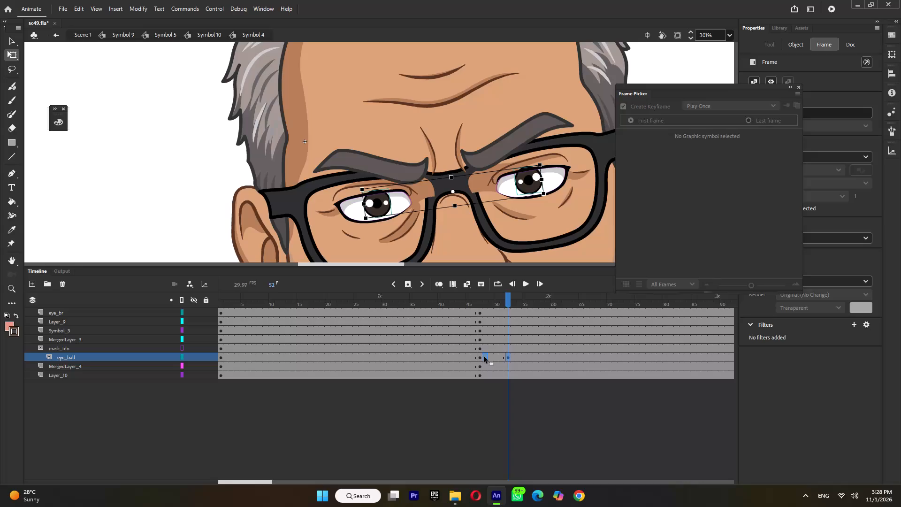
{"action": "left_click_drag", "start_coordinate": [484, 356], "coordinate": [482, 357]}
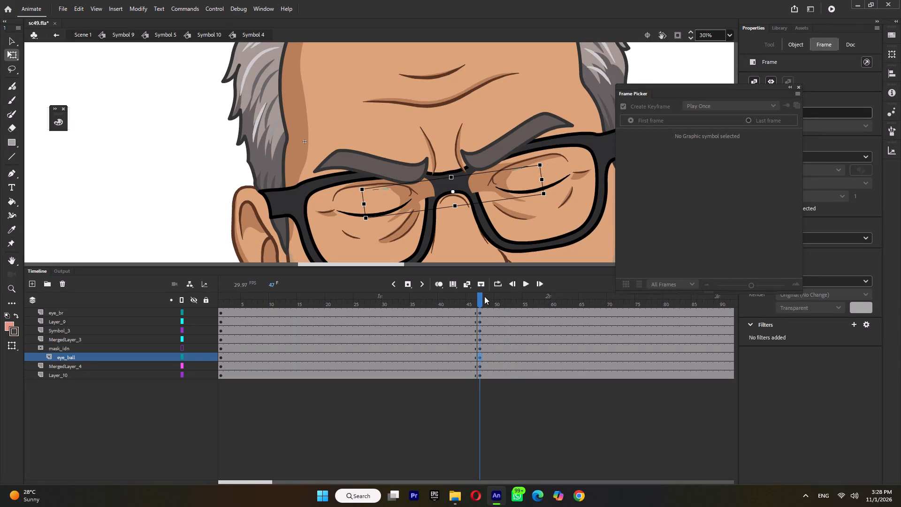
Add a keyframe to the eye_br layer at frame 52 and nudge the eyebrows slightly upward.
{"action": "left_click_drag", "start_coordinate": [484, 298], "coordinate": [508, 304]}
{"action": "left_click_drag", "start_coordinate": [510, 303], "coordinate": [508, 308]}
{"action": "left_click", "coordinate": [512, 142]}
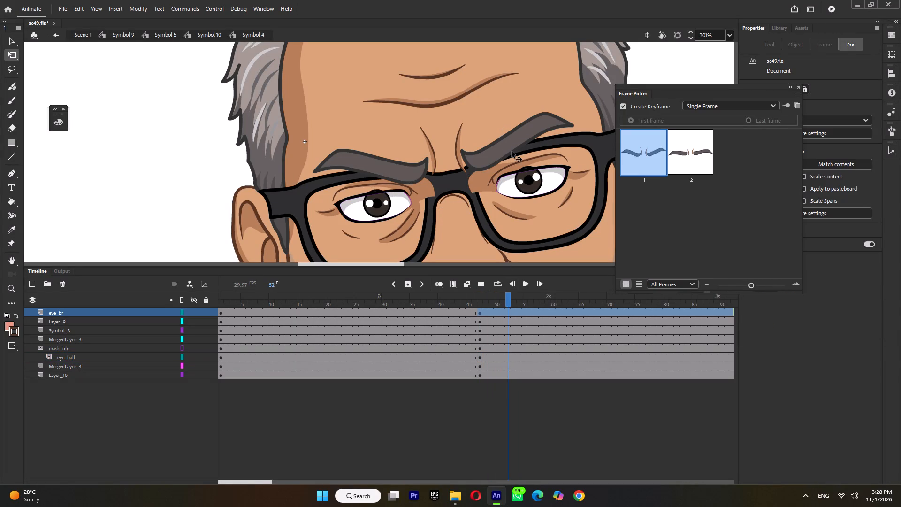
{"action": "left_click", "coordinate": [508, 312]}
{"action": "key", "text": "F6"}
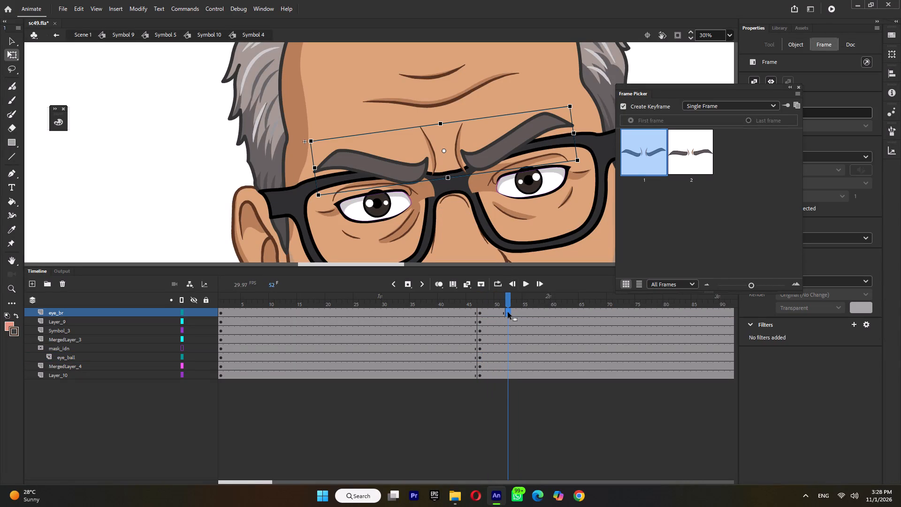
{"action": "key", "text": "Up"}
{"action": "key", "text": "Up"}
{"action": "key", "text": "Up"}
{"action": "key", "text": "Up"}
{"action": "key", "text": "Up"}
{"action": "key", "text": "Up"}
{"action": "key", "text": "Up"}
{"action": "key", "text": "Up"}
{"action": "key", "text": "Up"}
{"action": "key", "text": "Up"}
{"action": "key", "text": "Up"}
{"action": "key", "text": "Up"}
{"action": "key", "text": "Up"}
Return to Scene 1 and save the file, playing the animation once to check the blink.
{"action": "left_click", "coordinate": [84, 34]}
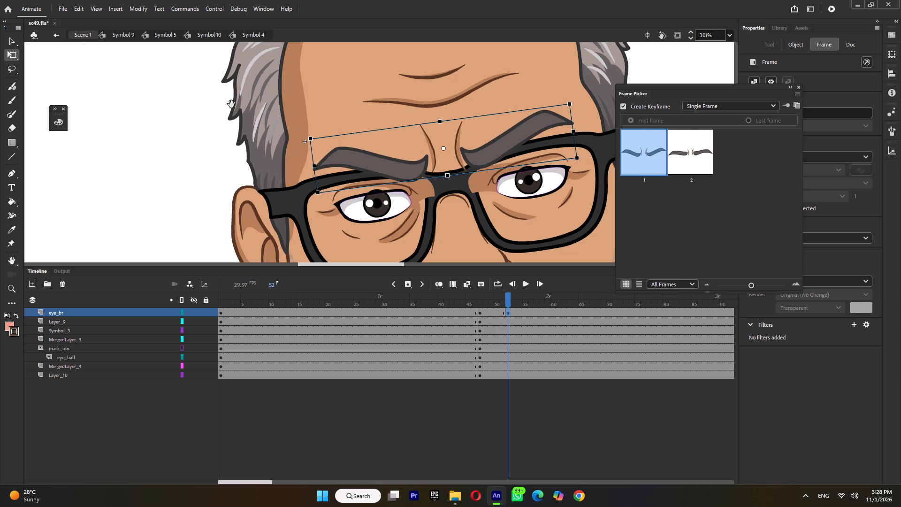
{"action": "scroll", "coordinate": [470, 163], "scroll_direction": "down", "scroll_amount": 9, "text": "ctrl"}
{"action": "key", "text": "ctrl+s"}
{"action": "key", "text": "Return"}
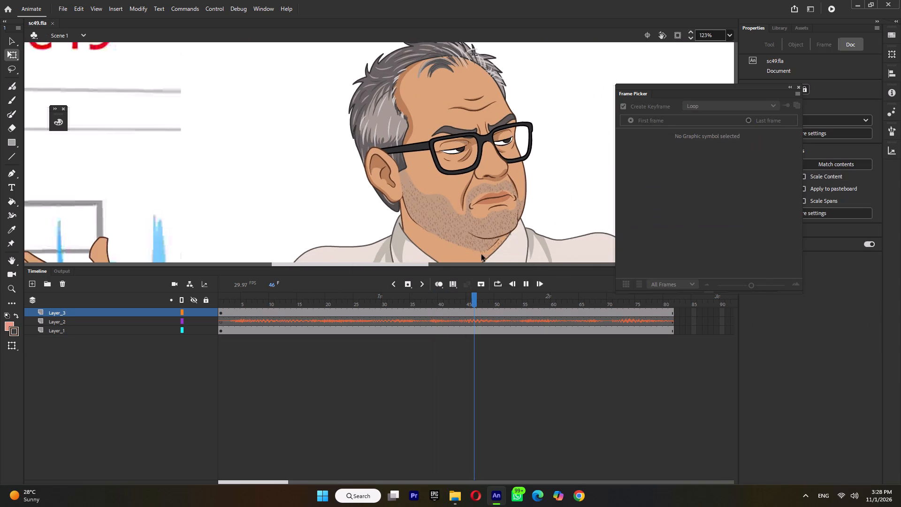
{"action": "key", "text": "Return"}
{"action": "scroll", "coordinate": [497, 175], "scroll_direction": "down", "scroll_amount": 13, "text": "ctrl"}
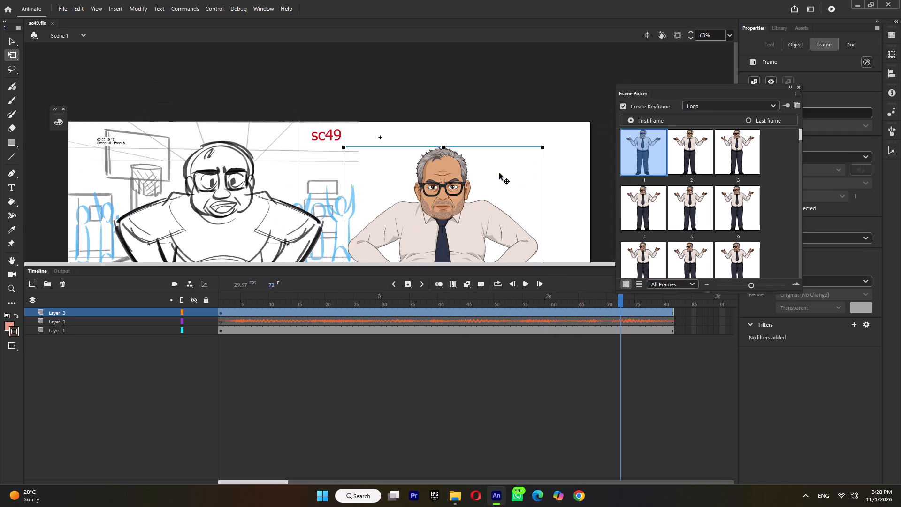
{"action": "key", "text": "ctrl+s"}
Replay Scene 1 from the start and again from around frame 53 to review the blink and the hands-on-hips pose.
{"action": "left_click_drag", "start_coordinate": [244, 301], "coordinate": [156, 318]}
{"action": "key", "text": "Return"}
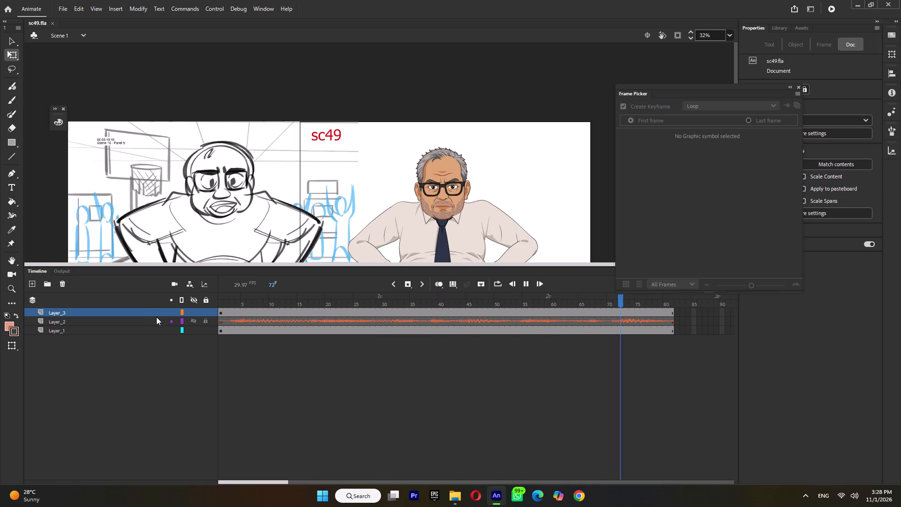
{"action": "key", "text": "Return"}
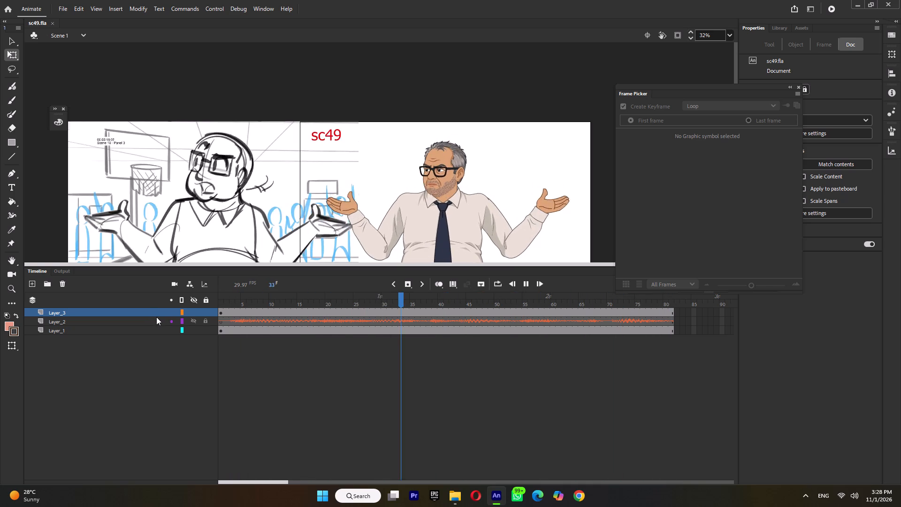
{"action": "key", "text": "Return"}
{"action": "left_click", "coordinate": [579, 300]}
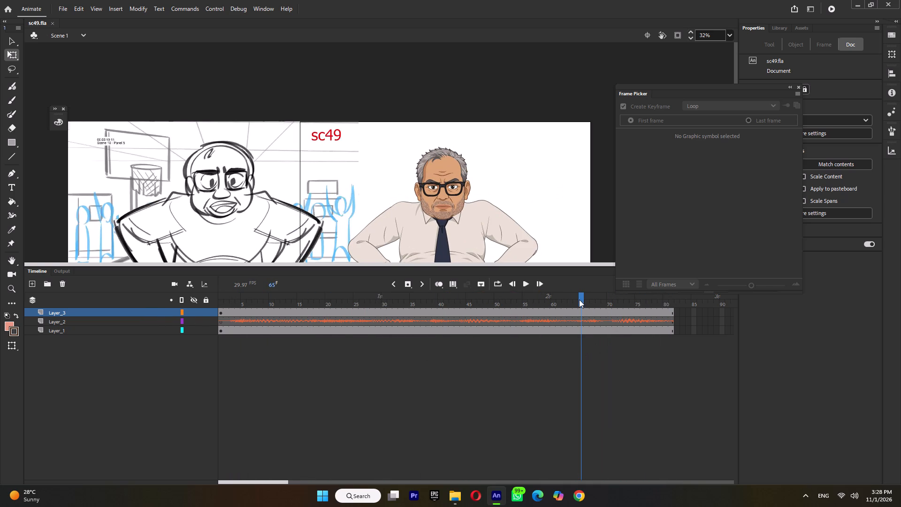
{"action": "left_click", "coordinate": [515, 298]}
{"action": "key", "text": "Return"}
{"action": "key", "text": "Return"}
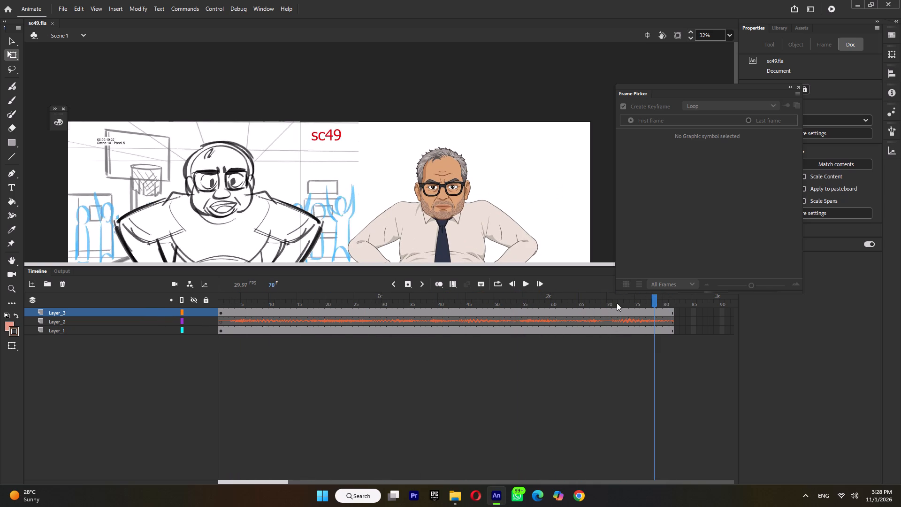
In Symbol 9, insert keyframes across all layers at frames 72, 78 and 66.
{"action": "left_click", "coordinate": [618, 303]}
{"action": "double_click", "coordinate": [442, 215]}
{"action": "scroll", "coordinate": [455, 170], "scroll_direction": "down", "scroll_amount": 3, "text": "ctrl"}
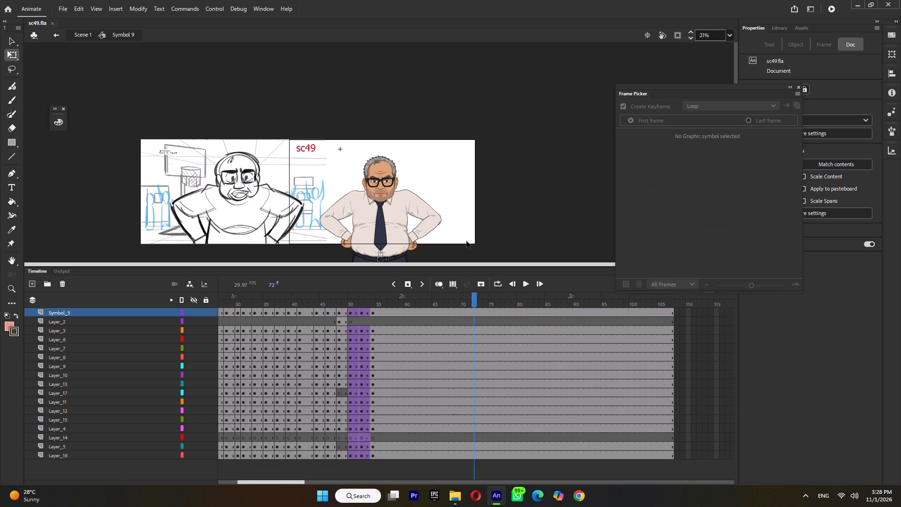
{"action": "double_click", "coordinate": [473, 299]}
{"action": "key", "text": "F6"}
{"action": "left_click", "coordinate": [506, 303]}
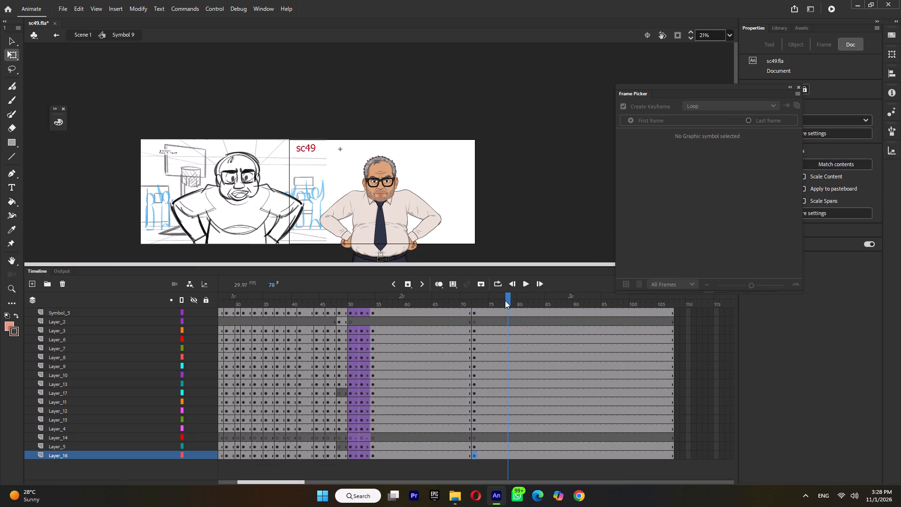
{"action": "double_click", "coordinate": [505, 300]}
{"action": "double_click", "coordinate": [508, 300]}
{"action": "key", "text": "F6"}
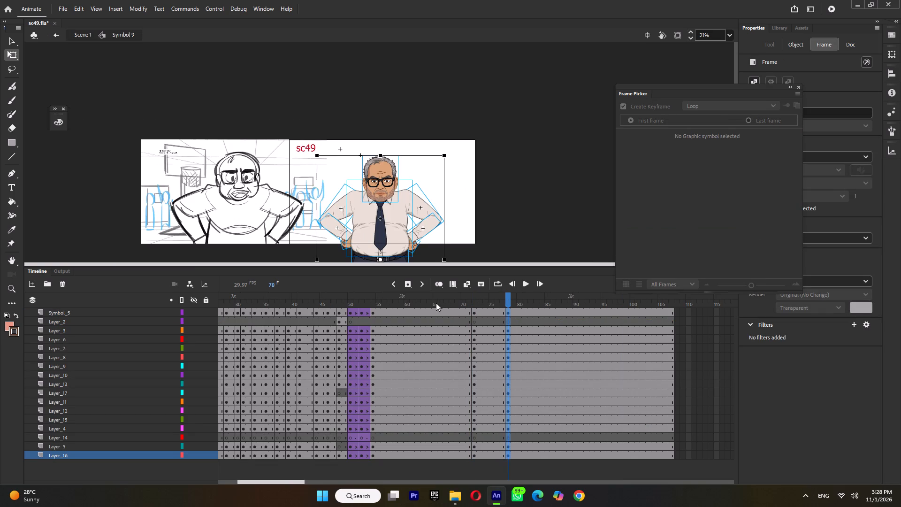
{"action": "double_click", "coordinate": [439, 300]}
{"action": "key", "text": "F6"}
At frame 72, squash the head, torso and arms slightly downward together from a pivot placed at the waist.
{"action": "left_click", "coordinate": [476, 300]}
{"action": "left_click_drag", "start_coordinate": [449, 142], "coordinate": [320, 227]}
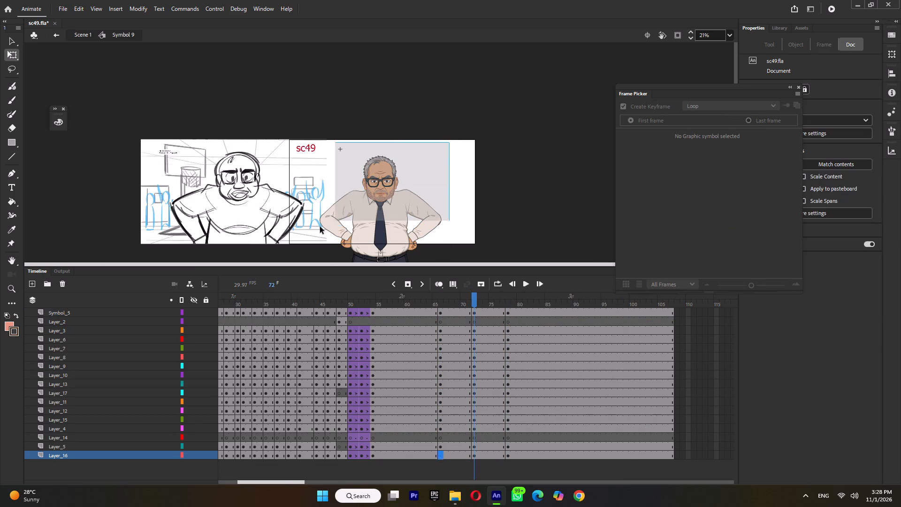
{"action": "left_click_drag", "start_coordinate": [320, 227], "coordinate": [319, 236]}
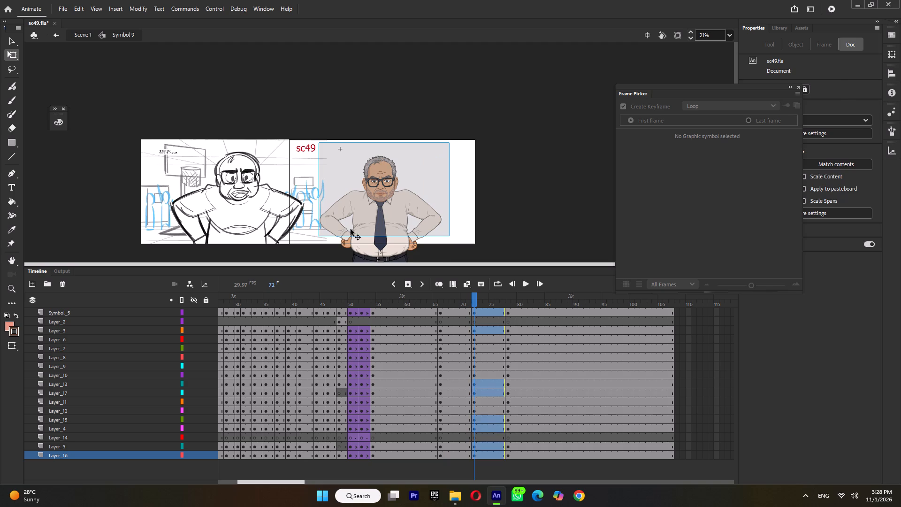
{"action": "left_click_drag", "start_coordinate": [380, 205], "coordinate": [378, 256]}
{"action": "scroll", "coordinate": [392, 154], "scroll_direction": "up", "scroll_amount": 8, "text": "ctrl"}
{"action": "left_click", "coordinate": [371, 154]}
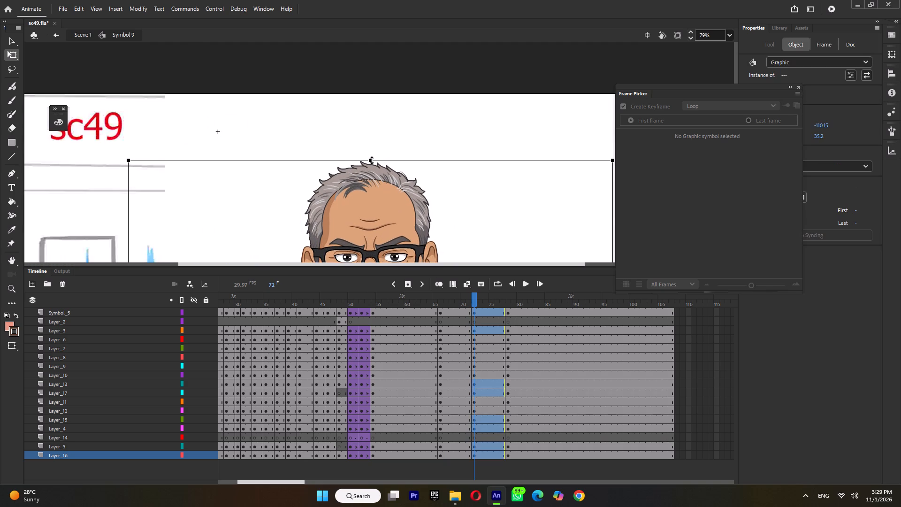
{"action": "scroll", "coordinate": [380, 123], "scroll_direction": "down", "scroll_amount": 3, "text": "ctrl"}
{"action": "left_click", "coordinate": [386, 113]}
Nudge the head down slightly at frame 72 and compare it with the preceding frame.
{"action": "left_click", "coordinate": [375, 184]}
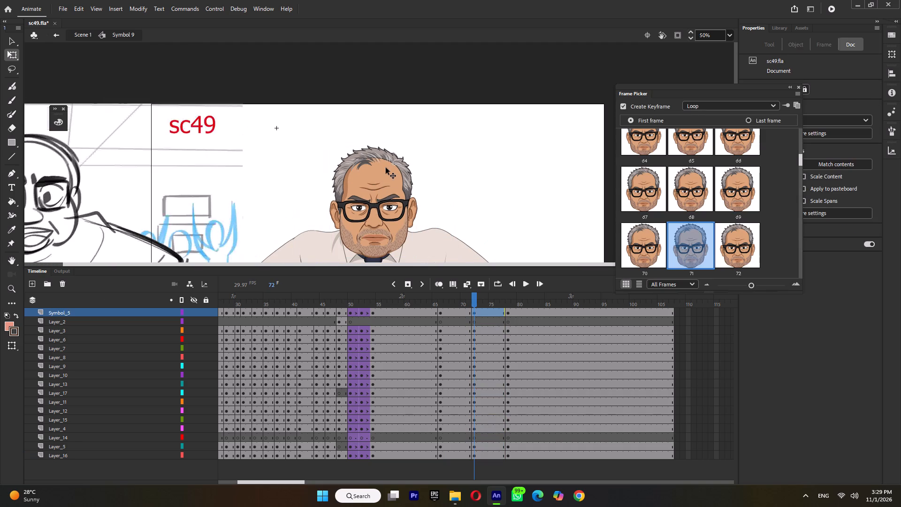
{"action": "scroll", "coordinate": [386, 168], "scroll_direction": "down", "scroll_amount": 2}
{"action": "key", "text": "Down"}
{"action": "key", "text": "Down"}
{"action": "key", "text": "Down"}
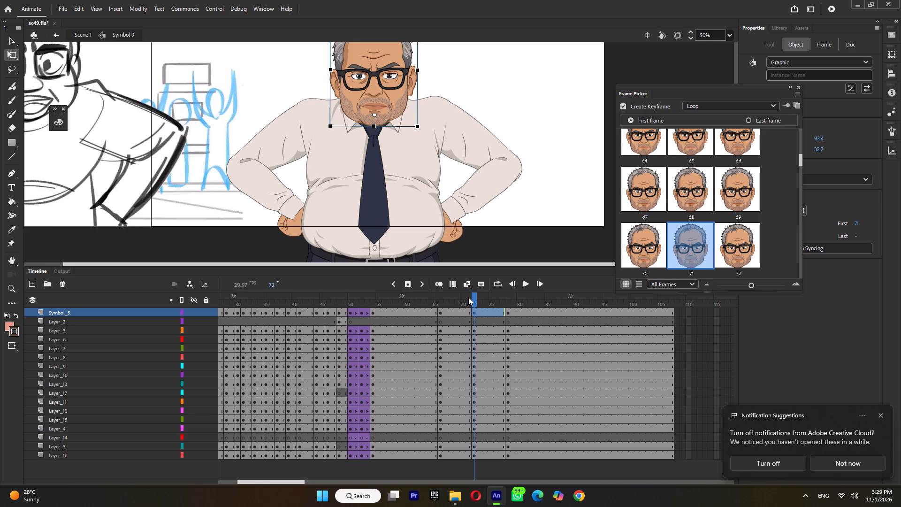
{"action": "left_click", "coordinate": [466, 300]}
{"action": "left_click", "coordinate": [473, 300]}
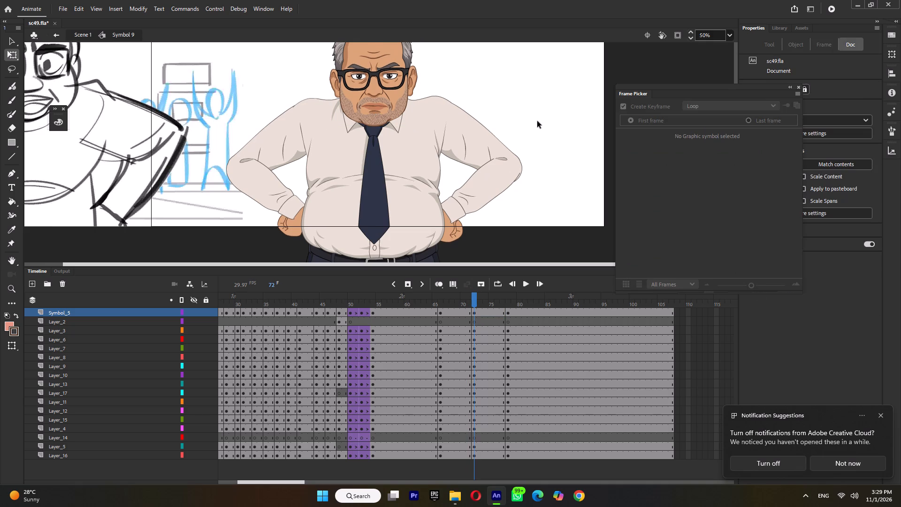
Rotate the character's left upper arm and forearm slightly outward at frame 72, pivoting at the shoulder.
{"action": "left_click_drag", "start_coordinate": [537, 122], "coordinate": [507, 190]}
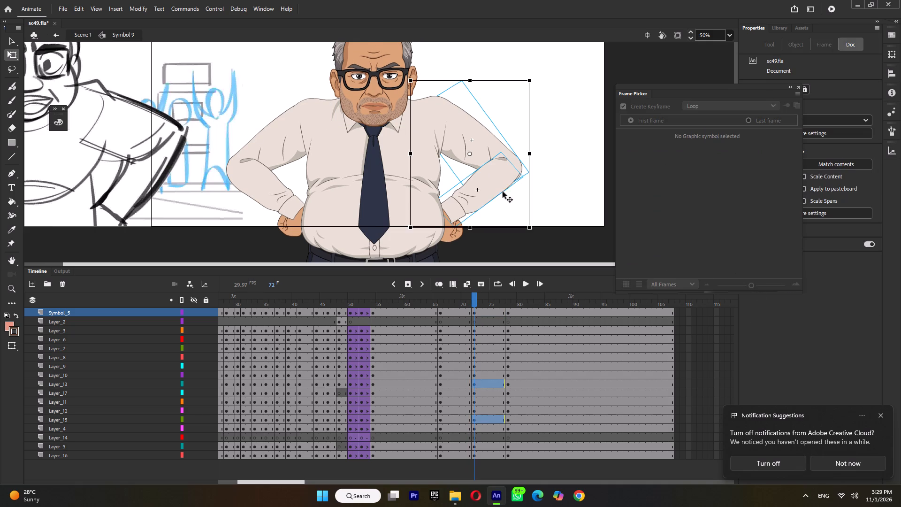
{"action": "left_click_drag", "start_coordinate": [471, 155], "coordinate": [438, 107]}
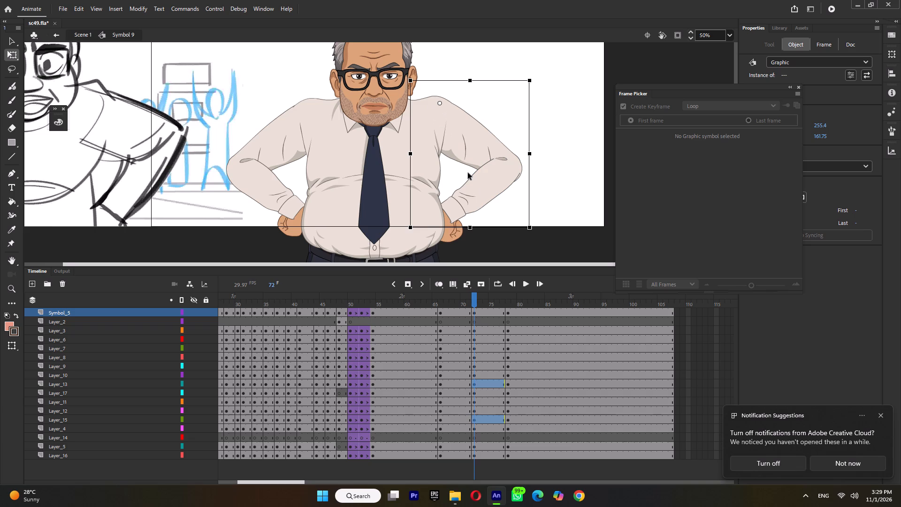
{"action": "left_click_drag", "start_coordinate": [526, 236], "coordinate": [538, 237]}
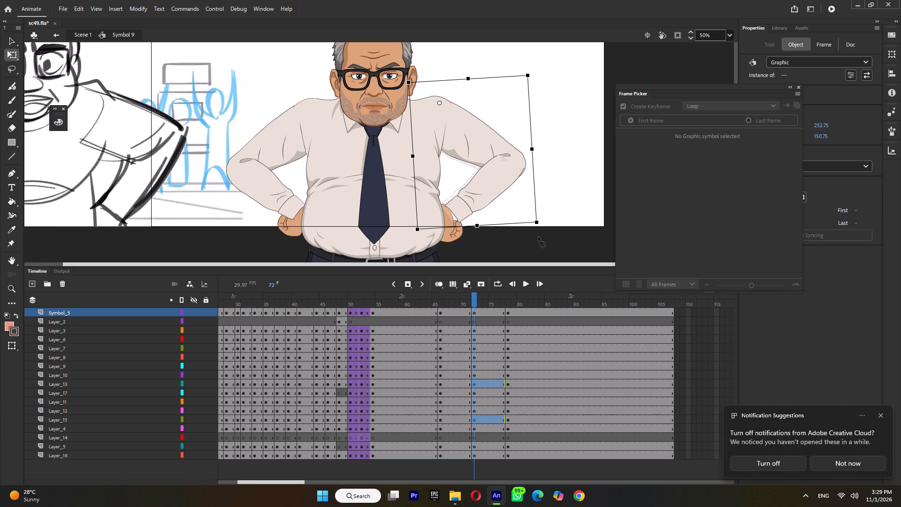
{"action": "left_click_drag", "start_coordinate": [538, 237], "coordinate": [537, 237]}
{"action": "left_click", "coordinate": [559, 207]}
Rotate the left forearm on Layer_13 back toward the hand at frame 72 and nudge it to line up at the elbow.
{"action": "left_click", "coordinate": [471, 200]}
{"action": "left_click_drag", "start_coordinate": [461, 233], "coordinate": [455, 231]}
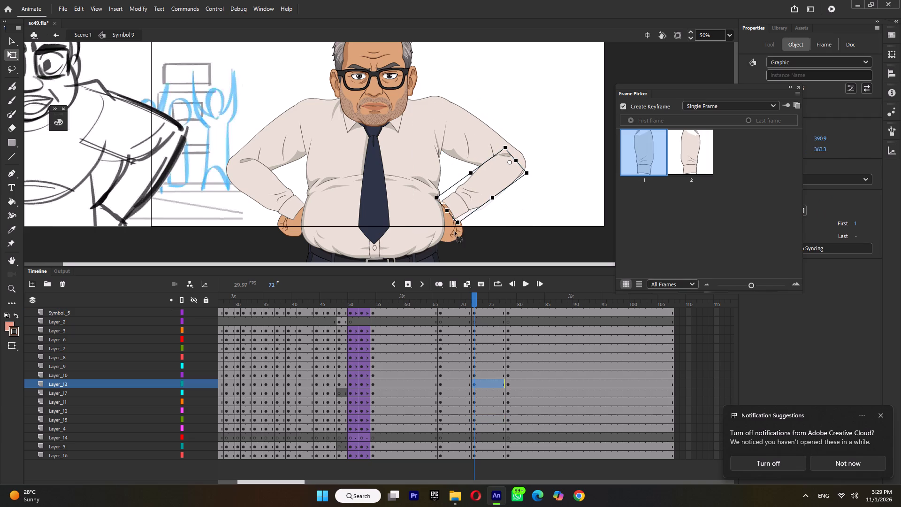
{"action": "left_click_drag", "start_coordinate": [455, 231], "coordinate": [453, 231]}
{"action": "scroll", "coordinate": [500, 186], "scroll_direction": "up", "scroll_amount": 5, "text": "ctrl"}
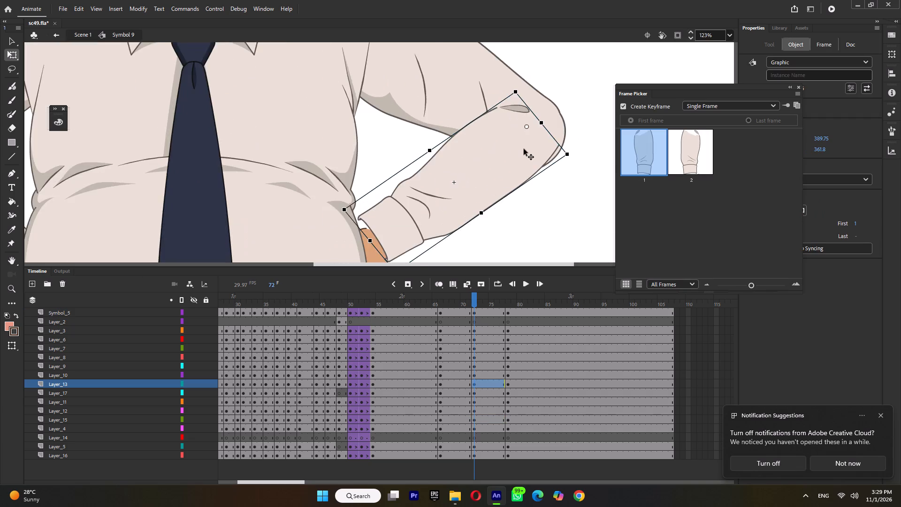
{"action": "scroll", "coordinate": [524, 149], "scroll_direction": "up", "scroll_amount": 4, "text": "ctrl"}
{"action": "left_click_drag", "start_coordinate": [526, 149], "coordinate": [533, 156]}
{"action": "scroll", "coordinate": [533, 153], "scroll_direction": "down", "scroll_amount": 5, "text": "ctrl"}
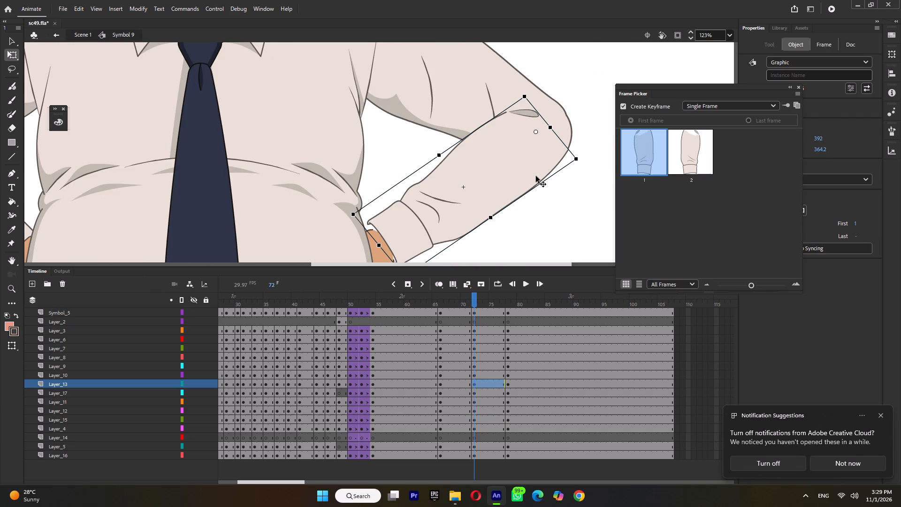
{"action": "key", "text": "Left"}
{"action": "key", "text": "Up"}
{"action": "key", "text": "Up"}
{"action": "key", "text": "Left"}
{"action": "key", "text": "Up"}
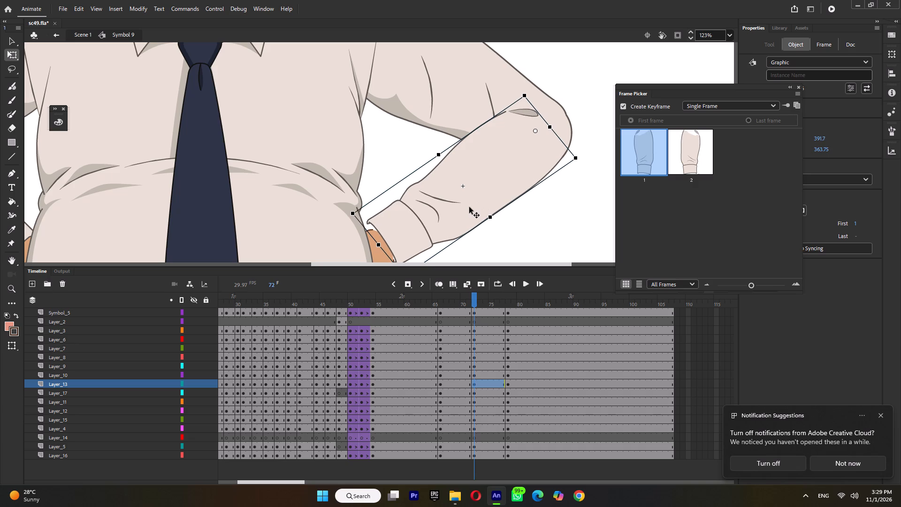
Rotate the left forearm slightly at frame 72 and move the left hand on Layer_17 up to meet the cuff.
{"action": "left_click", "coordinate": [378, 246]}
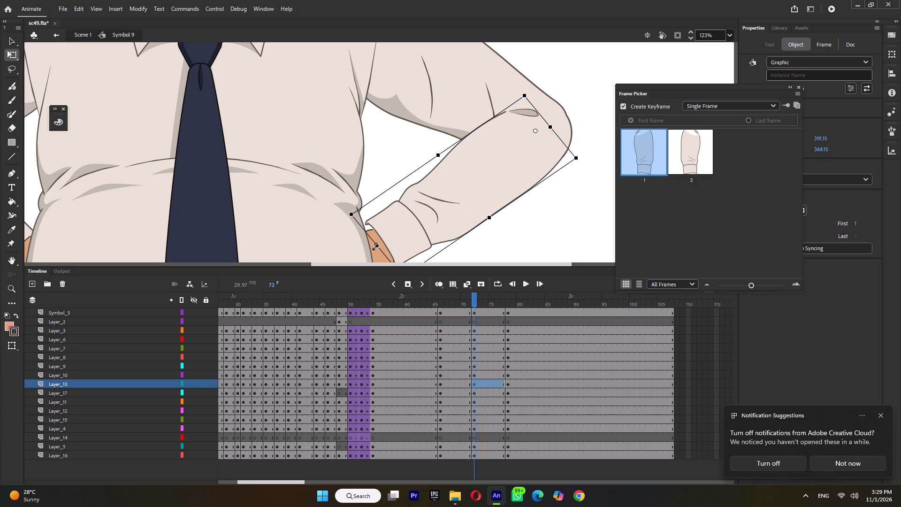
{"action": "left_click_drag", "start_coordinate": [350, 220], "coordinate": [350, 215]}
{"action": "left_click_drag", "start_coordinate": [350, 215], "coordinate": [350, 213]}
{"action": "left_click", "coordinate": [380, 252]}
{"action": "left_click_drag", "start_coordinate": [381, 260], "coordinate": [378, 251]}
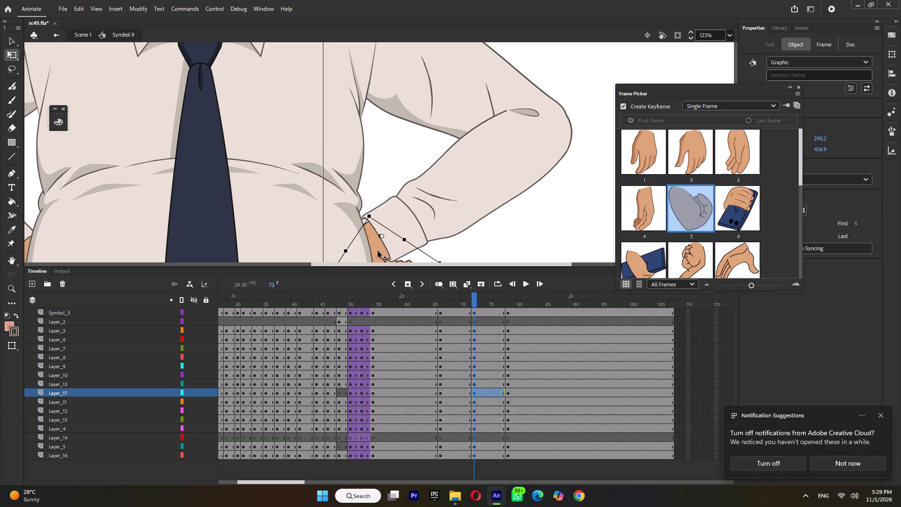
{"action": "left_click_drag", "start_coordinate": [378, 251], "coordinate": [377, 246]}
Rotate the character's right upper arm and forearm together slightly outward at frame 72, pivoting at the shoulder.
{"action": "scroll", "coordinate": [377, 246], "scroll_direction": "down", "scroll_amount": 5, "text": "ctrl"}
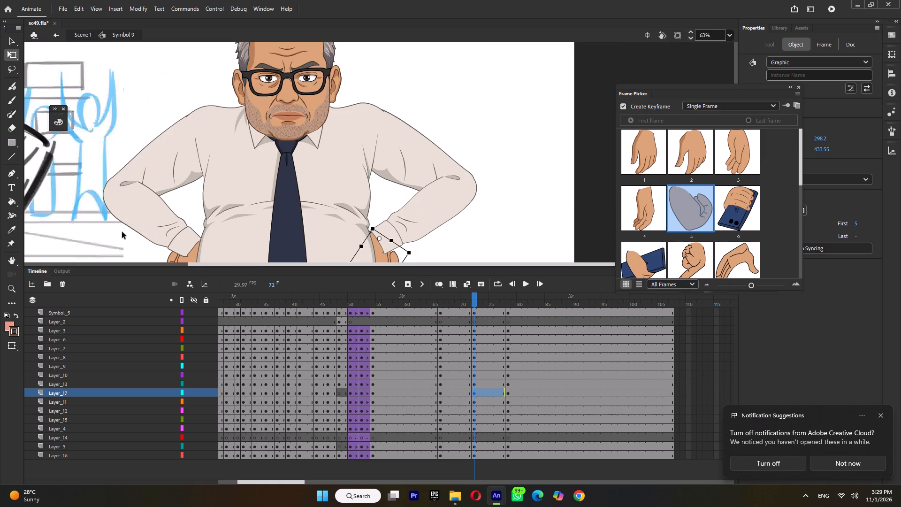
{"action": "left_click_drag", "start_coordinate": [89, 170], "coordinate": [124, 203]}
{"action": "left_click_drag", "start_coordinate": [168, 175], "coordinate": [168, 173]}
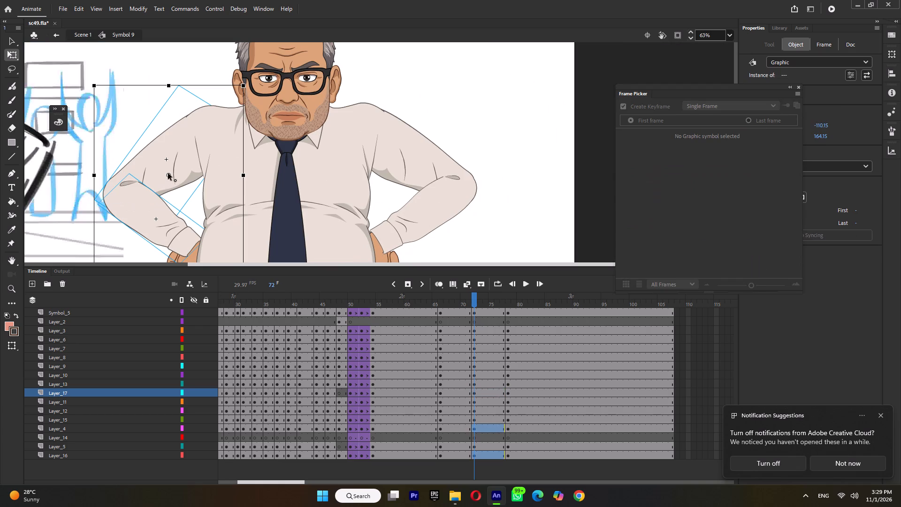
{"action": "left_click_drag", "start_coordinate": [168, 173], "coordinate": [202, 120]}
{"action": "scroll", "coordinate": [123, 166], "scroll_direction": "down", "scroll_amount": 3, "text": "ctrl"}
{"action": "scroll", "coordinate": [206, 242], "scroll_direction": "up", "scroll_amount": 2, "text": "ctrl"}
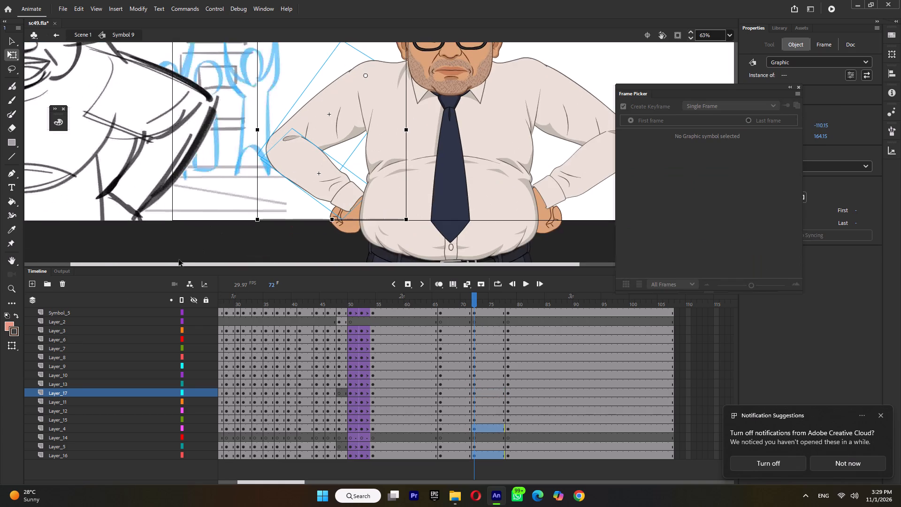
{"action": "scroll", "coordinate": [287, 214], "scroll_direction": "up", "scroll_amount": 2, "text": "ctrl"}
{"action": "left_click_drag", "start_coordinate": [242, 229], "coordinate": [230, 224]}
{"action": "left_click", "coordinate": [230, 225]}
Rotate the right forearm on Layer_4 slightly back toward the hip at frame 72.
{"action": "left_click", "coordinate": [351, 174]}
{"action": "left_click_drag", "start_coordinate": [418, 181], "coordinate": [422, 175]}
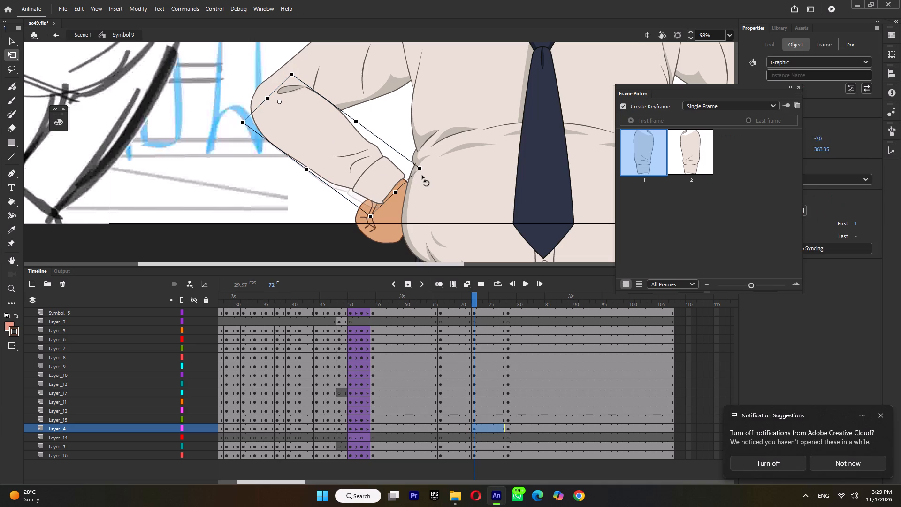
{"action": "left_click_drag", "start_coordinate": [422, 175], "coordinate": [422, 175]}
Nudge the right hand on Layer_5 up at frame 72 and rotate it slightly to fit the cuff.
{"action": "left_click", "coordinate": [395, 204]}
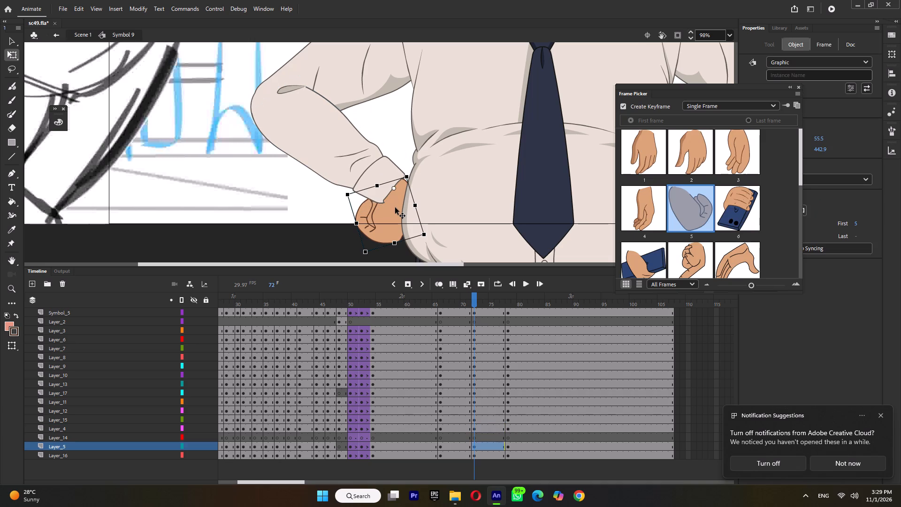
{"action": "key", "text": "Up"}
{"action": "key", "text": "Up"}
{"action": "key", "text": "Up"}
{"action": "key", "text": "Up"}
{"action": "key", "text": "Up"}
{"action": "key", "text": "Up"}
{"action": "key", "text": "Up"}
{"action": "key", "text": "Up"}
{"action": "key", "text": "Up"}
{"action": "left_click", "coordinate": [357, 255]}
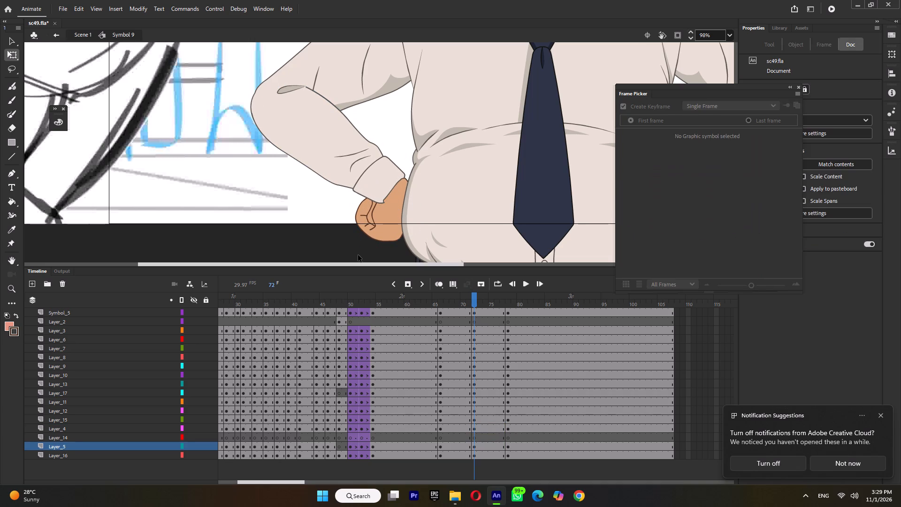
{"action": "left_click", "coordinate": [378, 223]}
{"action": "left_click_drag", "start_coordinate": [361, 253], "coordinate": [356, 248]}
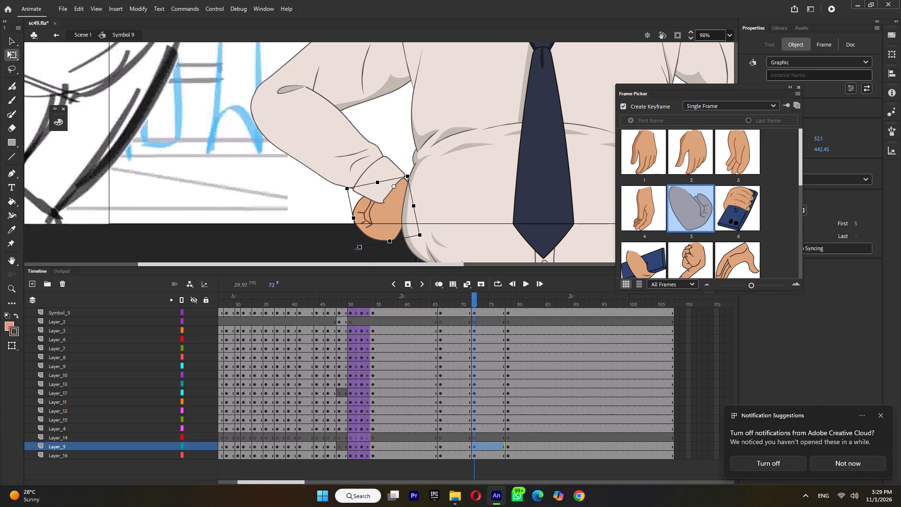
Play back the animation from frame 69 to check the body dip with the adjusted arms.
{"action": "scroll", "coordinate": [351, 207], "scroll_direction": "down", "scroll_amount": 7, "text": "ctrl"}
{"action": "left_click", "coordinate": [458, 299]}
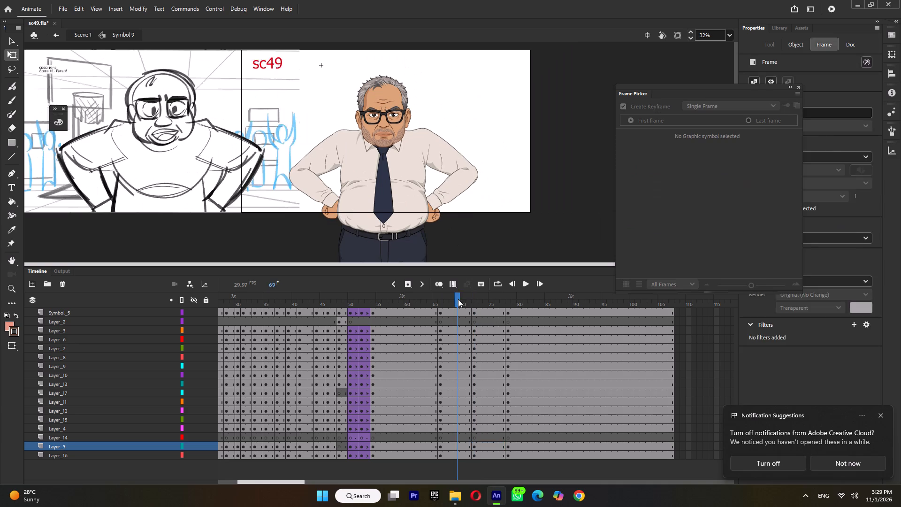
{"action": "key", "text": "Return"}
{"action": "key", "text": "Return"}
{"action": "left_click", "coordinate": [464, 299]}
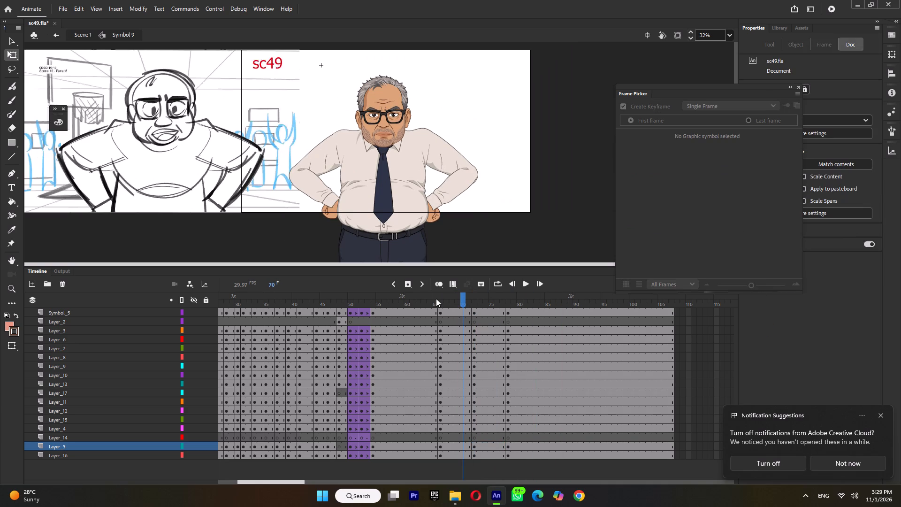
At frame 50, shift the left forearm on Layer_13 slightly down and outward, and rotate it to align with elbow and hand.
{"action": "left_click_drag", "start_coordinate": [407, 304], "coordinate": [351, 329]}
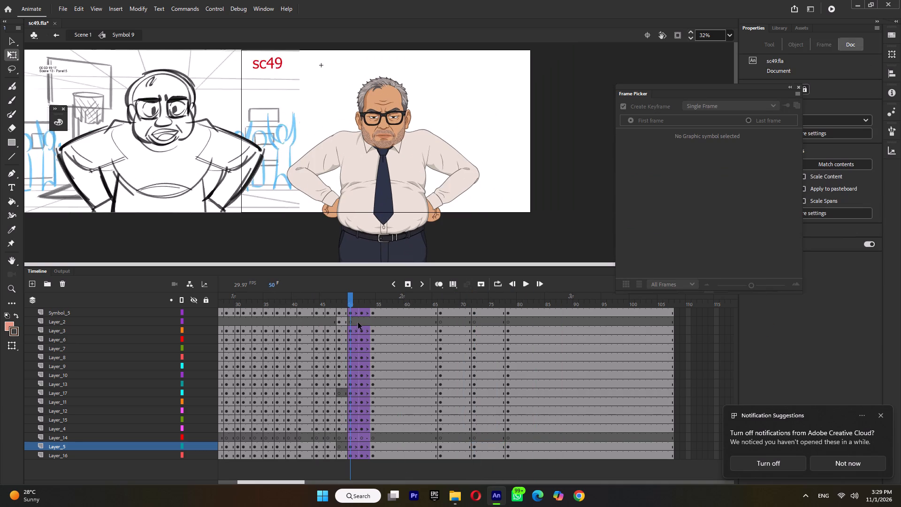
{"action": "left_click", "coordinate": [465, 184]}
{"action": "scroll", "coordinate": [468, 181], "scroll_direction": "up", "scroll_amount": 7, "text": "ctrl"}
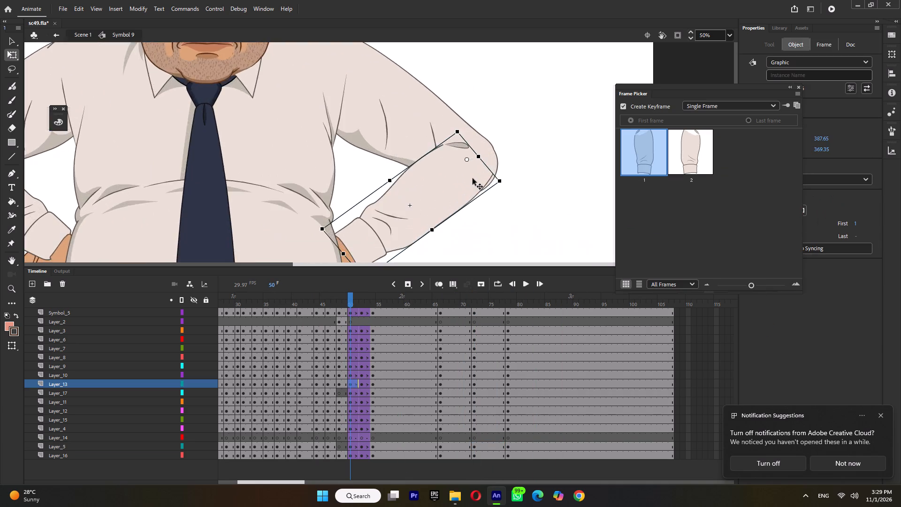
{"action": "scroll", "coordinate": [473, 178], "scroll_direction": "up", "scroll_amount": 2, "text": "ctrl"}
{"action": "left_click_drag", "start_coordinate": [475, 239], "coordinate": [477, 244]}
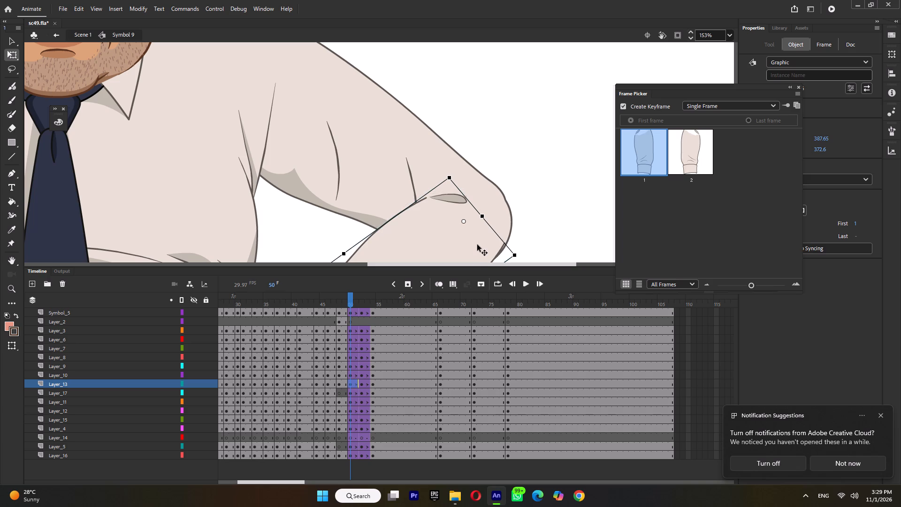
{"action": "left_click", "coordinate": [476, 245]}
{"action": "scroll", "coordinate": [484, 195], "scroll_direction": "down", "scroll_amount": 4}
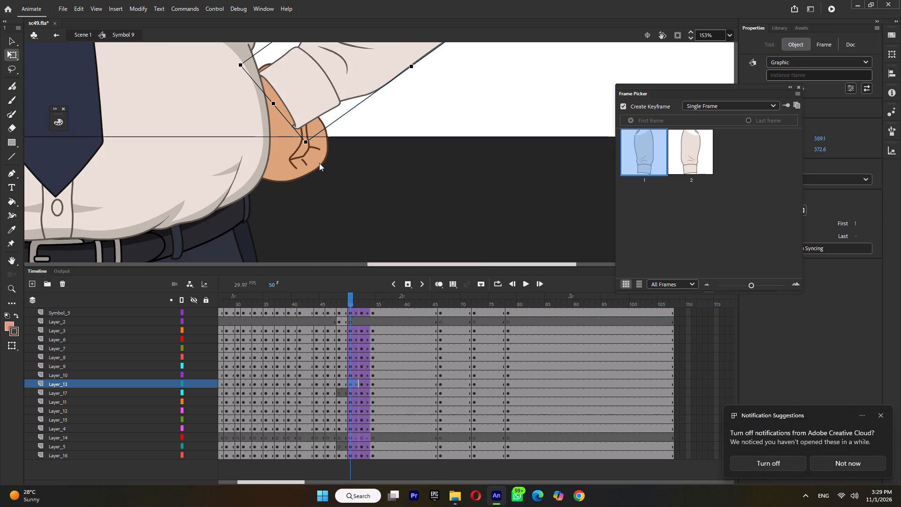
{"action": "scroll", "coordinate": [319, 166], "scroll_direction": "up", "scroll_amount": 2}
{"action": "left_click_drag", "start_coordinate": [237, 203], "coordinate": [236, 195]}
At frame 52, nudge the left forearm down and outward to the elbow's outline and rotate it slightly up at the cuff.
{"action": "left_click", "coordinate": [362, 383]}
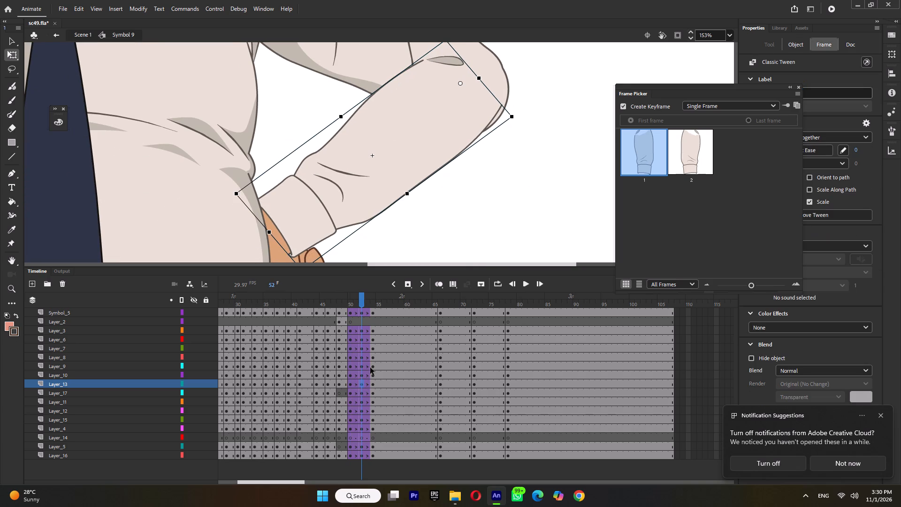
{"action": "left_click_drag", "start_coordinate": [444, 124], "coordinate": [448, 129]}
{"action": "key", "text": "Right"}
{"action": "key", "text": "Right"}
{"action": "key", "text": "Right"}
{"action": "key", "text": "Right"}
{"action": "key", "text": "Right"}
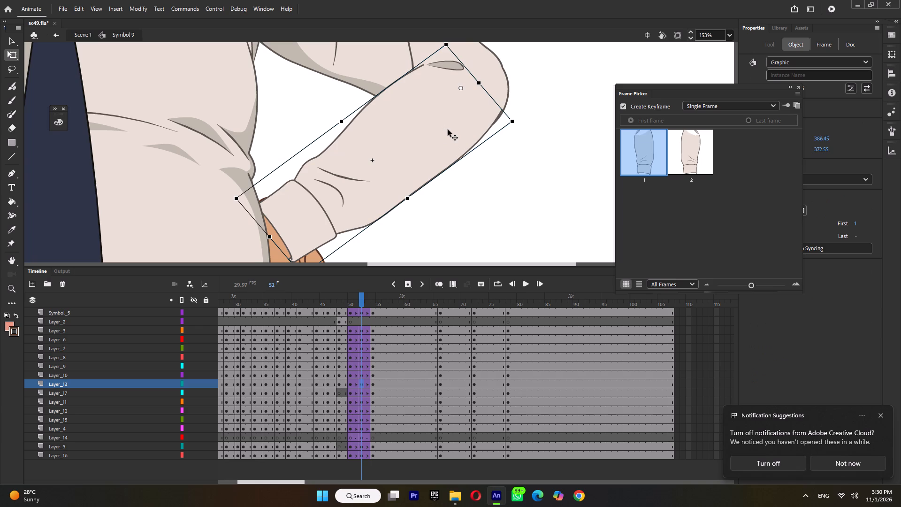
{"action": "key", "text": "Right"}
{"action": "key", "text": "Right"}
{"action": "key", "text": "Right"}
{"action": "left_click_drag", "start_coordinate": [236, 202], "coordinate": [236, 202]}
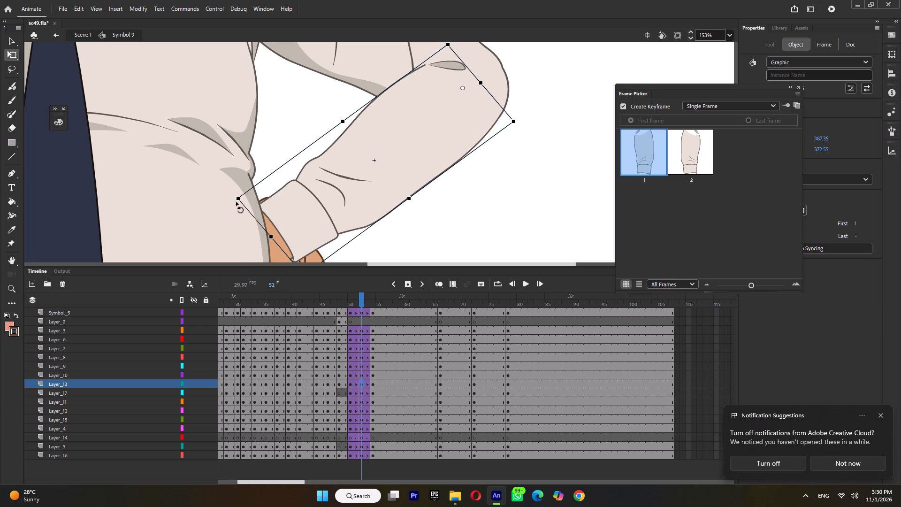
{"action": "left_click_drag", "start_coordinate": [236, 202], "coordinate": [234, 197]}
At frame 54, nudge the left forearm on Layer_13 outward and down to line up with the elbow.
{"action": "left_click", "coordinate": [373, 385]}
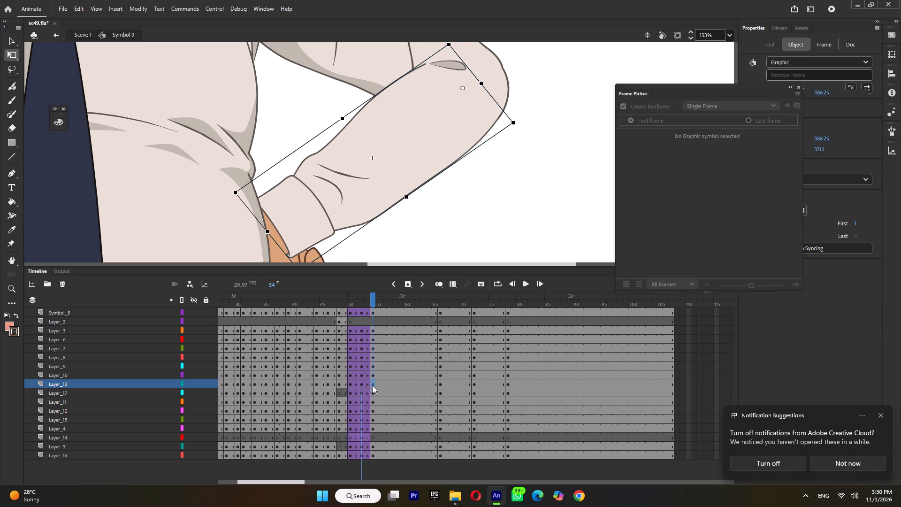
{"action": "key", "text": "Right"}
{"action": "key", "text": "Right"}
{"action": "key", "text": "Right"}
{"action": "key", "text": "Right"}
{"action": "key", "text": "Right"}
{"action": "key", "text": "Right"}
{"action": "key", "text": "Right"}
{"action": "key", "text": "Right"}
{"action": "key", "text": "Right"}
{"action": "key", "text": "Right"}
{"action": "key", "text": "Right"}
{"action": "key", "text": "Right"}
{"action": "key", "text": "Right"}
{"action": "key", "text": "Down"}
{"action": "key", "text": "Down"}
{"action": "key", "text": "Down"}
{"action": "key", "text": "Down"}
{"action": "key", "text": "Down"}
{"action": "key", "text": "Down"}
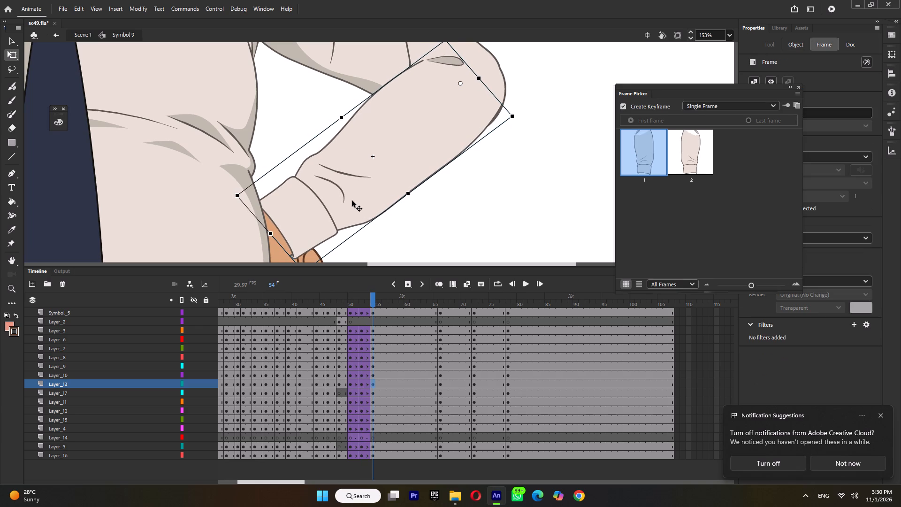
{"action": "key", "text": "Left"}
{"action": "key", "text": "Down"}
{"action": "key", "text": "Down"}
{"action": "key", "text": "Left"}
{"action": "key", "text": "Down"}
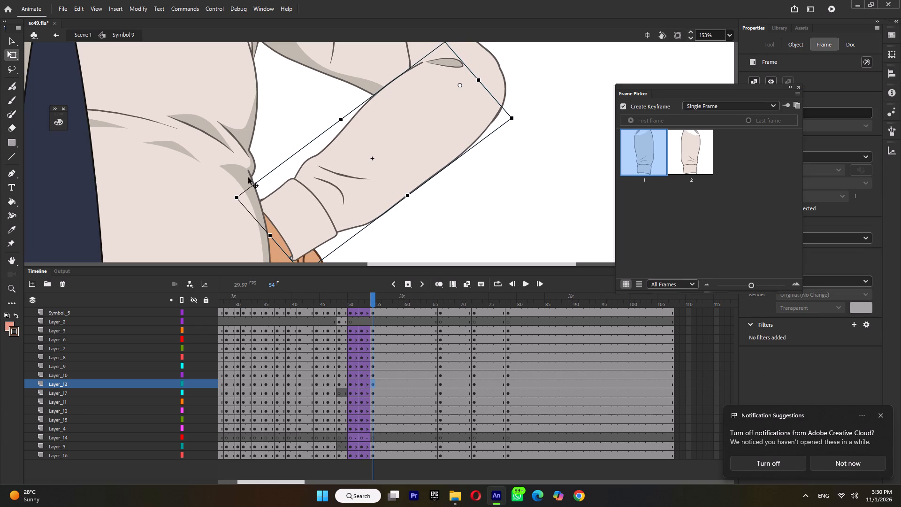
Rotate the left forearm slightly up at the cuff at frame 54 and nudge it down to close the elbow outline.
{"action": "left_click_drag", "start_coordinate": [231, 200], "coordinate": [229, 194]}
{"action": "key", "text": "Down"}
{"action": "key", "text": "Down"}
{"action": "key", "text": "Down"}
{"action": "key", "text": "Down"}
{"action": "key", "text": "Down"}
{"action": "key", "text": "Down"}
{"action": "key", "text": "Down"}
{"action": "key", "text": "Down"}
{"action": "key", "text": "Down"}
{"action": "key", "text": "Up"}
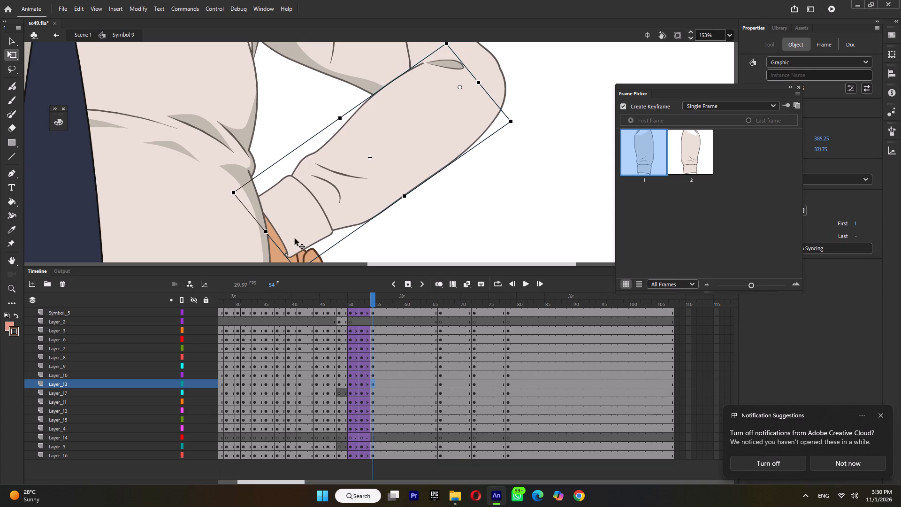
{"action": "key", "text": "Up"}
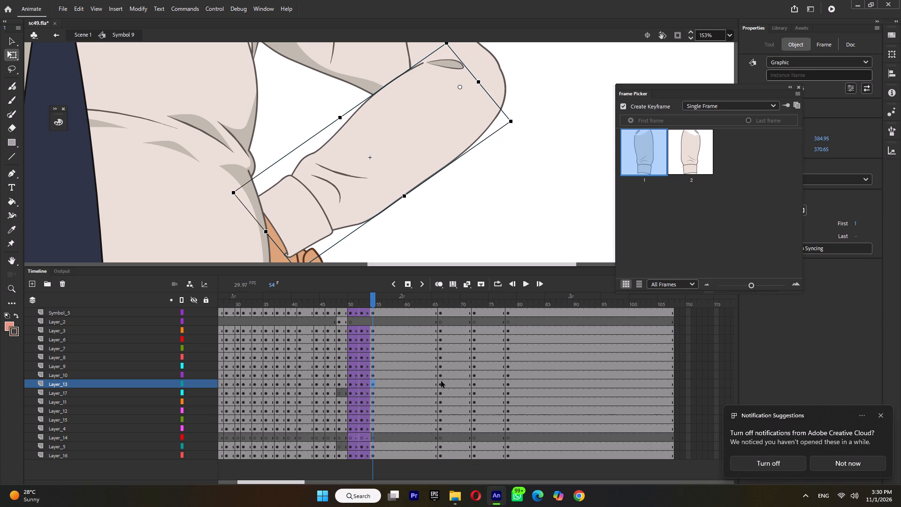
Replace the Layer_13 keyframes at frames 66 and 78 with the corrected left forearm pose from frame 54.
{"action": "left_click", "coordinate": [442, 384]}
{"action": "key", "text": "shift+F6"}
{"action": "key", "text": "F6"}
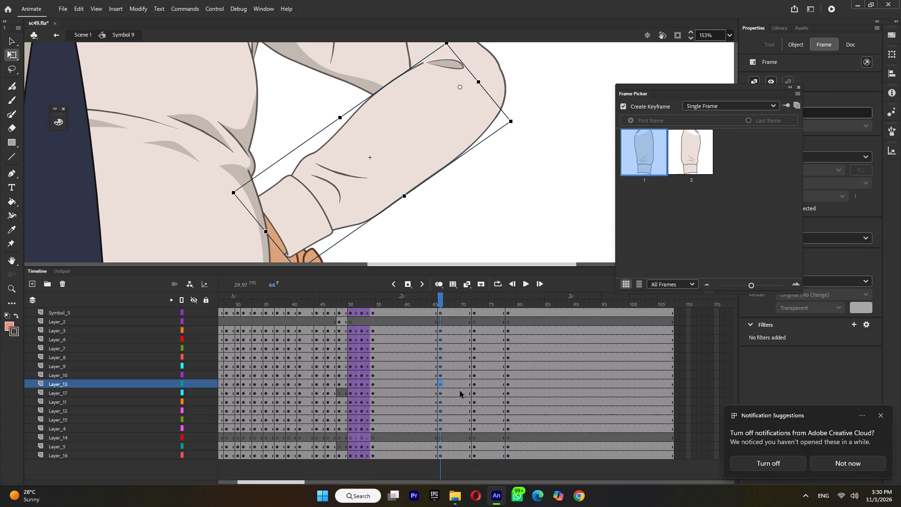
{"action": "left_click", "coordinate": [453, 383]}
{"action": "left_click_drag", "start_coordinate": [452, 384], "coordinate": [509, 380]}
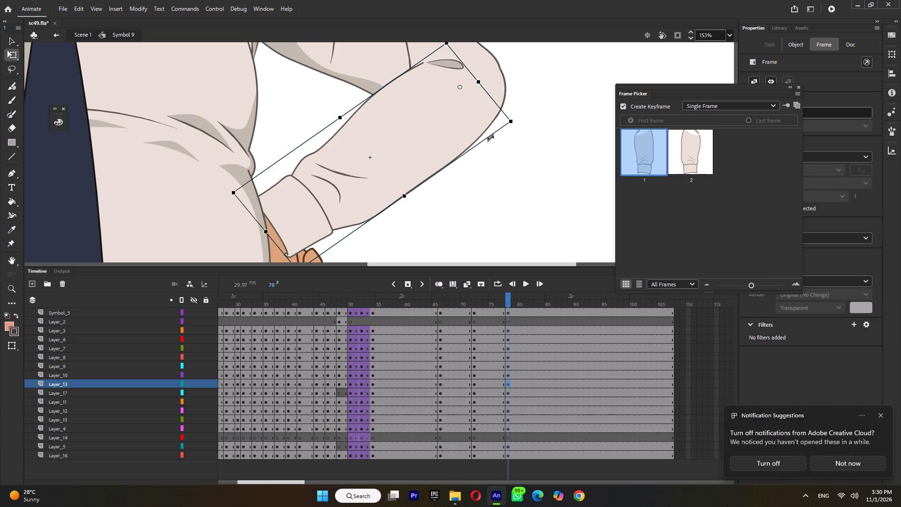
Play back the animation from frame 66 to check the corrected forearm and the body dip.
{"action": "scroll", "coordinate": [490, 121], "scroll_direction": "down", "scroll_amount": 9, "text": "ctrl"}
{"action": "left_click", "coordinate": [441, 309]}
{"action": "key", "text": "Return"}
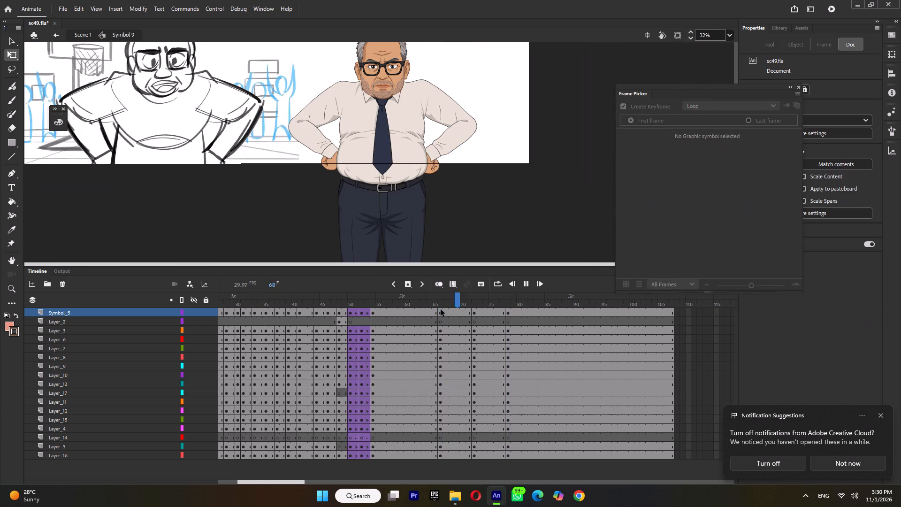
{"action": "key", "text": "Return"}
{"action": "left_click", "coordinate": [446, 303]}
Nudge the character's head, torso, arms and legs slightly down together in the frame 72 pose and compare it with neighbouring frames.
{"action": "left_click", "coordinate": [480, 305]}
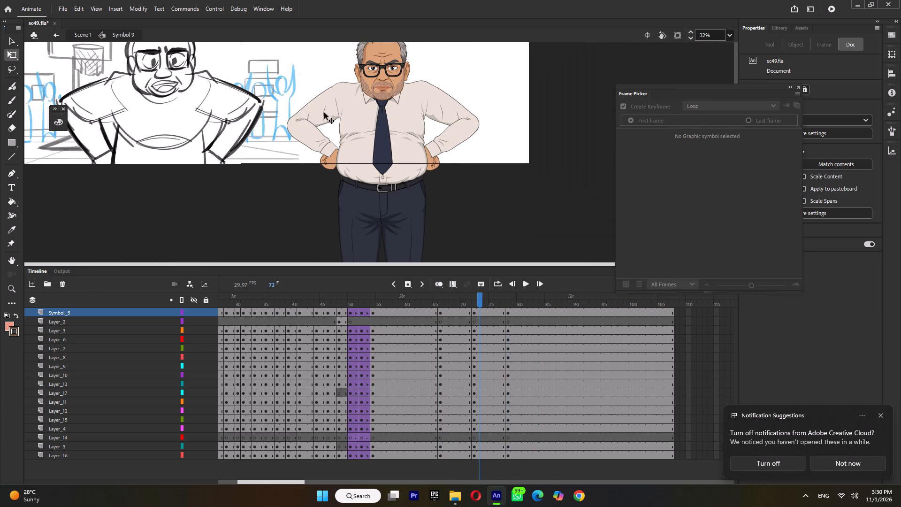
{"action": "left_click_drag", "start_coordinate": [233, 50], "coordinate": [517, 221]}
{"action": "key", "text": "Down"}
{"action": "key", "text": "Down"}
{"action": "key", "text": "Down"}
{"action": "key", "text": "Down"}
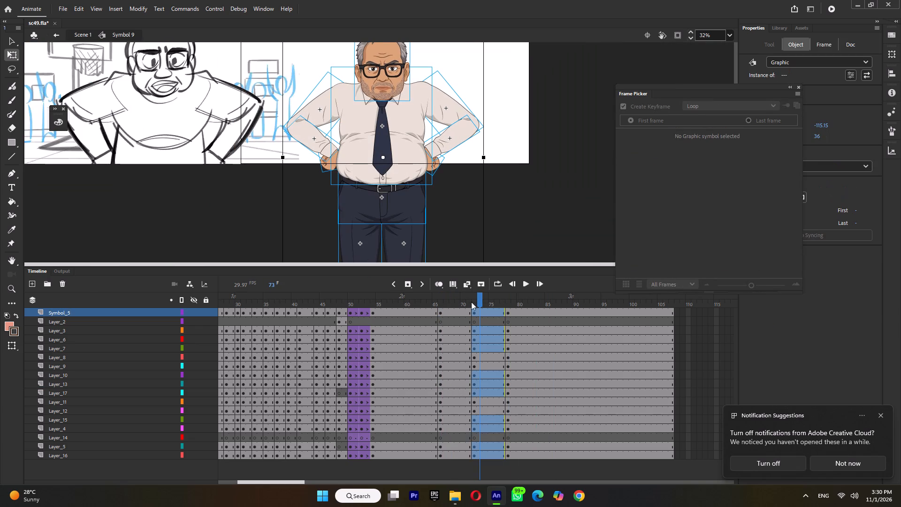
{"action": "left_click", "coordinate": [468, 303]}
{"action": "left_click", "coordinate": [478, 306]}
{"action": "left_click", "coordinate": [513, 307]}
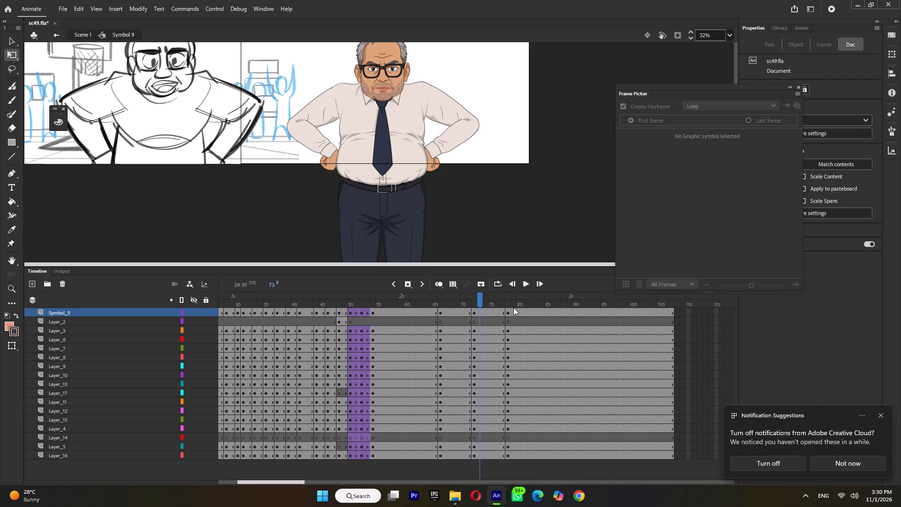
Create classic tweens on all character layers between frames 66 and 72 and between frames 72 and 78.
{"action": "double_click", "coordinate": [464, 302]}
{"action": "key", "text": "ctrl+m"}
{"action": "double_click", "coordinate": [489, 304]}
{"action": "key", "text": "ctrl+m"}
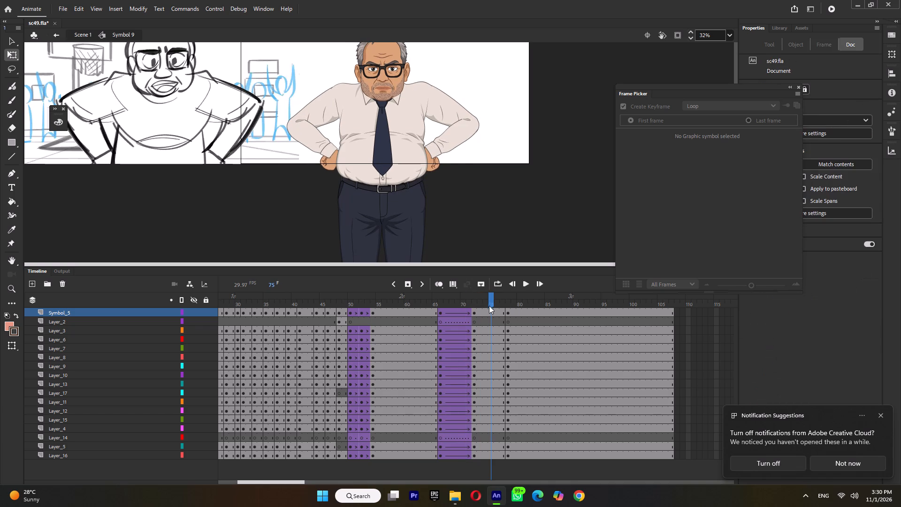
{"action": "double_click", "coordinate": [486, 293]}
{"action": "key", "text": "ctrl+m"}
Apply an Ease In Out preset to the tweens on all layers on both sides of frame 72.
{"action": "scroll", "coordinate": [475, 330], "scroll_direction": "up", "scroll_amount": 4}
{"action": "left_click_drag", "start_coordinate": [460, 310], "coordinate": [474, 506]}
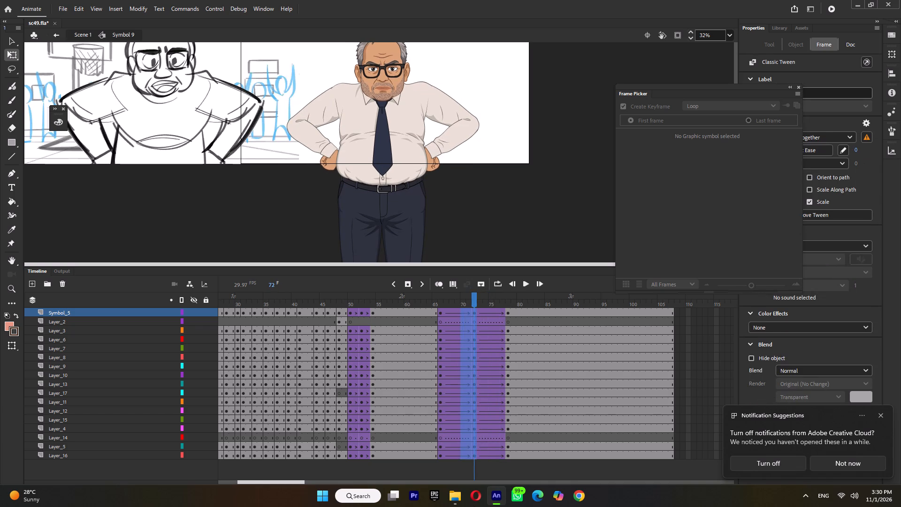
{"action": "left_click_drag", "start_coordinate": [474, 506], "coordinate": [482, 506]}
{"action": "left_click", "coordinate": [817, 146]}
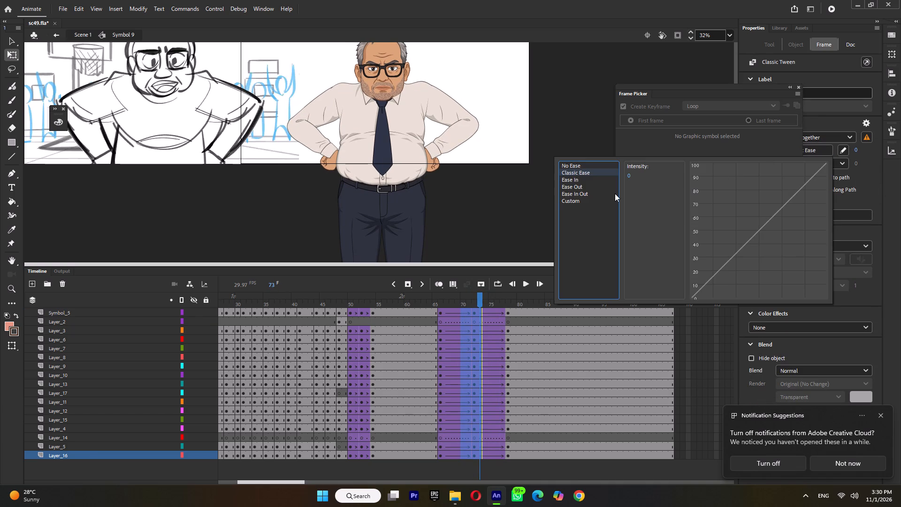
{"action": "left_click", "coordinate": [596, 191]}
{"action": "double_click", "coordinate": [634, 166]}
Return to Scene 1 and play back the scene to review the tweened dip.
{"action": "double_click", "coordinate": [542, 208]}
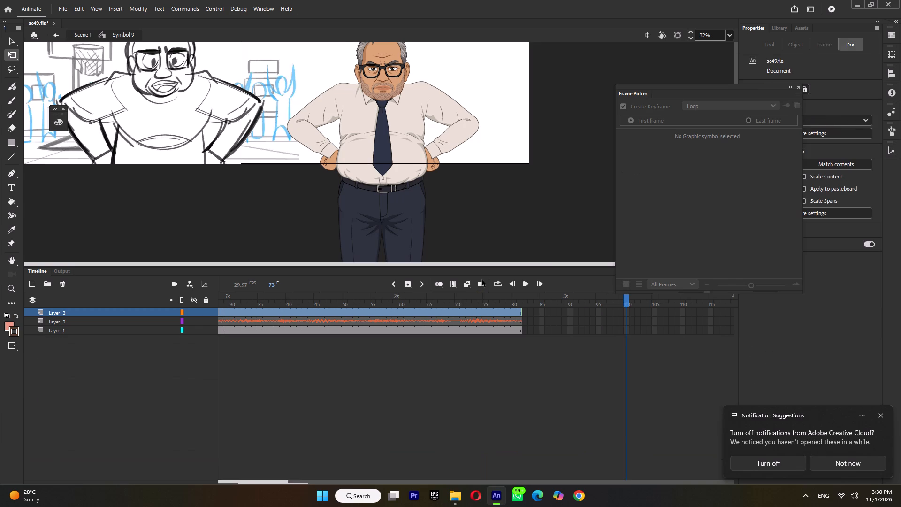
{"action": "left_click", "coordinate": [307, 299]}
{"action": "key", "text": "Return"}
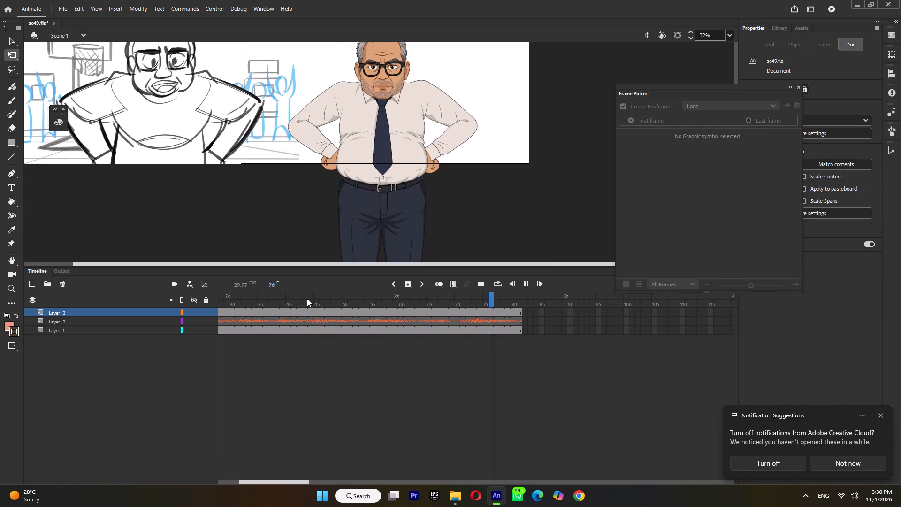
{"action": "key", "text": "Return"}
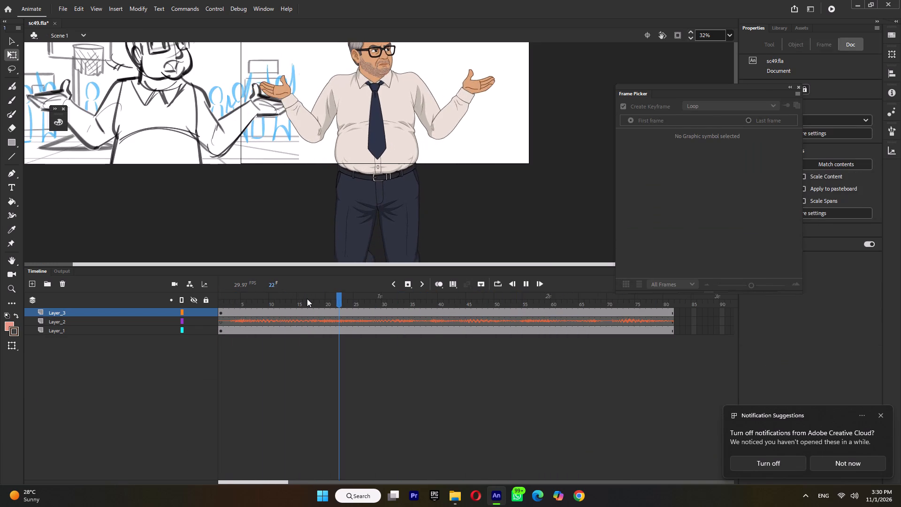
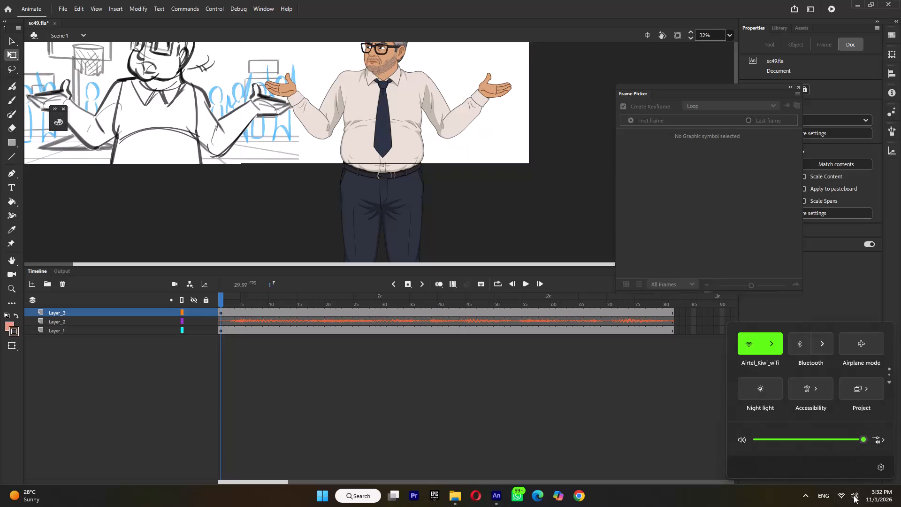
Lower the system volume and play back Scene 1 from the first frame to review the animation.
{"action": "left_click", "coordinate": [818, 429]}
{"action": "left_click", "coordinate": [828, 440]}
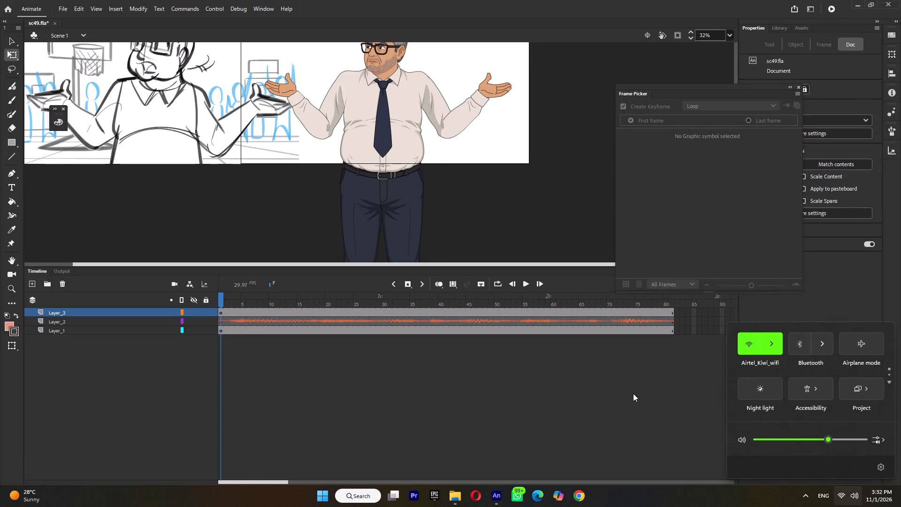
{"action": "left_click_drag", "start_coordinate": [238, 302], "coordinate": [171, 308]}
{"action": "key", "text": "Return"}
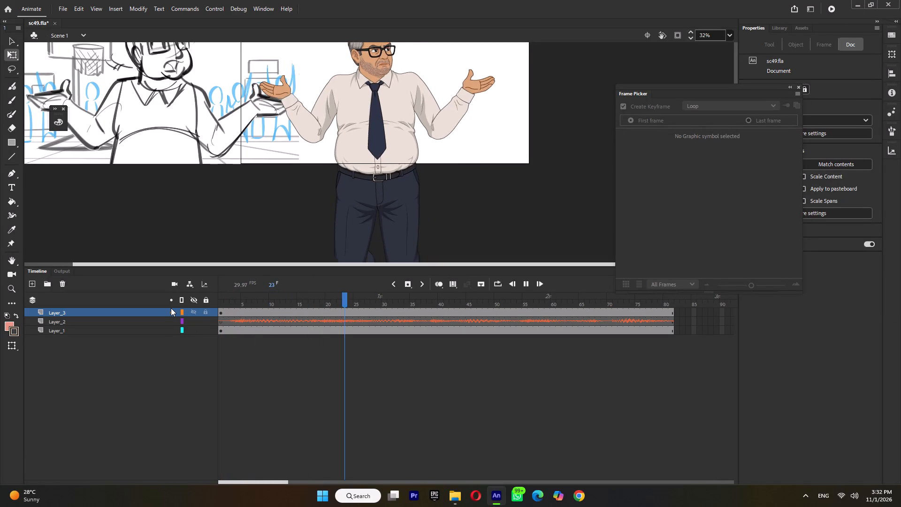
{"action": "key", "text": "Return"}
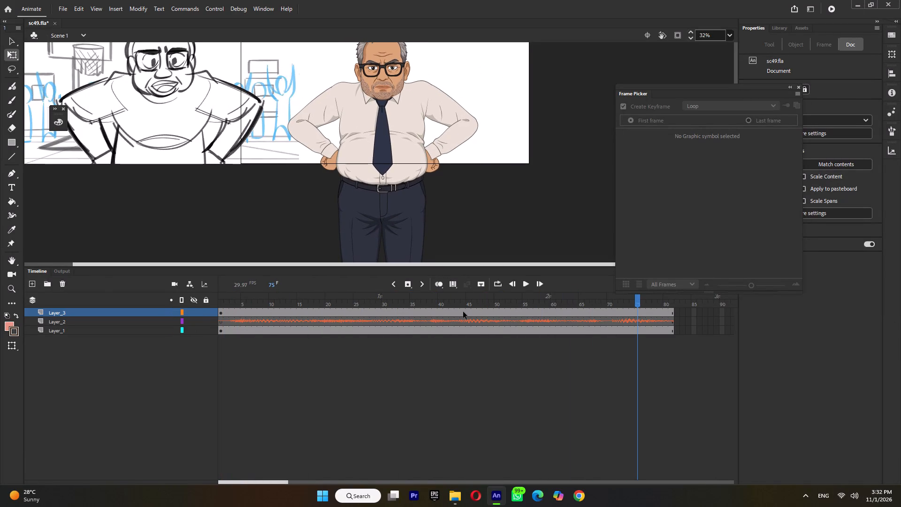
Inside Symbol 9 at frame 48, switch both of the character's upper arms to frame 2 of their symbols.
{"action": "left_click_drag", "start_coordinate": [444, 305], "coordinate": [500, 315]}
{"action": "double_click", "coordinate": [357, 106]}
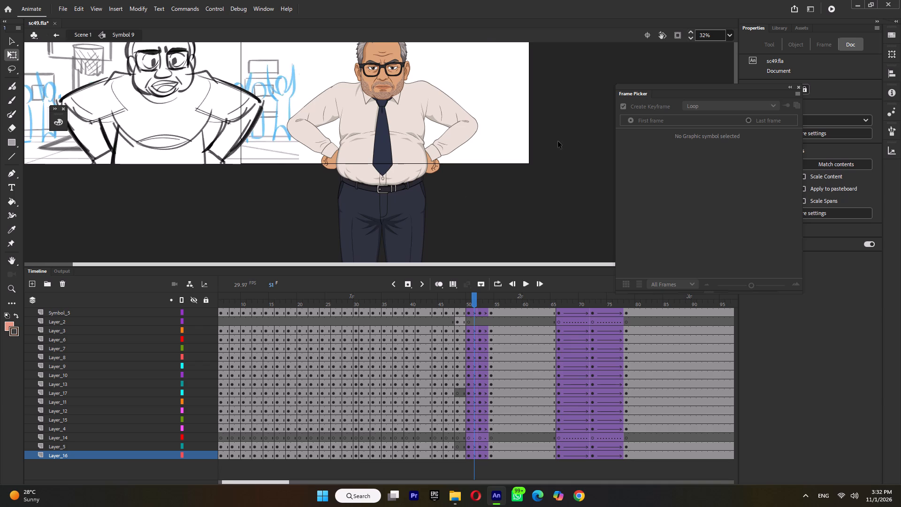
{"action": "key", "text": "Return"}
{"action": "key", "text": "Return"}
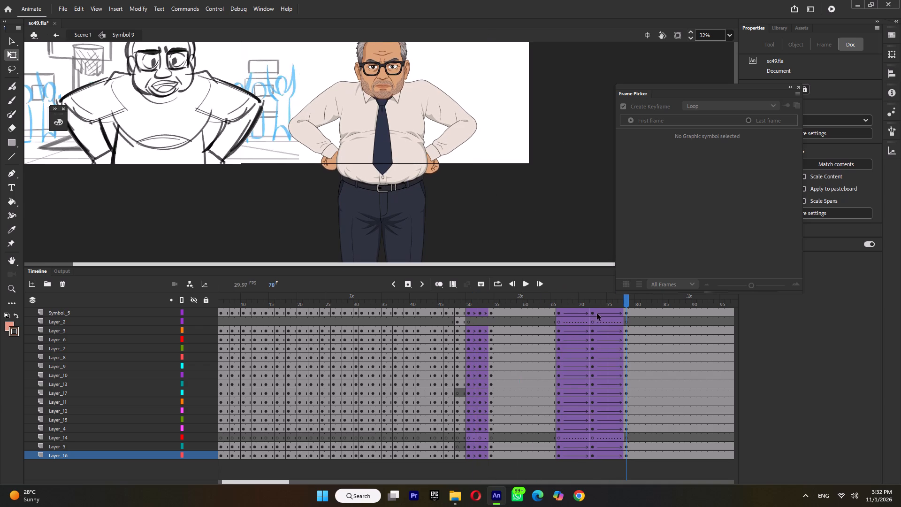
{"action": "left_click_drag", "start_coordinate": [483, 304], "coordinate": [451, 318]}
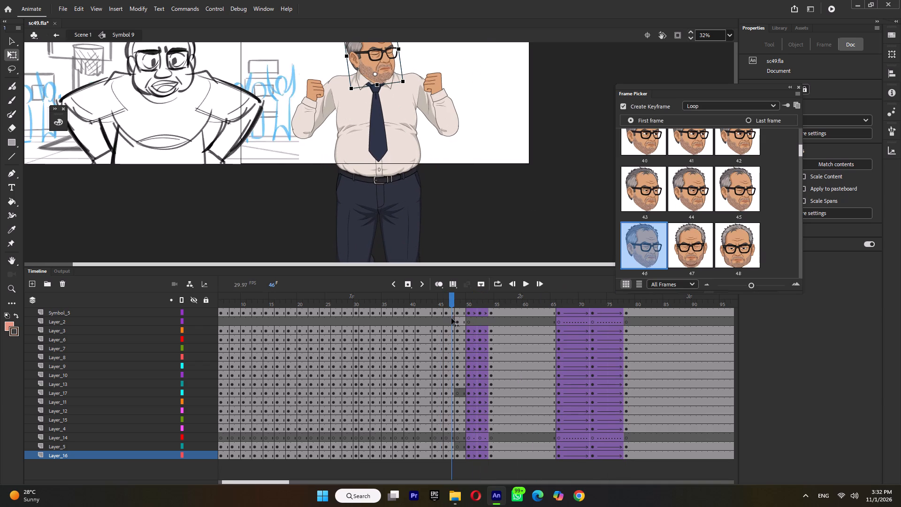
{"action": "left_click_drag", "start_coordinate": [451, 318], "coordinate": [458, 328]}
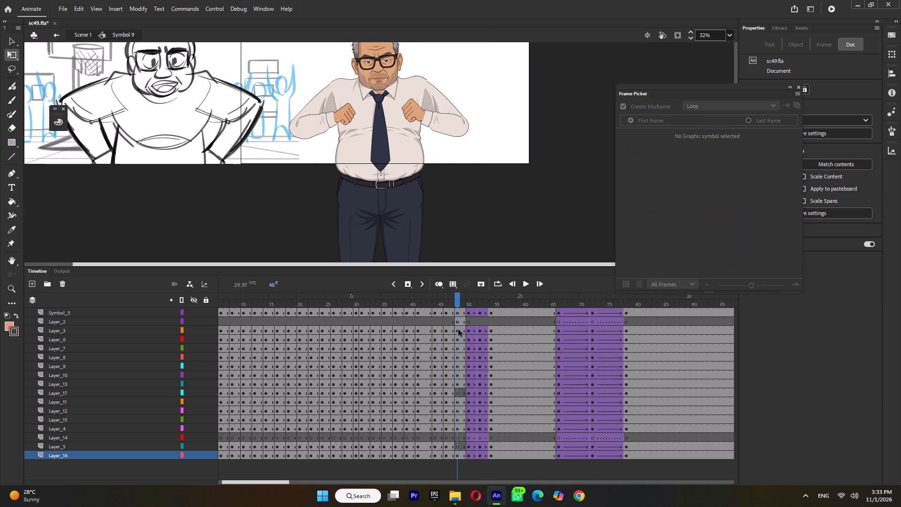
{"action": "left_click", "coordinate": [445, 98]}
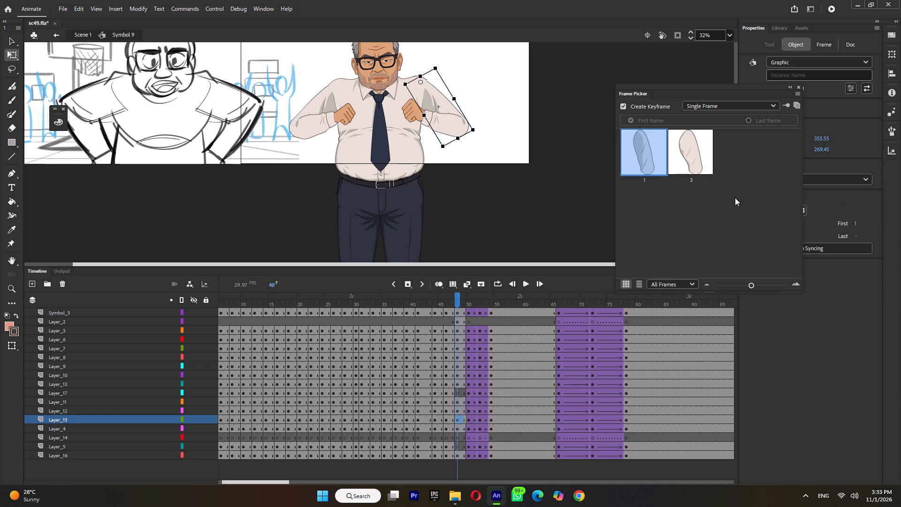
{"action": "left_click", "coordinate": [695, 167]}
{"action": "left_click", "coordinate": [311, 109]}
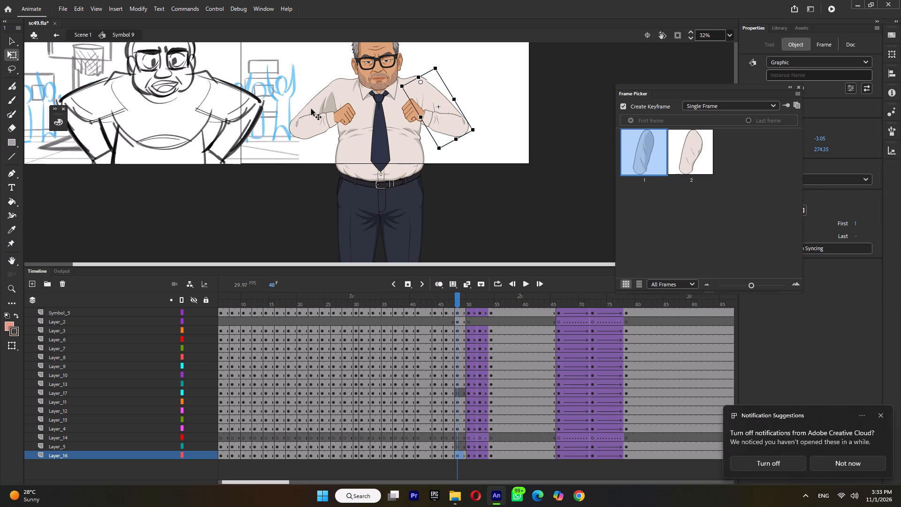
{"action": "left_click", "coordinate": [697, 136]}
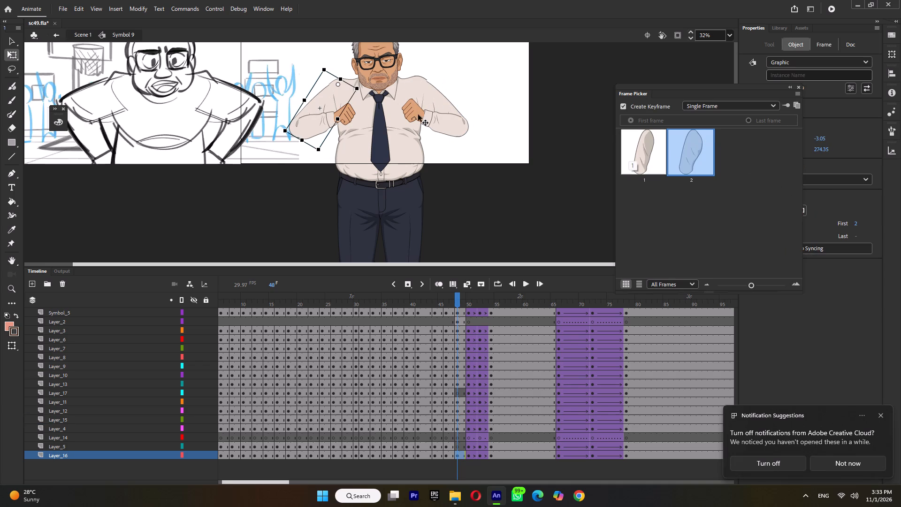
Reposition the upper arm on Layer_15 at frame 48 so its elbow outline lines up with the forearm.
{"action": "left_click", "coordinate": [450, 103]}
{"action": "key", "text": "Up"}
{"action": "key", "text": "Up"}
{"action": "key", "text": "Up"}
{"action": "key", "text": "Up"}
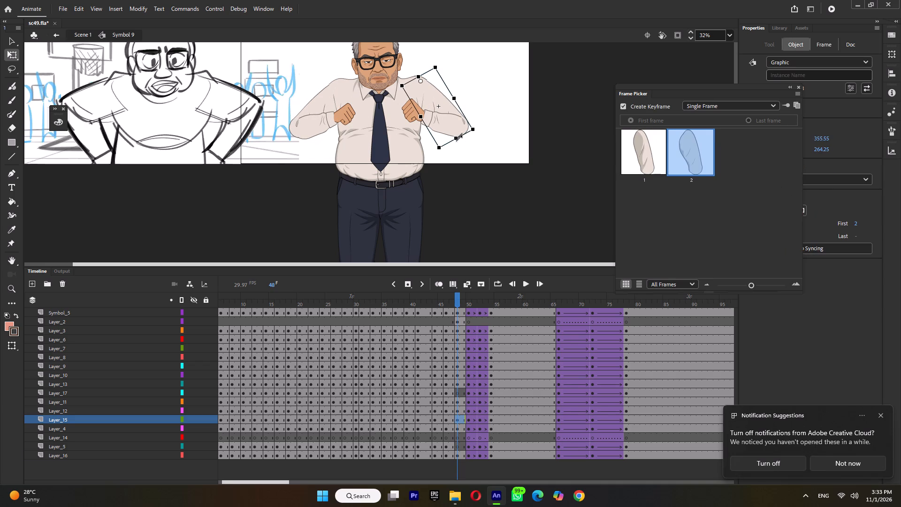
{"action": "key", "text": "Up"}
{"action": "left_click", "coordinate": [476, 161]}
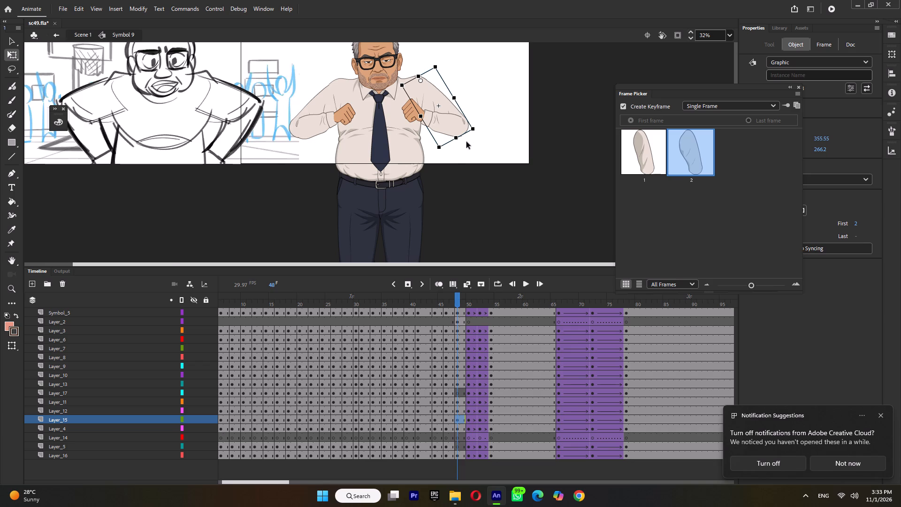
{"action": "scroll", "coordinate": [464, 140], "scroll_direction": "up", "scroll_amount": 11, "text": "ctrl"}
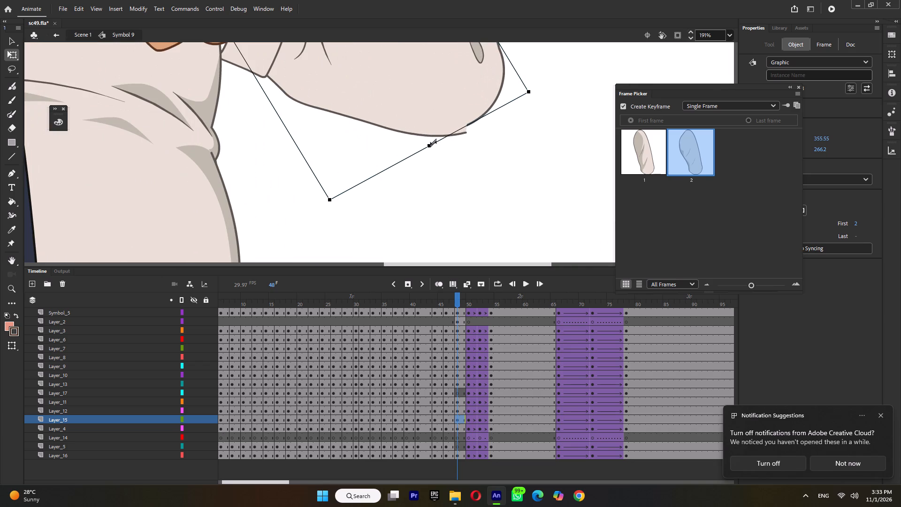
{"action": "left_click_drag", "start_coordinate": [430, 144], "coordinate": [435, 147]}
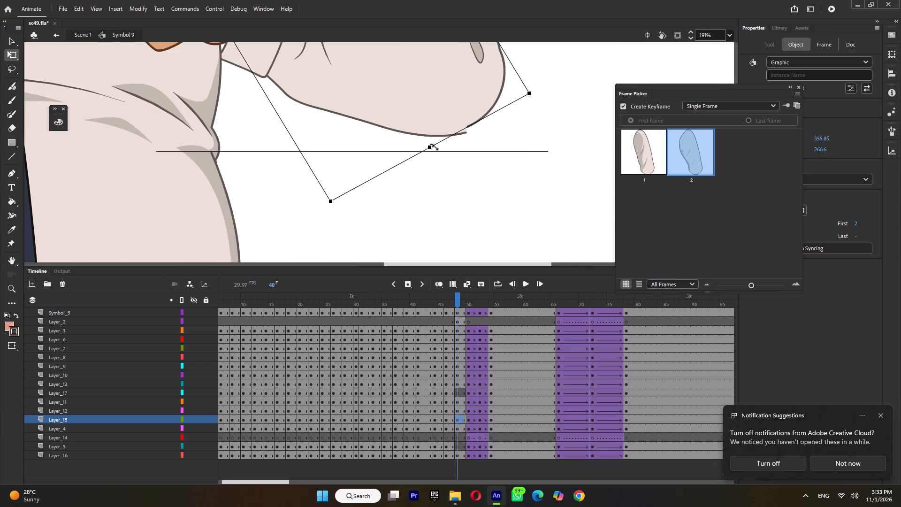
{"action": "left_click_drag", "start_coordinate": [435, 147], "coordinate": [436, 150]}
{"action": "left_click_drag", "start_coordinate": [444, 149], "coordinate": [449, 148]}
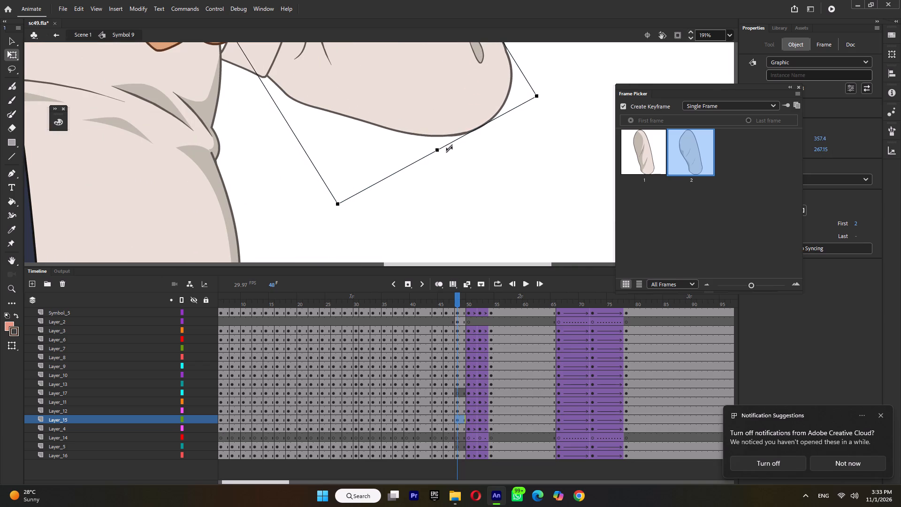
{"action": "left_click_drag", "start_coordinate": [449, 148], "coordinate": [449, 148]}
{"action": "scroll", "coordinate": [457, 164], "scroll_direction": "down", "scroll_amount": 7, "text": "ctrl"}
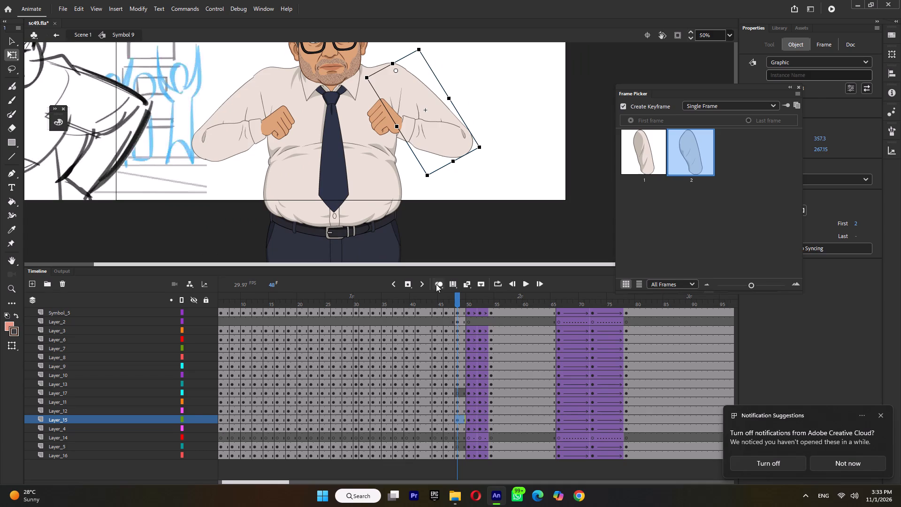
Play back the arm transition in Symbol 9, then return to Scene 1 and review the full animation.
{"action": "left_click", "coordinate": [415, 302]}
{"action": "key", "text": "Return"}
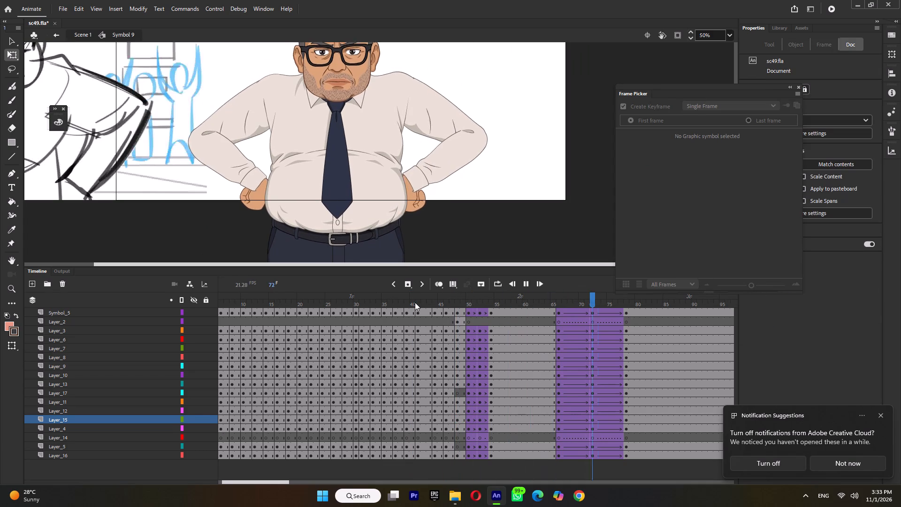
{"action": "left_click", "coordinate": [415, 302]}
{"action": "key", "text": "Return"}
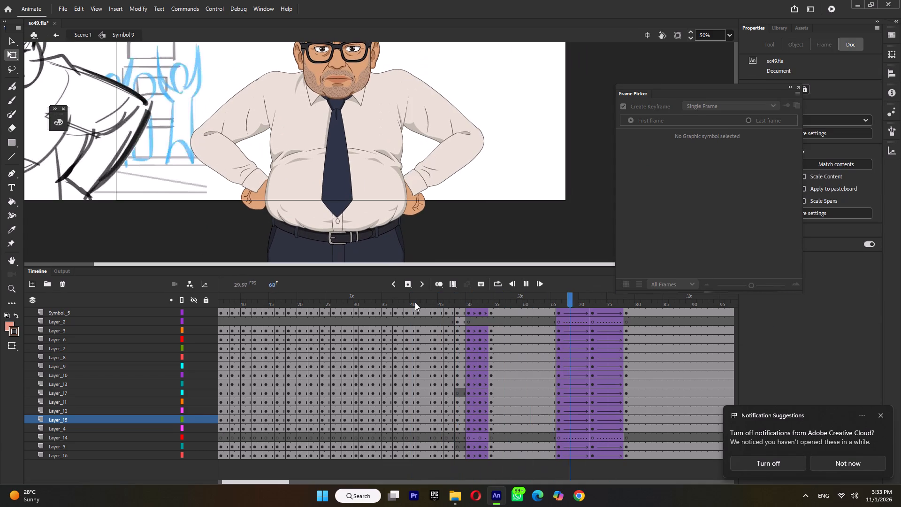
{"action": "key", "text": "Return"}
{"action": "double_click", "coordinate": [525, 220]}
{"action": "scroll", "coordinate": [525, 220], "scroll_direction": "down", "scroll_amount": 6, "text": "ctrl"}
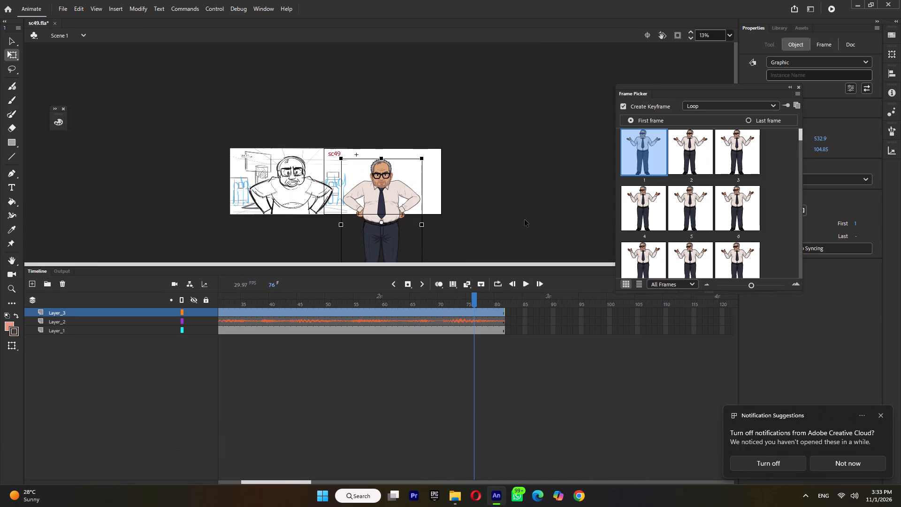
{"action": "key", "text": "Return"}
{"action": "key", "text": "Return"}
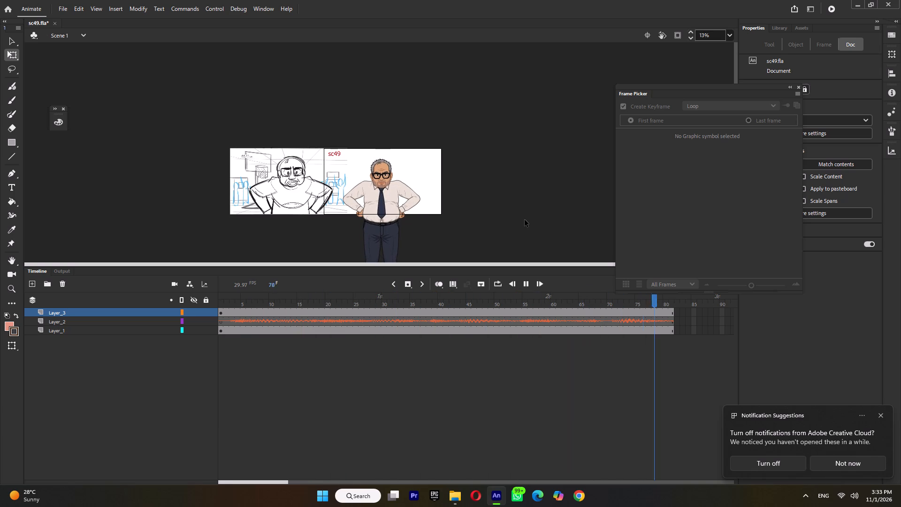
{"action": "key", "text": "Return"}
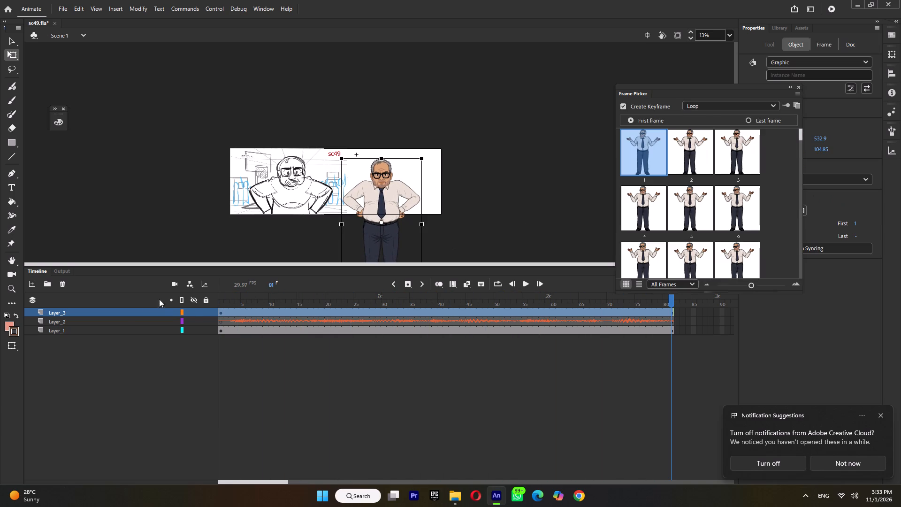
Copy the Layer_2 audio layer from Scene 1 and paste it above the Symbol_14 mouth layer inside the head's Symbol 1.
{"action": "left_click", "coordinate": [84, 322]}
{"action": "right_click", "coordinate": [84, 322]}
{"action": "left_click", "coordinate": [123, 138]}
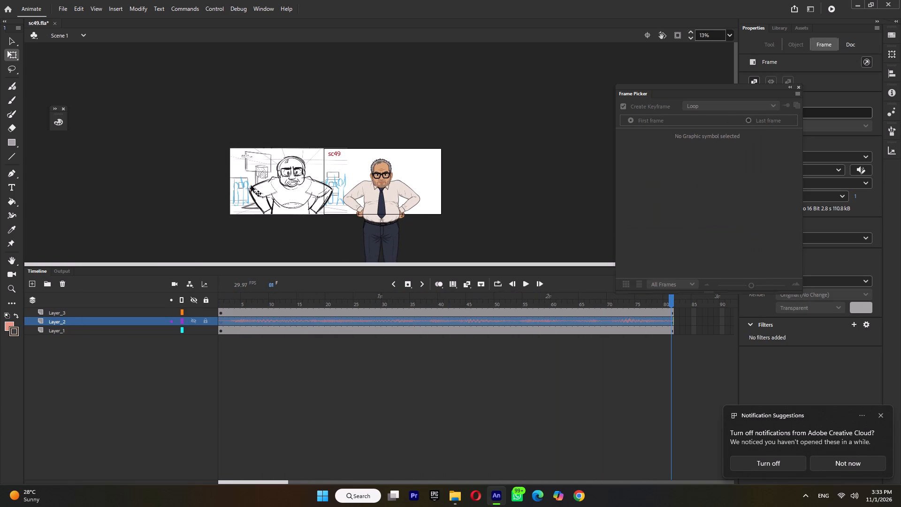
{"action": "double_click", "coordinate": [397, 188]}
{"action": "left_click", "coordinate": [382, 160]}
{"action": "left_click", "coordinate": [382, 160]}
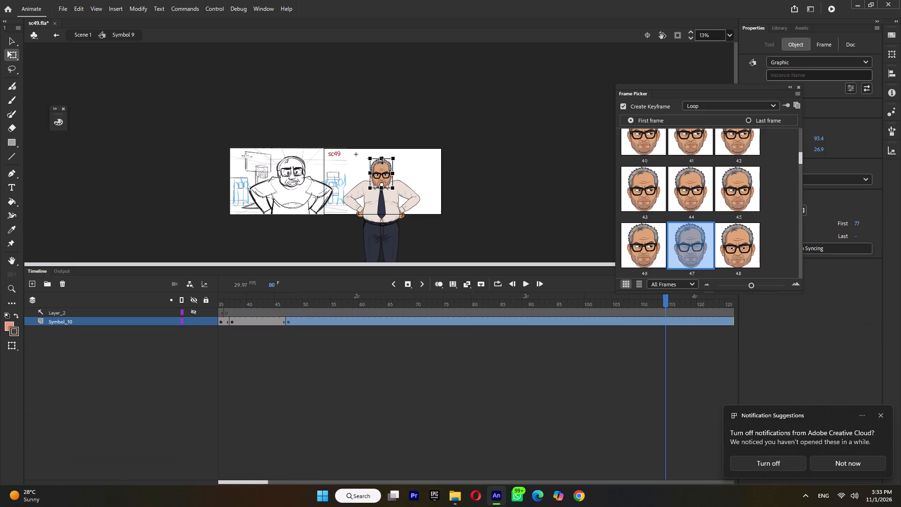
{"action": "left_click_drag", "start_coordinate": [240, 294], "coordinate": [97, 324]}
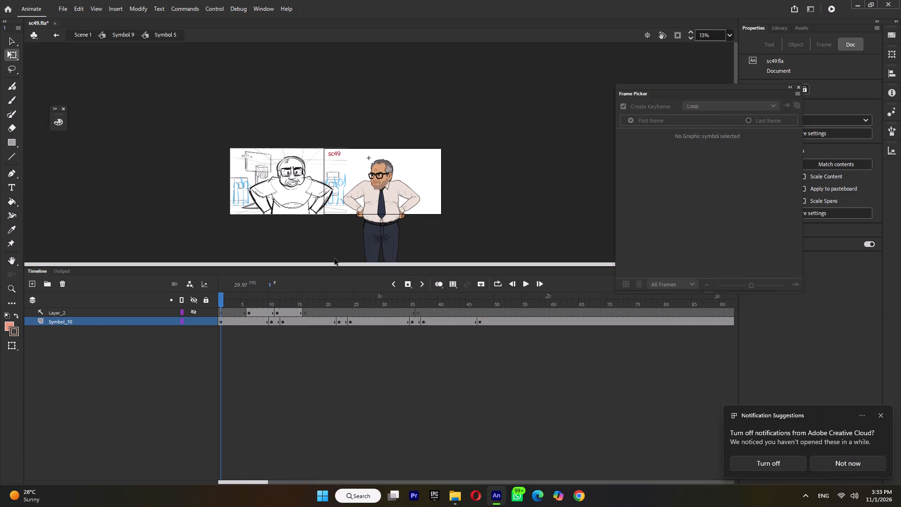
{"action": "scroll", "coordinate": [387, 174], "scroll_direction": "up", "scroll_amount": 5, "text": "ctrl"}
{"action": "double_click", "coordinate": [389, 162]}
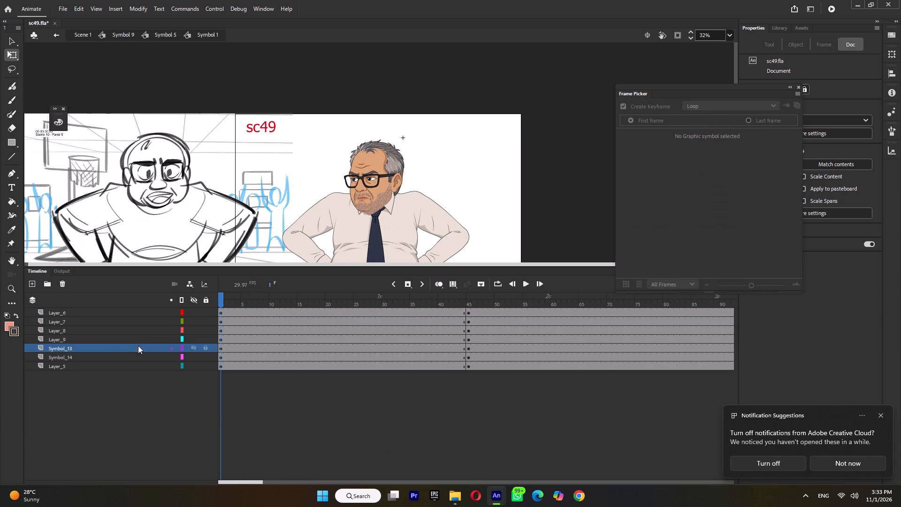
{"action": "left_click", "coordinate": [107, 347]}
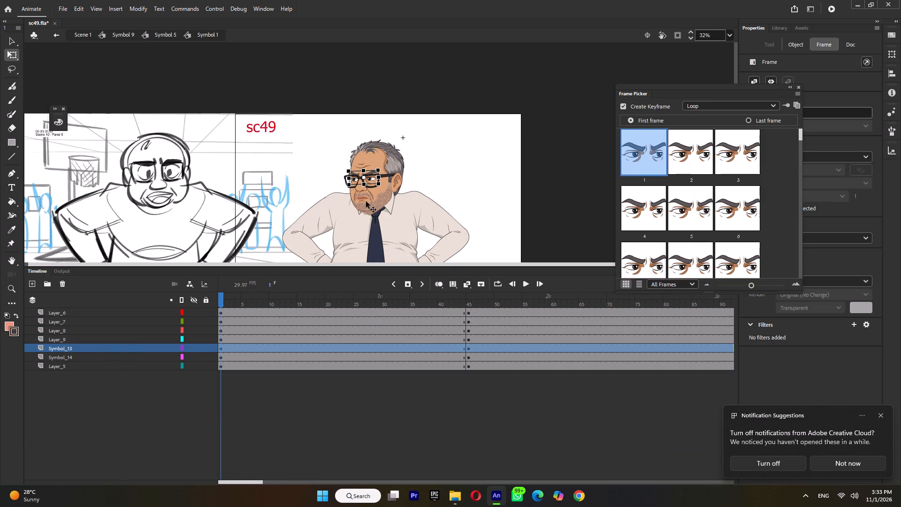
{"action": "left_click", "coordinate": [365, 201]}
{"action": "right_click", "coordinate": [82, 357]}
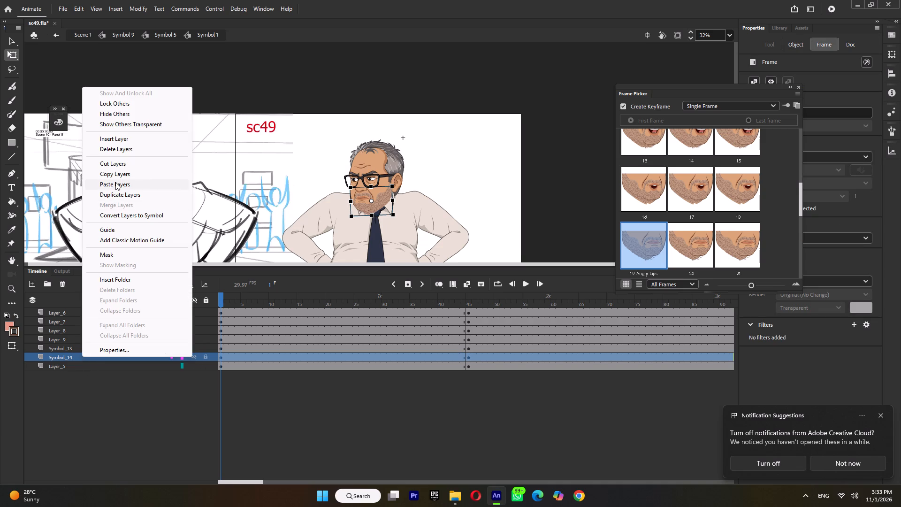
{"action": "left_click", "coordinate": [115, 182]}
Listen to the dialogue and set the mouth on the Symbol_14 layer to pose 25 at frame 4.
{"action": "key", "text": "Return"}
{"action": "key", "text": "Return"}
{"action": "left_click", "coordinate": [216, 368]}
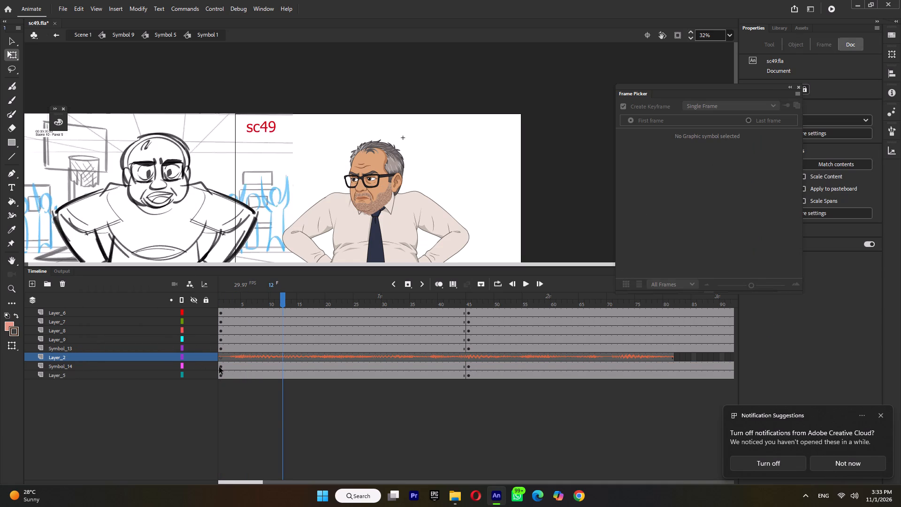
{"action": "left_click", "coordinate": [219, 367]}
{"action": "key", "text": "Return"}
{"action": "key", "text": "Return"}
{"action": "left_click", "coordinate": [237, 366]}
{"action": "left_click_drag", "start_coordinate": [749, 284], "coordinate": [675, 285]}
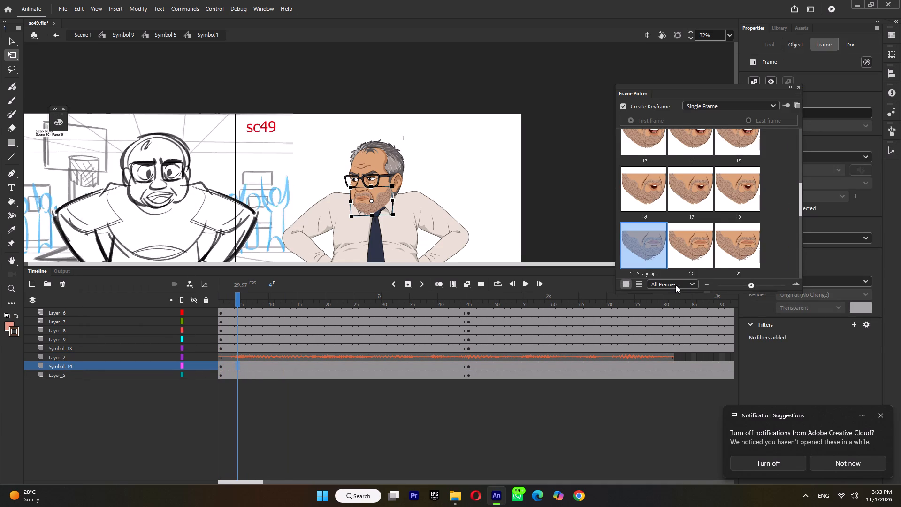
{"action": "left_click_drag", "start_coordinate": [675, 285], "coordinate": [672, 285]}
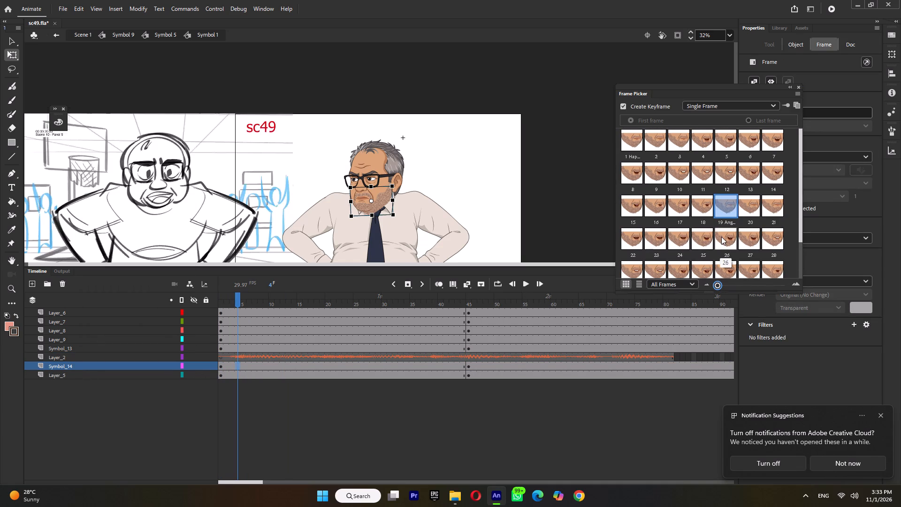
{"action": "left_click", "coordinate": [707, 242]}
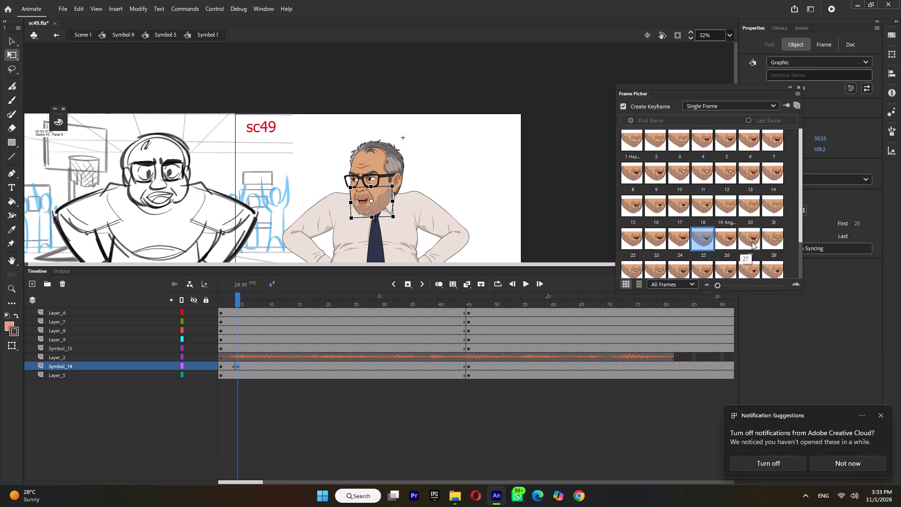
{"action": "left_click", "coordinate": [672, 271]}
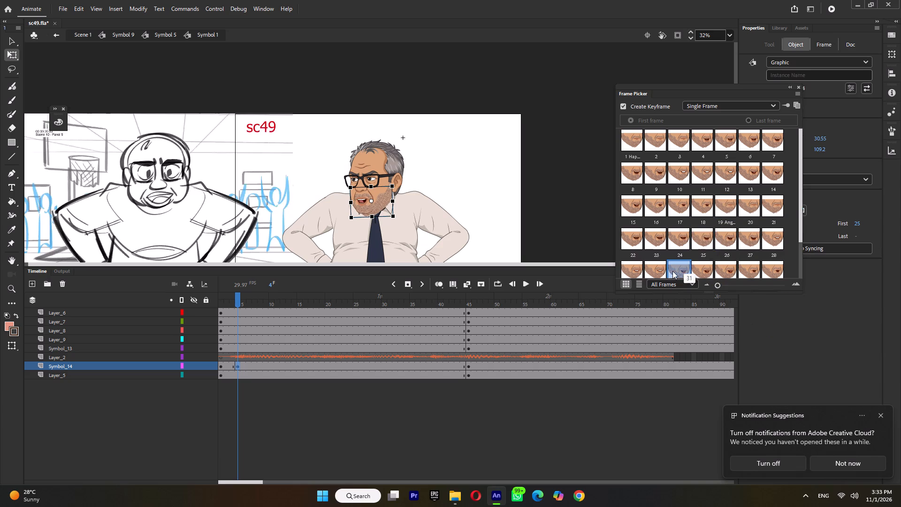
{"action": "left_click", "coordinate": [708, 241]}
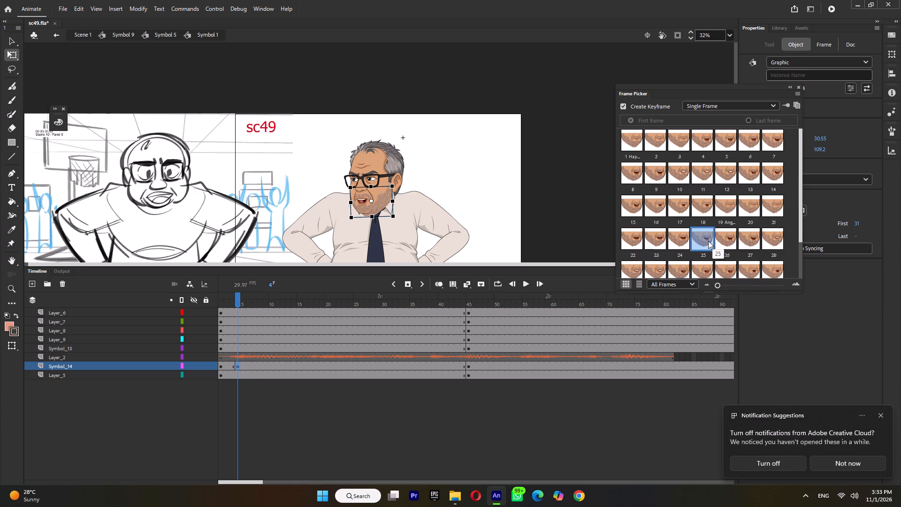
{"action": "left_click", "coordinate": [679, 242]}
{"action": "left_click", "coordinate": [694, 242]}
Listen to the dialogue and set the Symbol_14 mouth to pose 19 Angry Lips at frame 8 and pose 30 at frame 14.
{"action": "key", "text": "Return"}
{"action": "key", "text": "Return"}
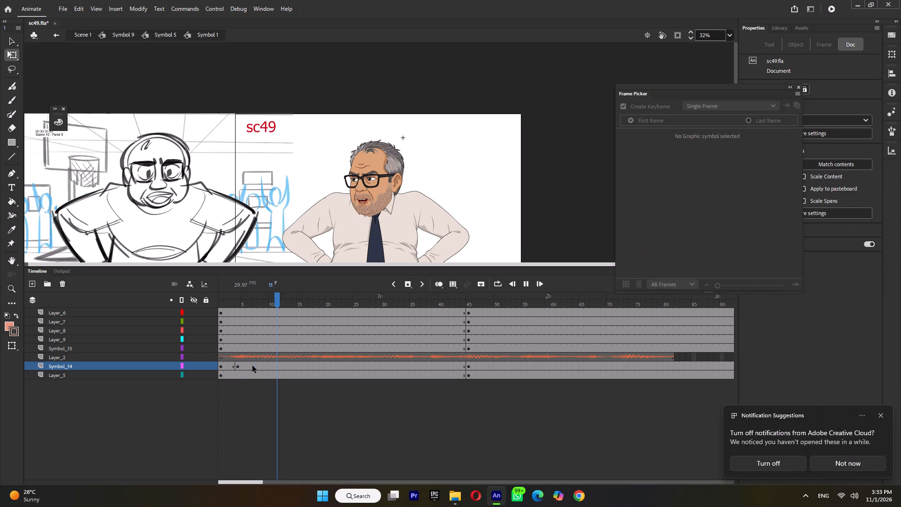
{"action": "left_click", "coordinate": [258, 364]}
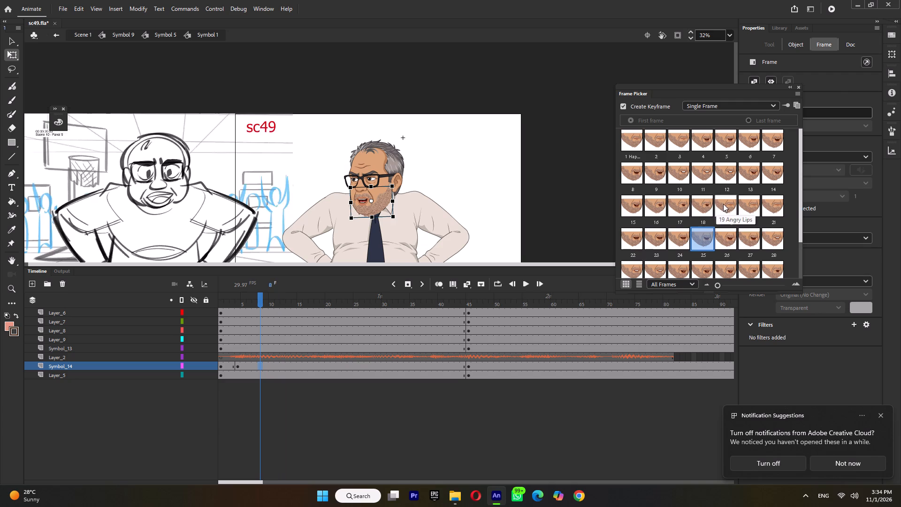
{"action": "left_click", "coordinate": [723, 204]}
{"action": "key", "text": "Return"}
{"action": "key", "text": "Return"}
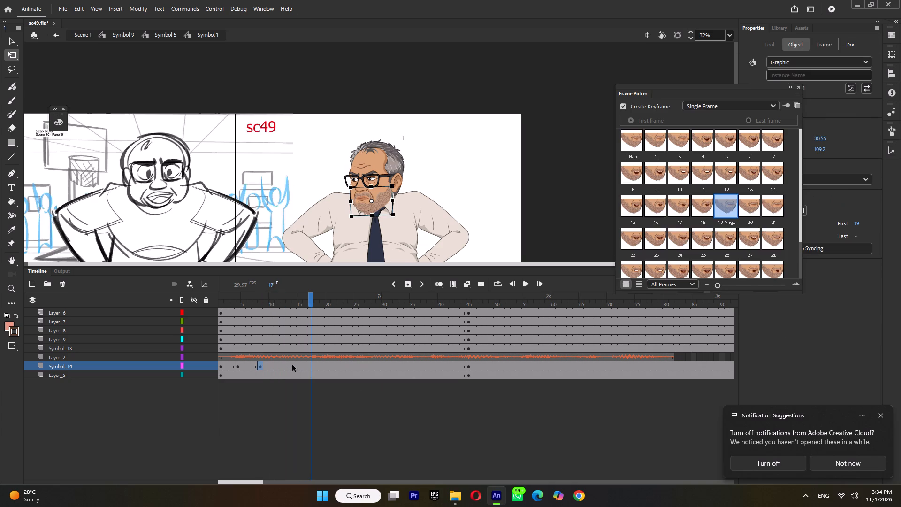
{"action": "left_click", "coordinate": [296, 364]}
{"action": "left_click", "coordinate": [658, 274]}
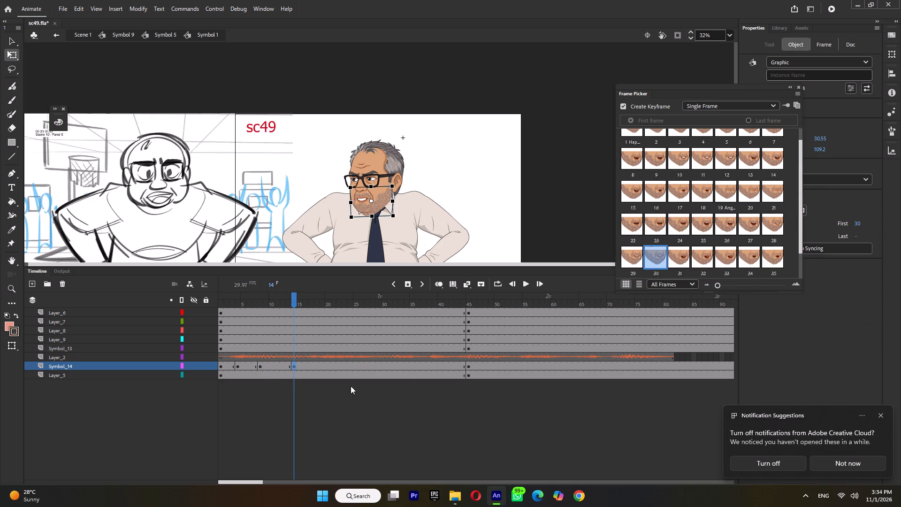
Set the Symbol_14 mouth to pose 27 at frame 18 and pose 19 Angry Lips at frame 25.
{"action": "left_click", "coordinate": [316, 364]}
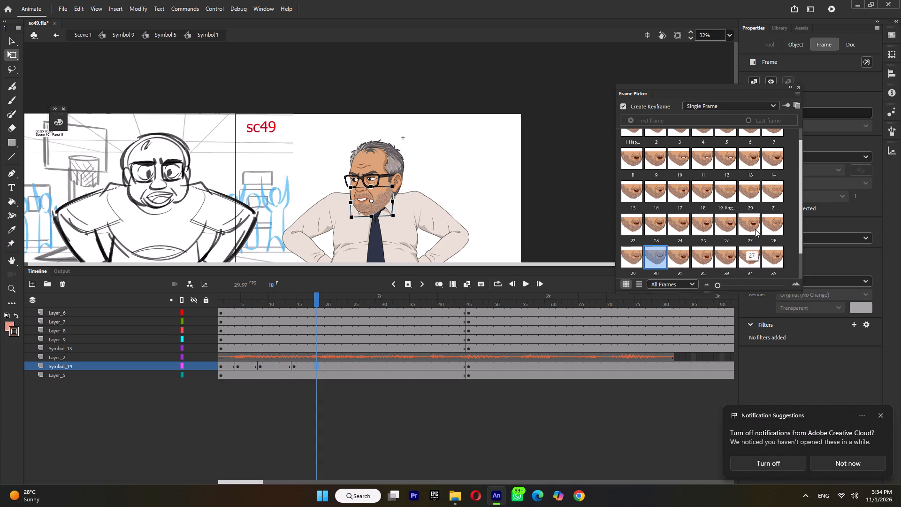
{"action": "left_click", "coordinate": [753, 228]}
{"action": "key", "text": "Return"}
{"action": "key", "text": "Return"}
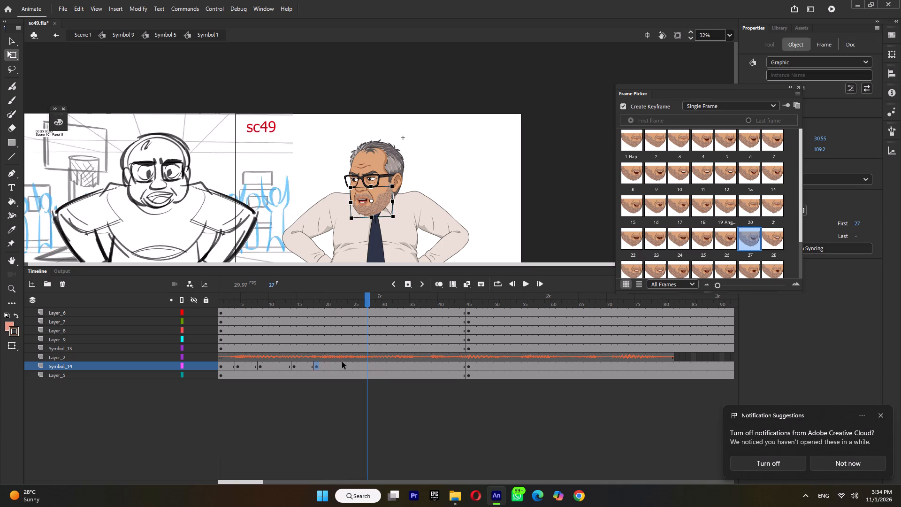
{"action": "left_click", "coordinate": [353, 365]}
{"action": "left_click", "coordinate": [727, 209]}
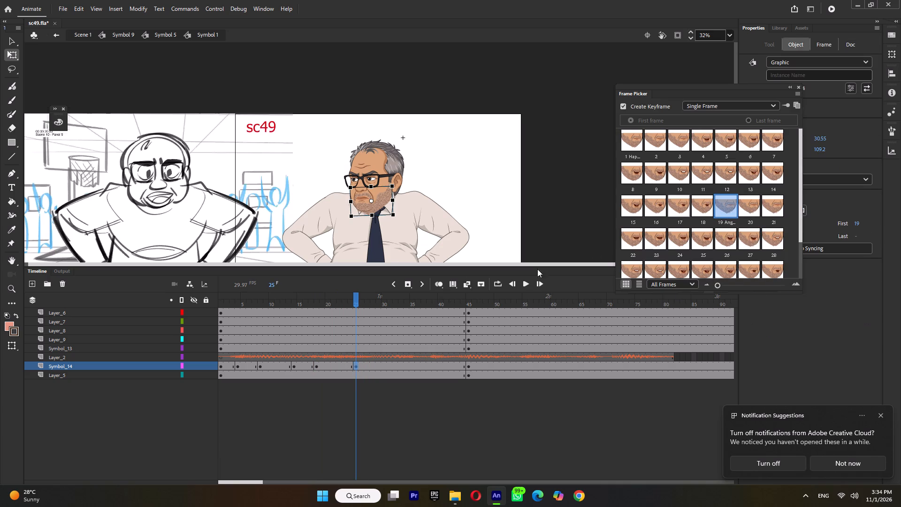
Replay the dialogue and set the Symbol_14 mouth to pose 24 at frame 31.
{"action": "left_click_drag", "start_coordinate": [233, 299], "coordinate": [196, 310]}
{"action": "key", "text": "Return"}
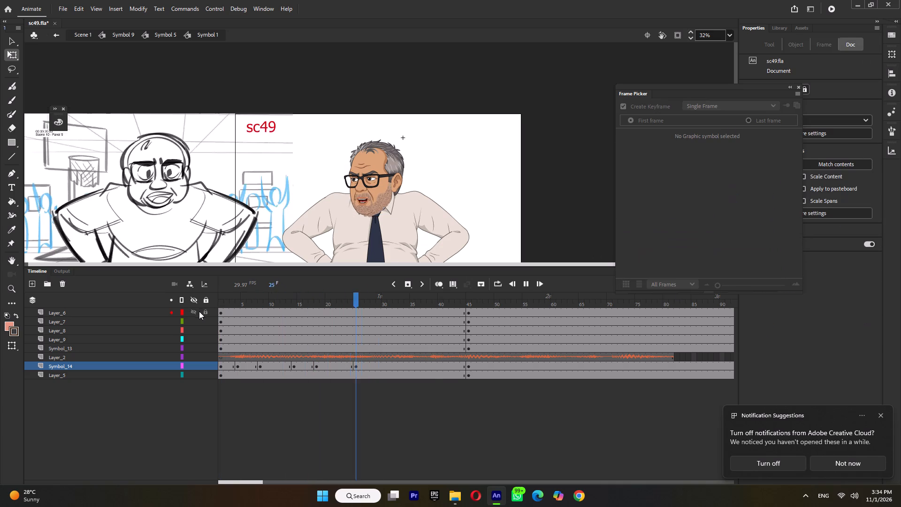
{"action": "key", "text": "Return"}
{"action": "left_click", "coordinate": [337, 300]}
{"action": "key", "text": "Return"}
{"action": "key", "text": "Return"}
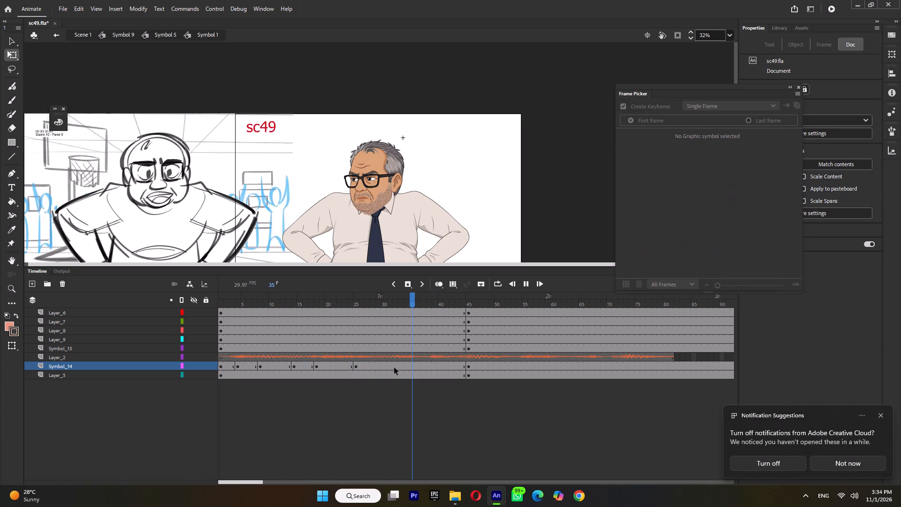
{"action": "left_click", "coordinate": [389, 367]}
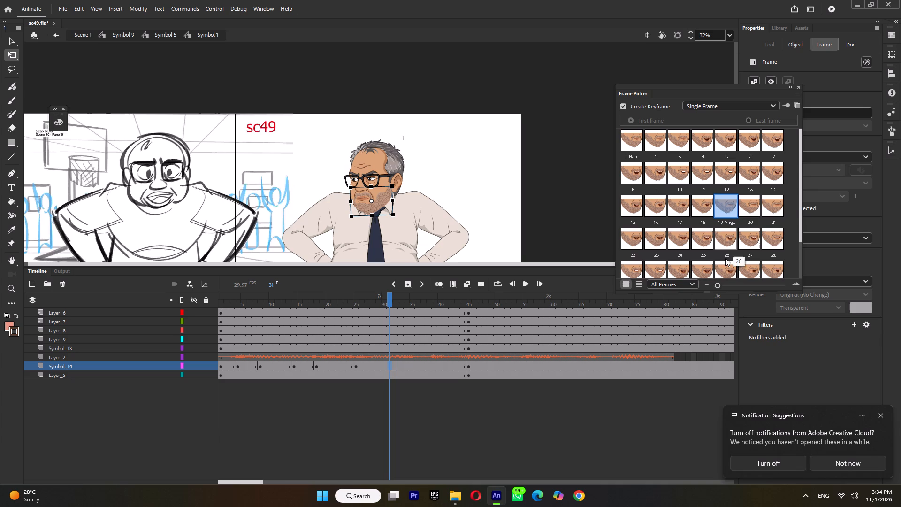
{"action": "left_click", "coordinate": [661, 274]}
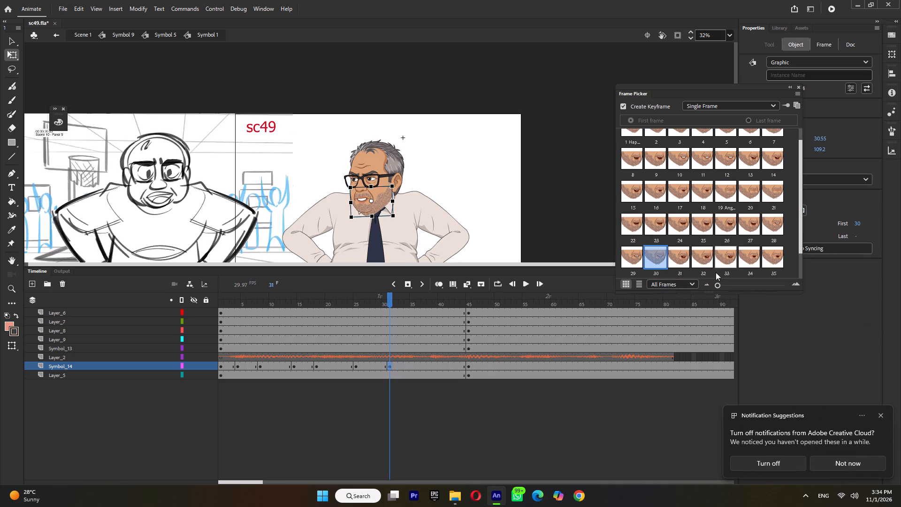
{"action": "left_click", "coordinate": [775, 224]}
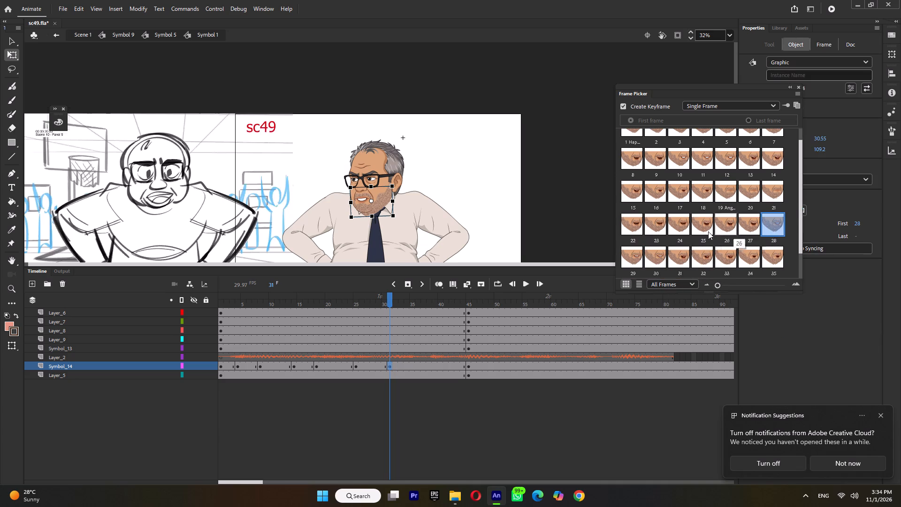
{"action": "left_click", "coordinate": [681, 228]}
Listen past frame 31 and set the Symbol_14 mouth to pose 36 at frame 35.
{"action": "key", "text": "Return"}
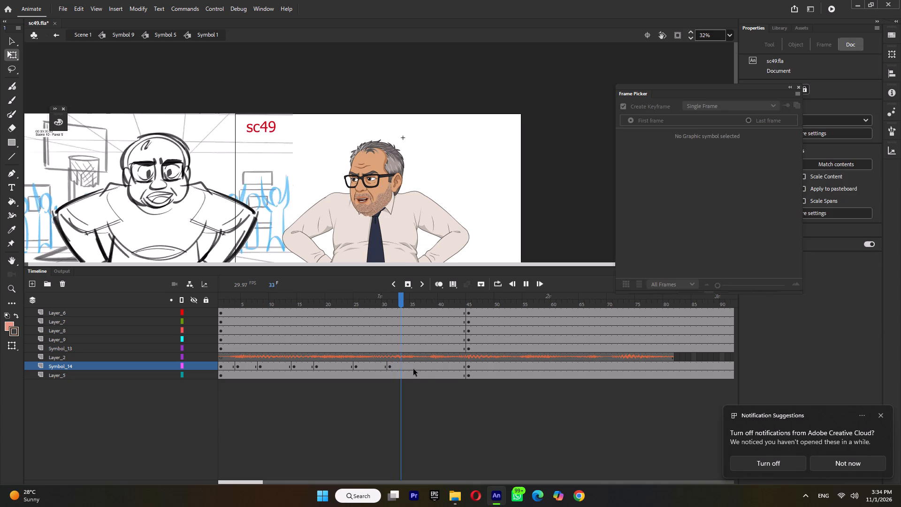
{"action": "key", "text": "Return"}
{"action": "left_click", "coordinate": [410, 364]}
{"action": "scroll", "coordinate": [701, 230], "scroll_direction": "down", "scroll_amount": 2}
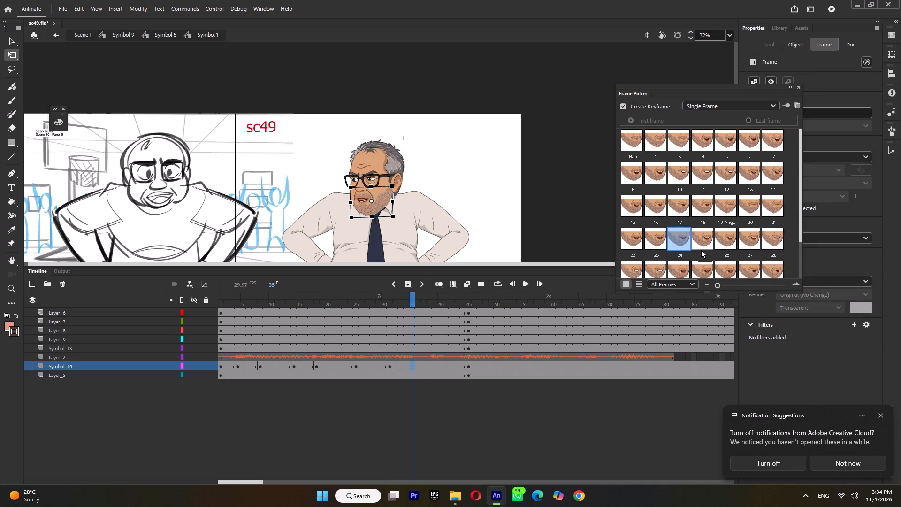
{"action": "left_click", "coordinate": [634, 261]}
Set the Symbol_14 mouth to pose 19 Angry Lips at frame 38 and pose 25 at frame 41.
{"action": "key", "text": "Return"}
{"action": "key", "text": "Return"}
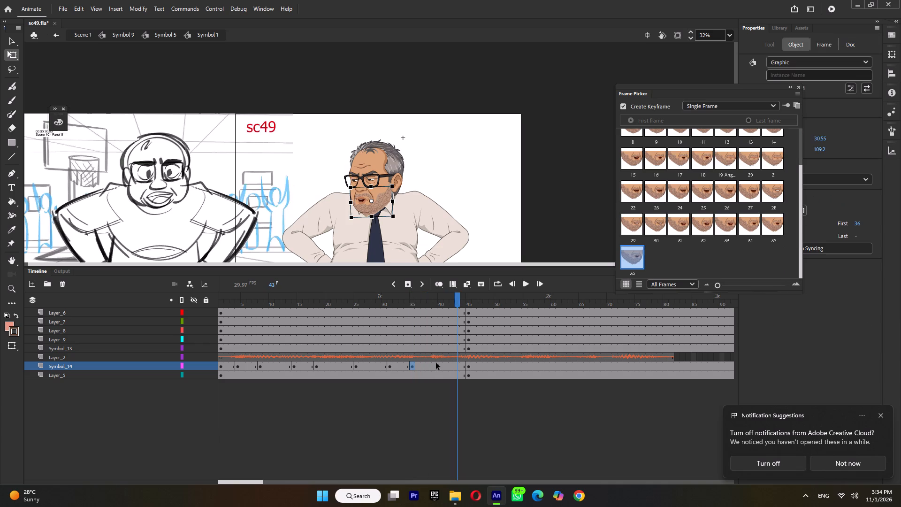
{"action": "left_click", "coordinate": [430, 368]}
{"action": "left_click", "coordinate": [728, 159]}
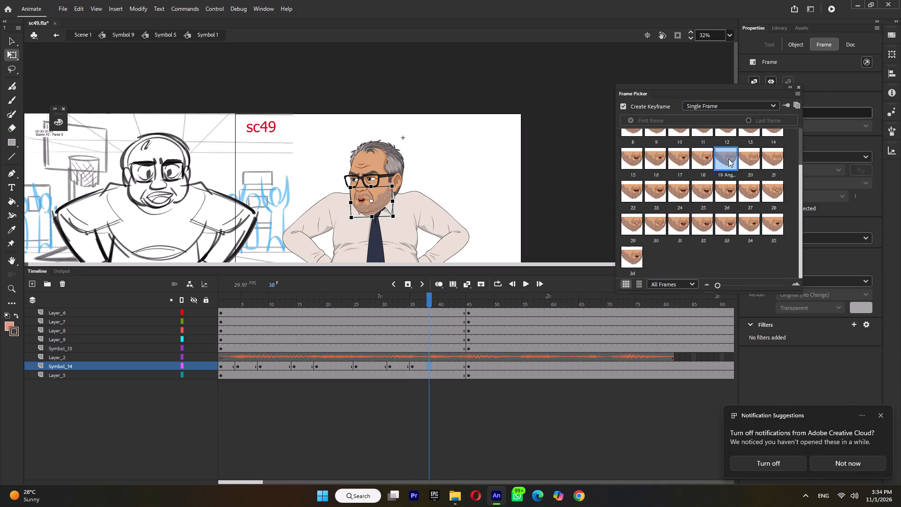
{"action": "left_click", "coordinate": [448, 365]}
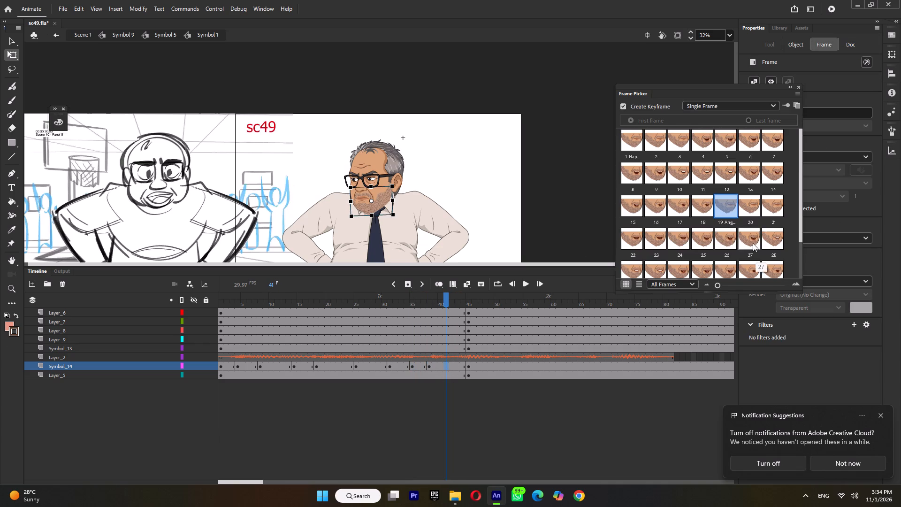
{"action": "left_click", "coordinate": [706, 246]}
Listen to the dialogue after frame 41 and set the Symbol_14 mouth to pose 30 at frame 45 and pose 20 at frame 49.
{"action": "key", "text": "Return"}
{"action": "key", "text": "Return"}
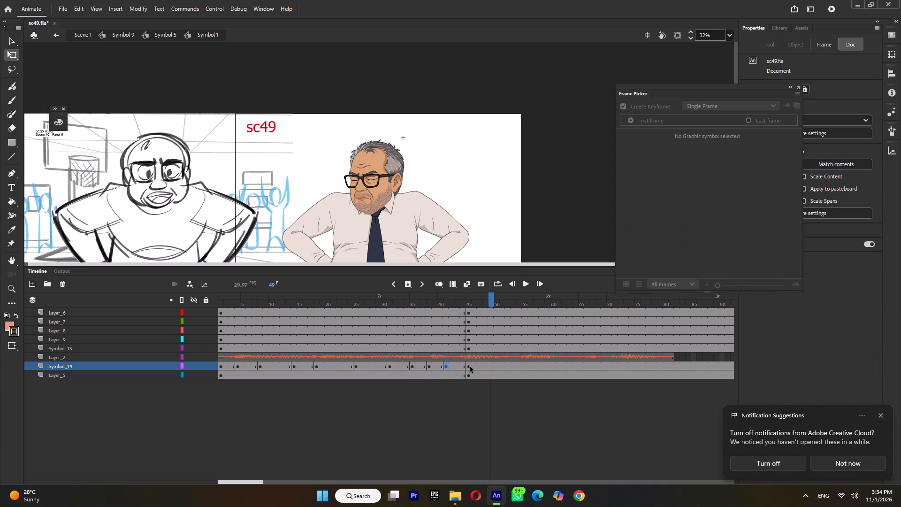
{"action": "left_click", "coordinate": [443, 300]}
{"action": "key", "text": "Return"}
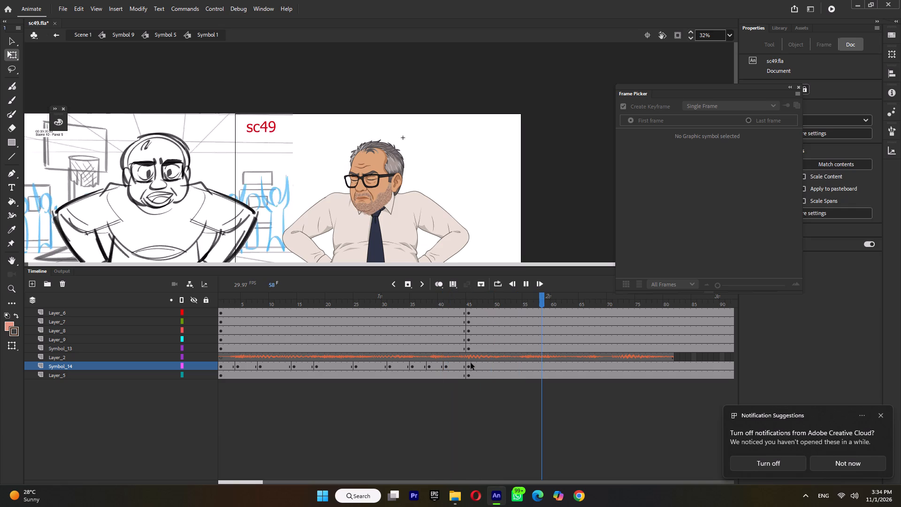
{"action": "key", "text": "Return"}
{"action": "left_click", "coordinate": [469, 365]}
{"action": "left_click", "coordinate": [659, 275]}
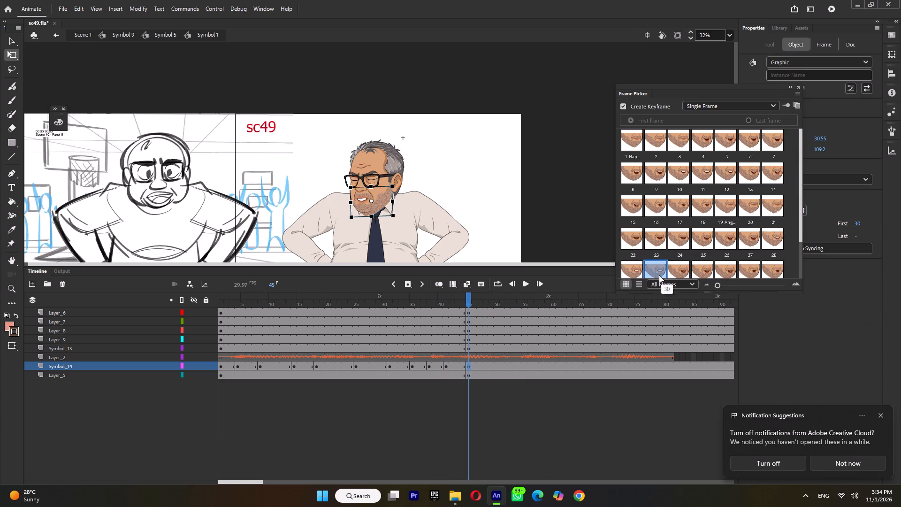
{"action": "left_click", "coordinate": [489, 366]}
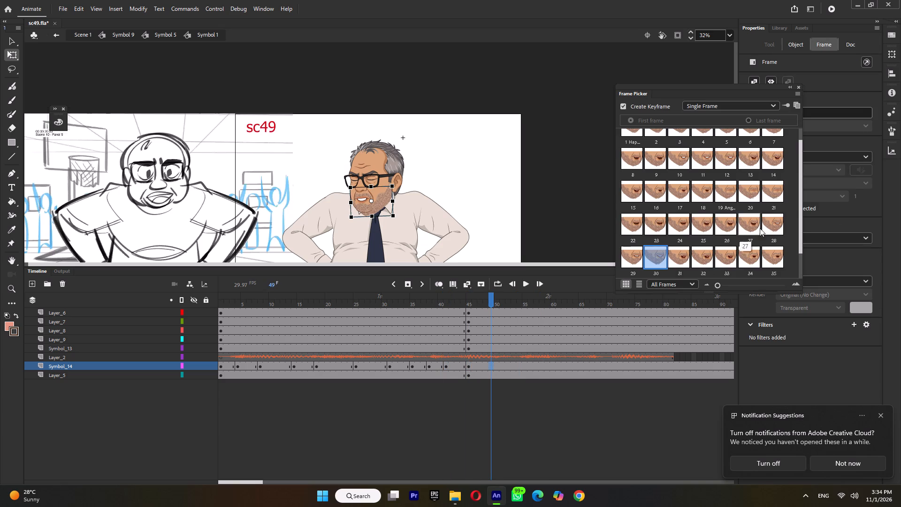
{"action": "left_click", "coordinate": [749, 189]}
Replay the lip-sync from frame 1 and set the Symbol_14 mouth to pose 24 at frame 55.
{"action": "left_click_drag", "start_coordinate": [252, 299], "coordinate": [148, 313]}
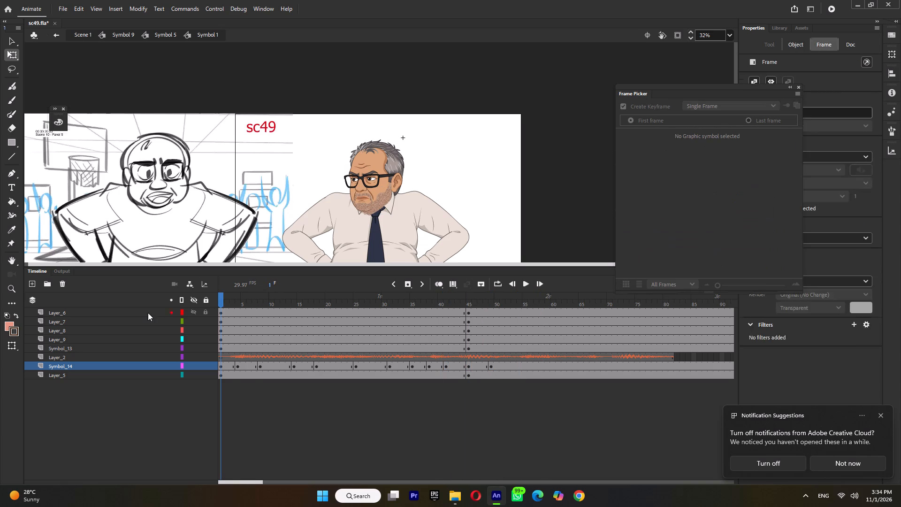
{"action": "key", "text": "Return"}
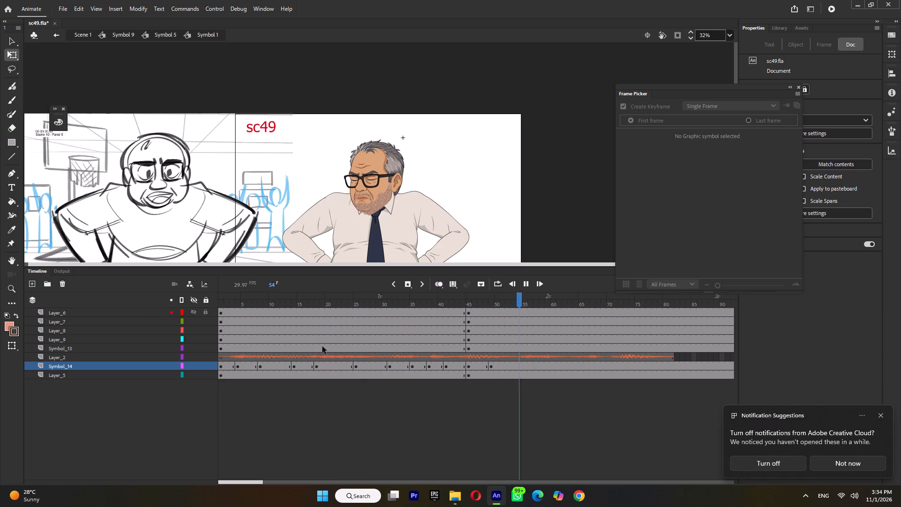
{"action": "key", "text": "Return"}
{"action": "left_click", "coordinate": [486, 303]}
{"action": "key", "text": "Return"}
{"action": "key", "text": "Return"}
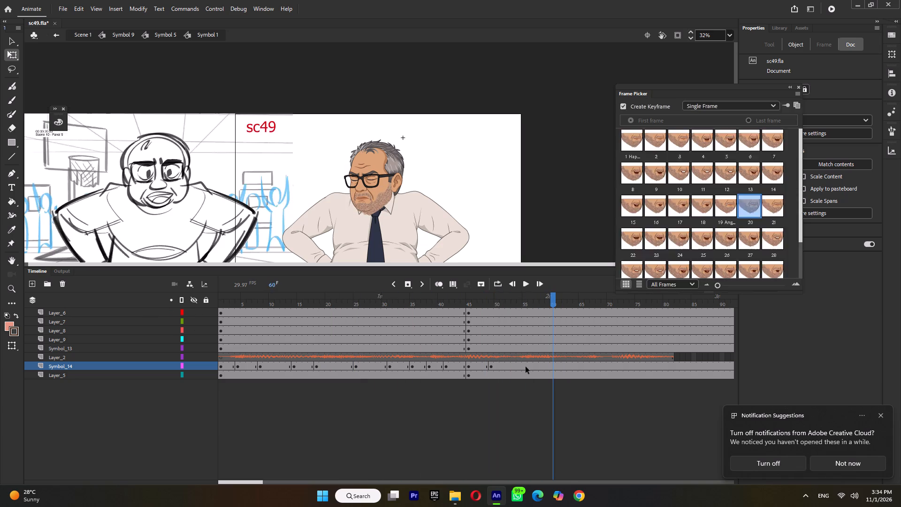
{"action": "left_click", "coordinate": [526, 367]}
{"action": "left_click", "coordinate": [698, 244]}
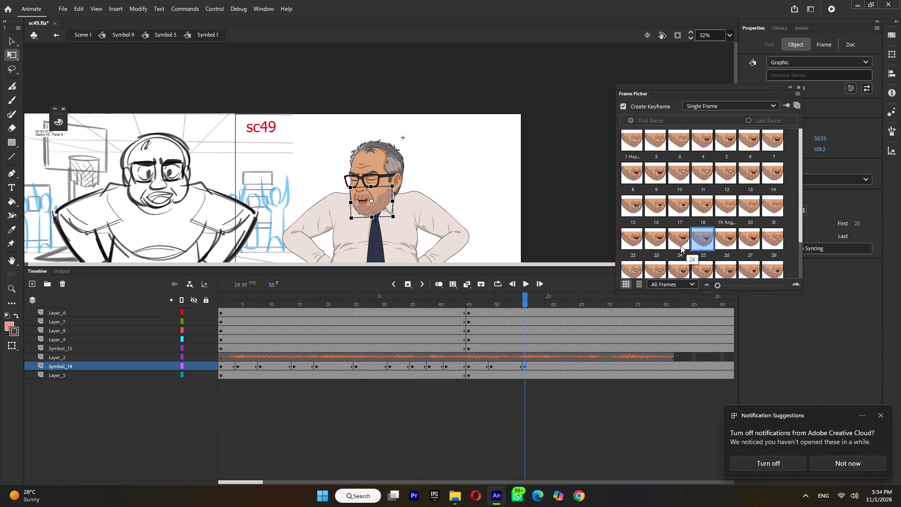
{"action": "left_click", "coordinate": [675, 246]}
Listen past frame 55 and set the Symbol_14 mouth to pose 26 at frame 58.
{"action": "key", "text": "Return"}
{"action": "key", "text": "Return"}
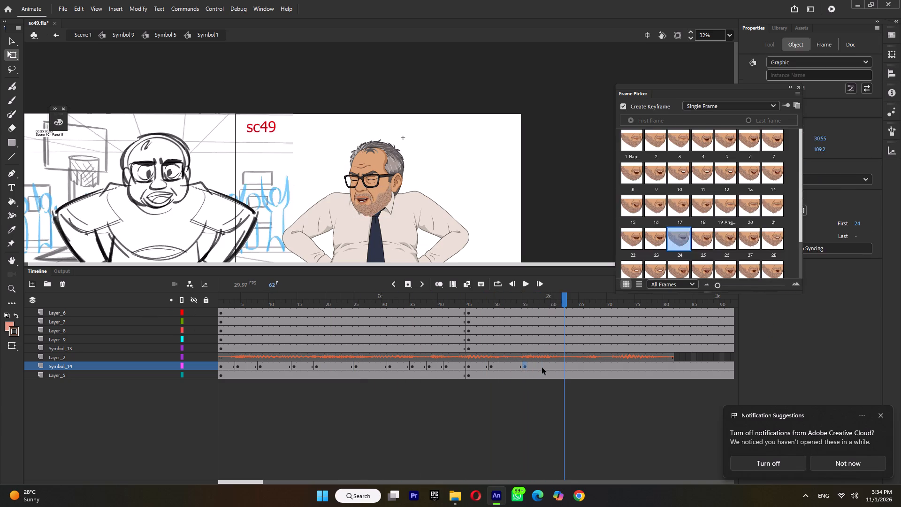
{"action": "left_click", "coordinate": [544, 367]}
{"action": "left_click", "coordinate": [730, 244]}
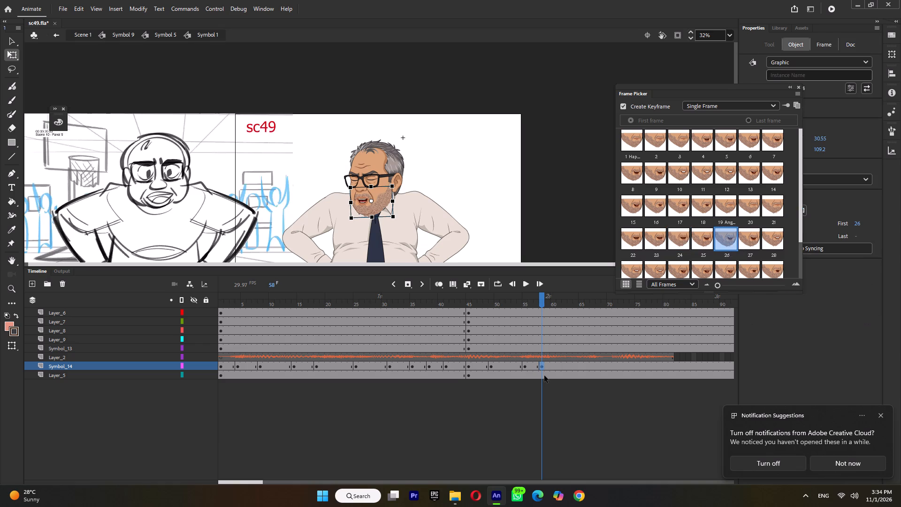
Set the Symbol_14 mouth to pose 28 at frame 62 and pose 19 Angry Lips at frame 66.
{"action": "key", "text": "Return"}
{"action": "key", "text": "Return"}
{"action": "left_click", "coordinate": [565, 365]}
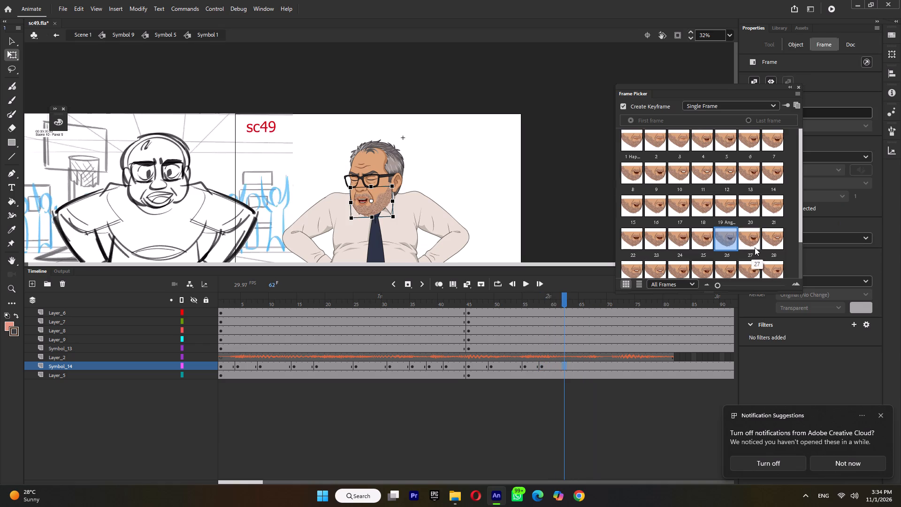
{"action": "scroll", "coordinate": [750, 262], "scroll_direction": "down", "scroll_amount": 4}
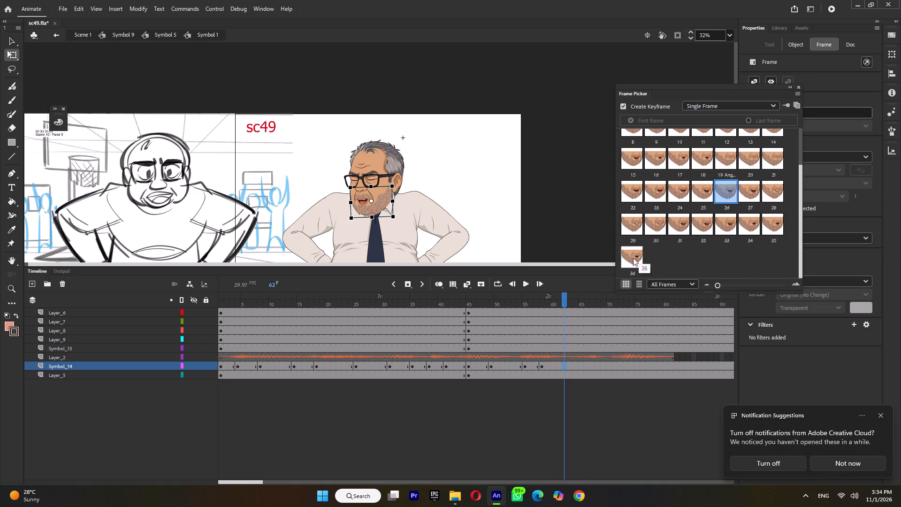
{"action": "left_click", "coordinate": [633, 258]}
{"action": "left_click", "coordinate": [778, 193]}
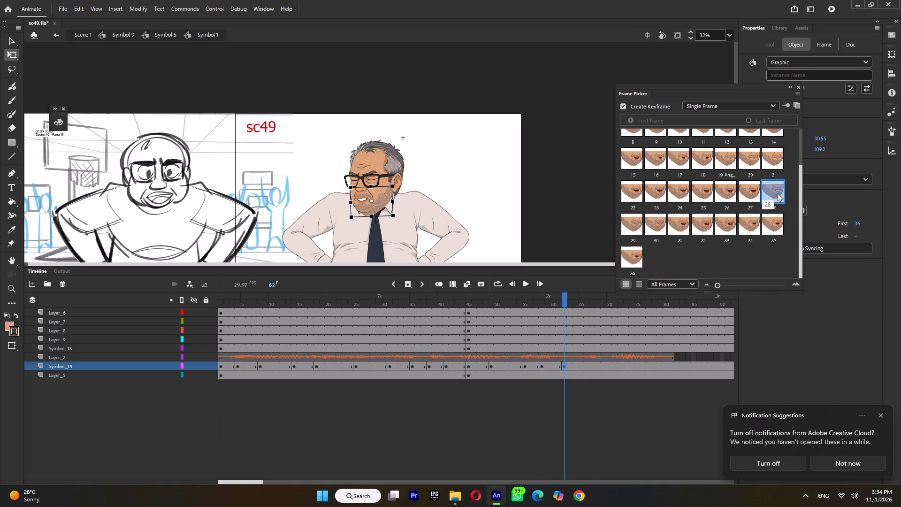
{"action": "left_click", "coordinate": [586, 365]}
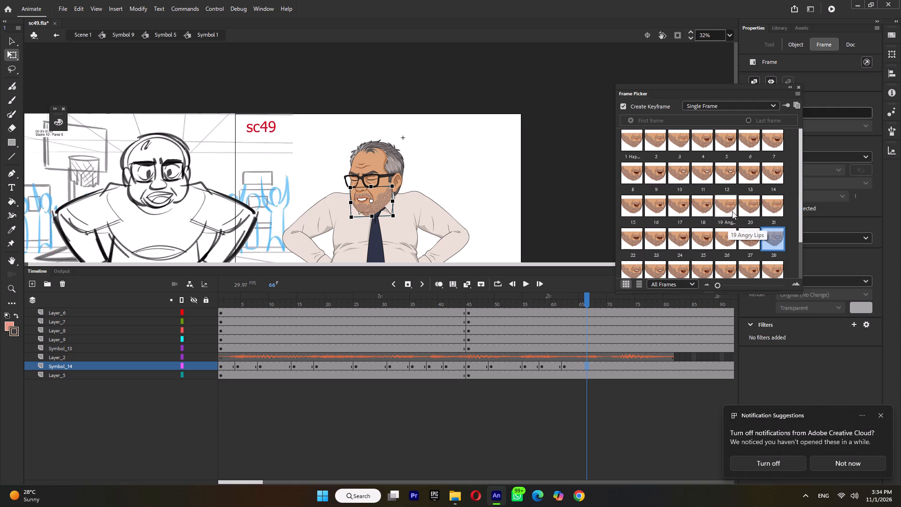
{"action": "left_click", "coordinate": [732, 211]}
Play back the lip-sync from frame 41 and again from frame 62, checking the mouth timing up to frame 71.
{"action": "left_click", "coordinate": [448, 304]}
{"action": "key", "text": "Return"}
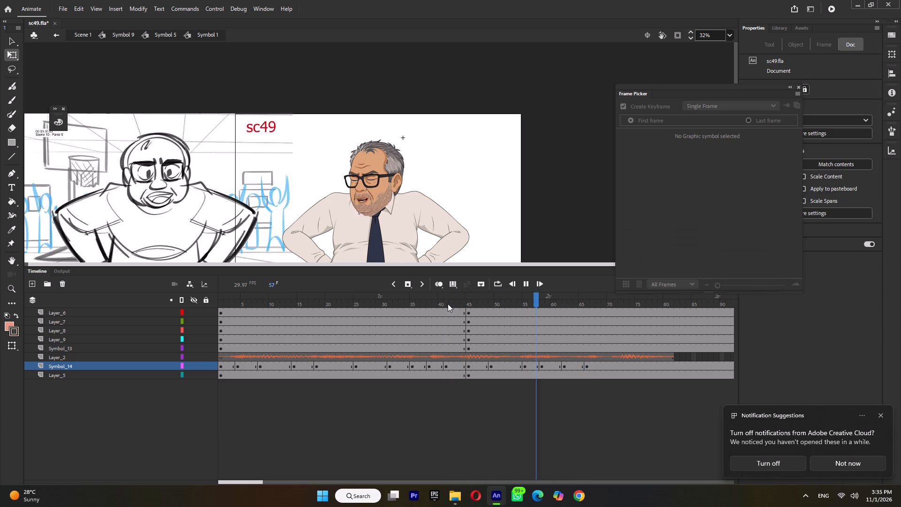
{"action": "key", "text": "Return"}
{"action": "left_click", "coordinate": [565, 298]}
{"action": "key", "text": "Return"}
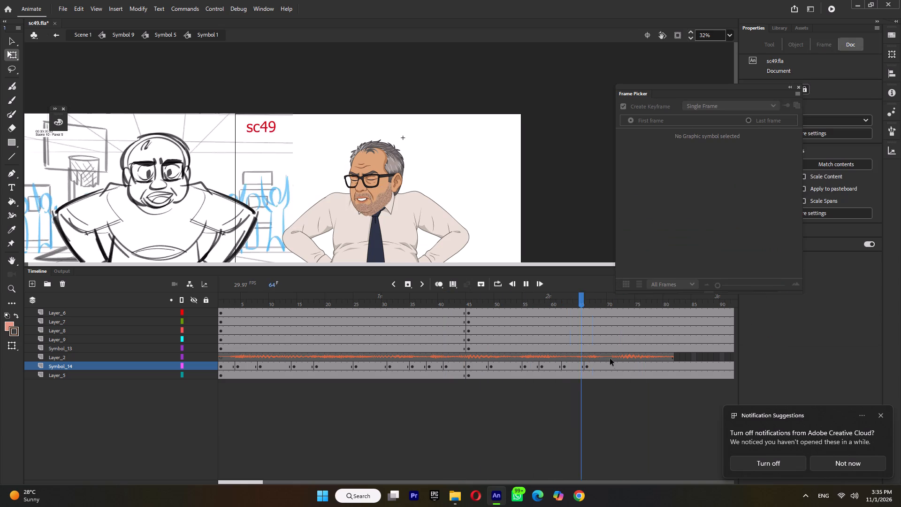
{"action": "key", "text": "Return"}
{"action": "left_click", "coordinate": [614, 363]}
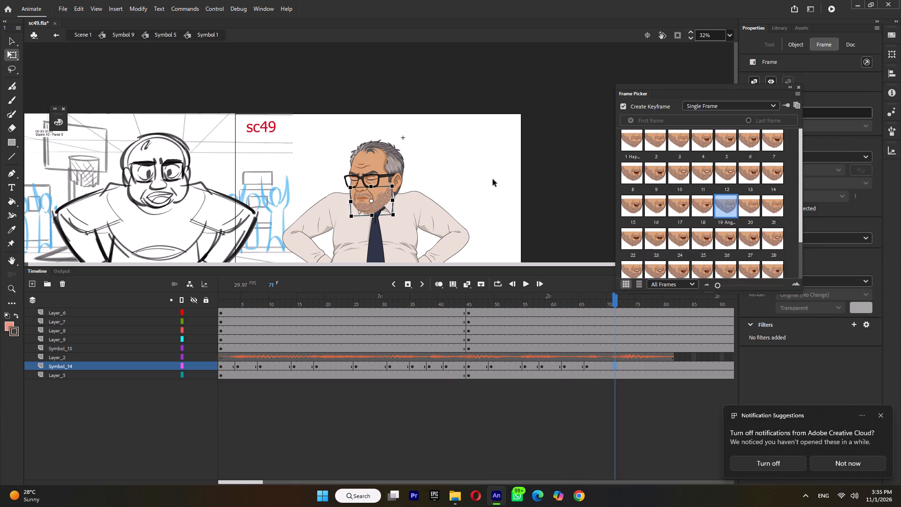
Return to Symbol 5, play the start of the head animation, and rewind to frame 1.
{"action": "double_click", "coordinate": [493, 179]}
{"action": "key", "text": "Return"}
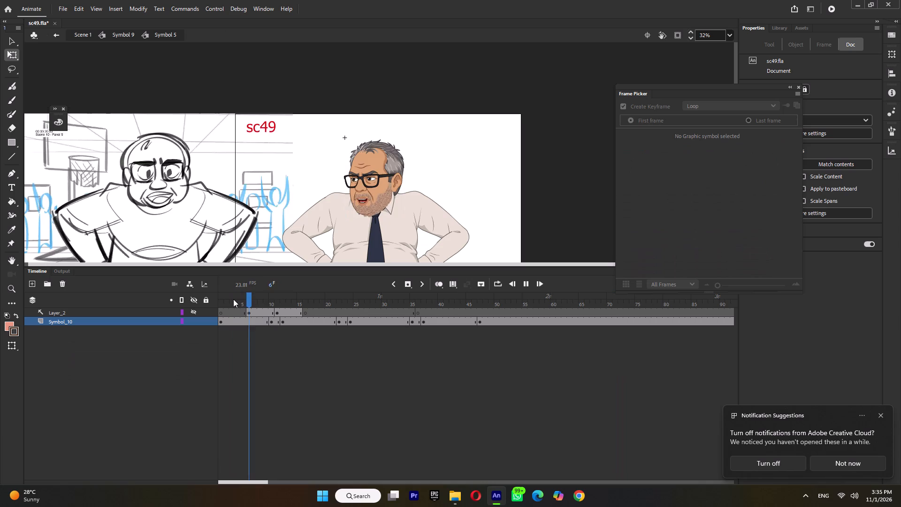
{"action": "key", "text": "Return"}
{"action": "left_click_drag", "start_coordinate": [233, 299], "coordinate": [167, 309]}
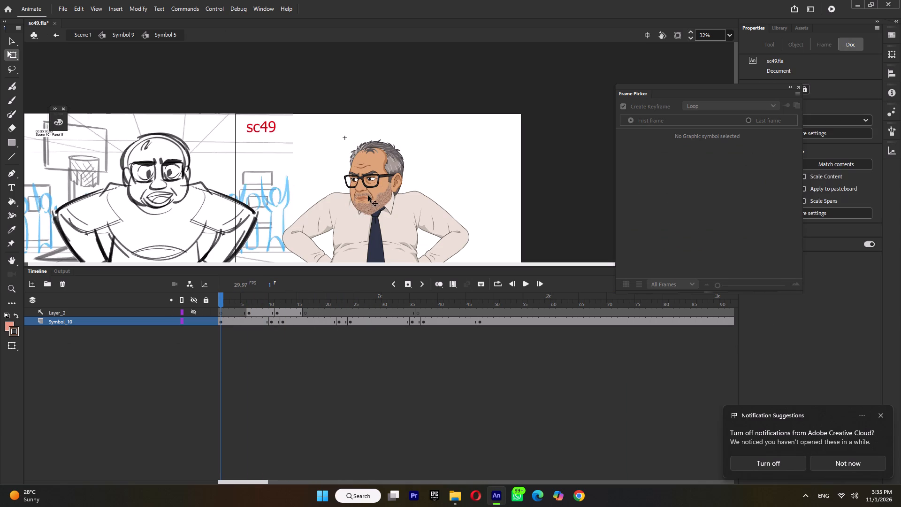
Open the front-facing head, Symbol 10, at frame 10 and paste the dialogue audio layer above the Symbol_6 mouth layer.
{"action": "left_click", "coordinate": [268, 296]}
{"action": "left_click", "coordinate": [270, 298]}
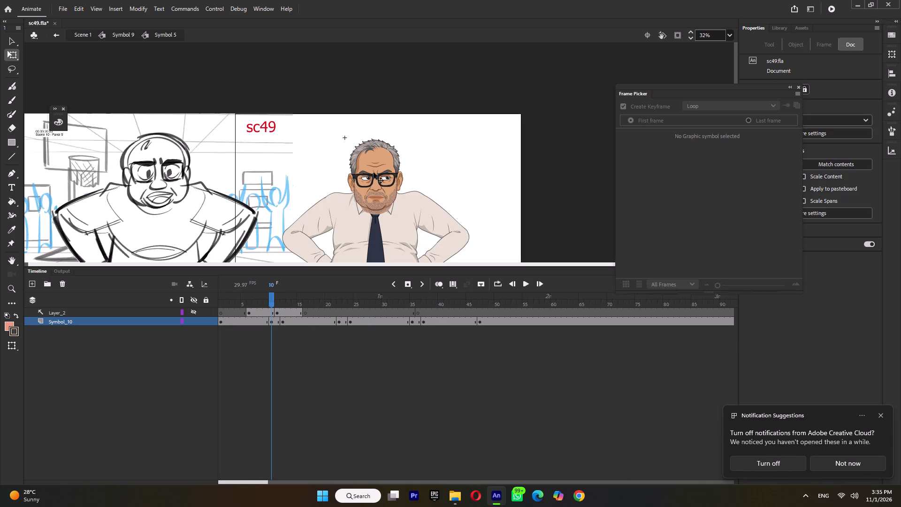
{"action": "left_click", "coordinate": [374, 168]}
{"action": "double_click", "coordinate": [382, 159]}
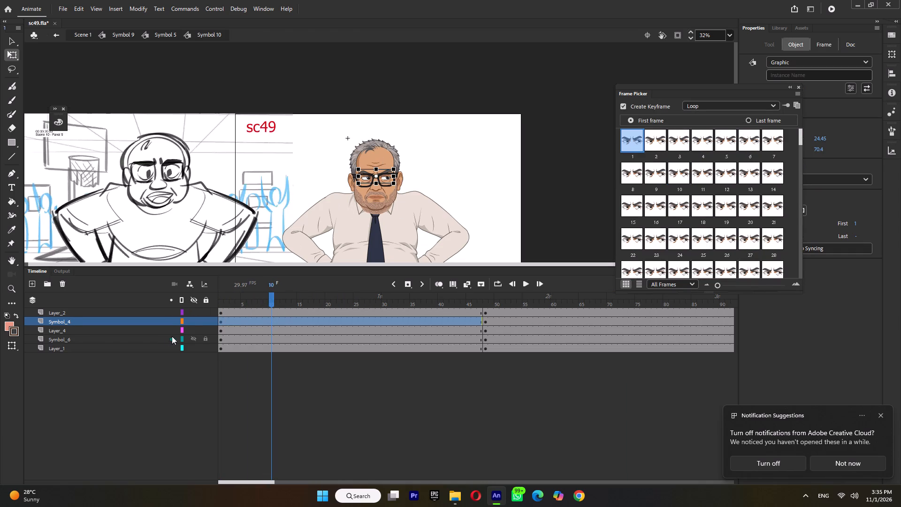
{"action": "left_click", "coordinate": [370, 204]}
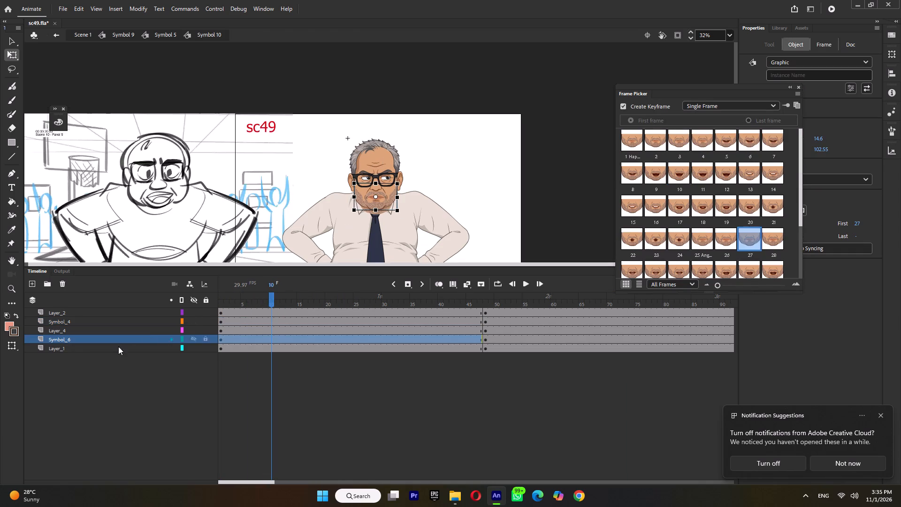
{"action": "right_click", "coordinate": [76, 338]}
{"action": "left_click", "coordinate": [118, 166]}
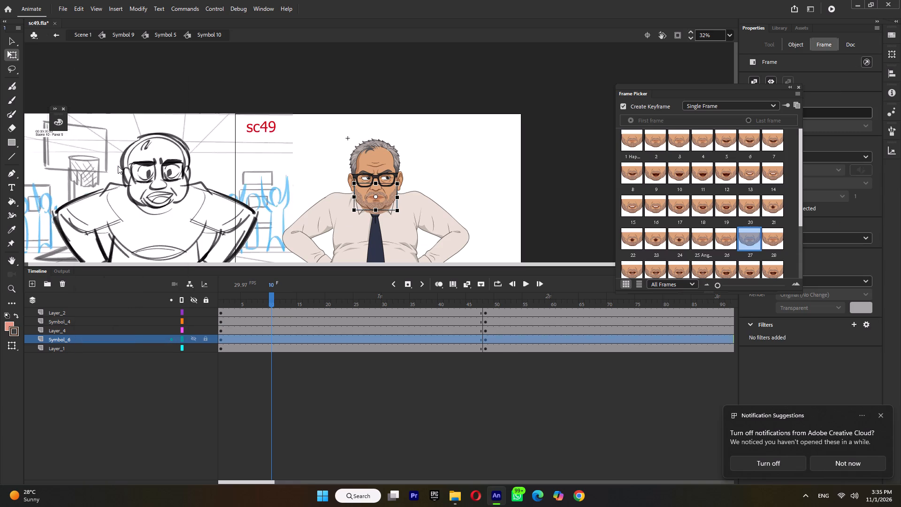
Listen to the dialogue from frame 1 and set the Symbol_6 mouth to pose 33 at frame 3.
{"action": "left_click_drag", "start_coordinate": [248, 300], "coordinate": [183, 314]}
{"action": "key", "text": "Return"}
{"action": "key", "text": "Return"}
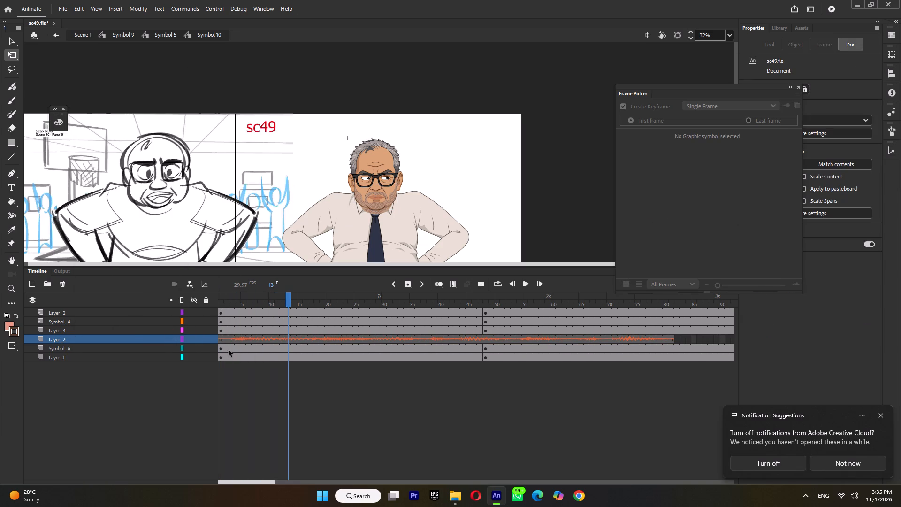
{"action": "left_click", "coordinate": [219, 351]}
{"action": "key", "text": "Return"}
{"action": "key", "text": "Return"}
{"action": "left_click", "coordinate": [233, 349]}
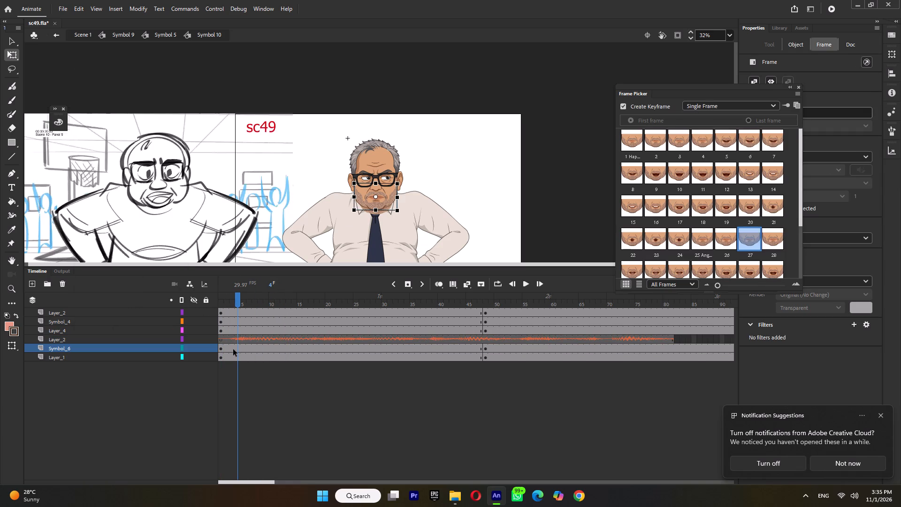
{"action": "scroll", "coordinate": [754, 251], "scroll_direction": "down", "scroll_amount": 5}
{"action": "left_click", "coordinate": [726, 193]}
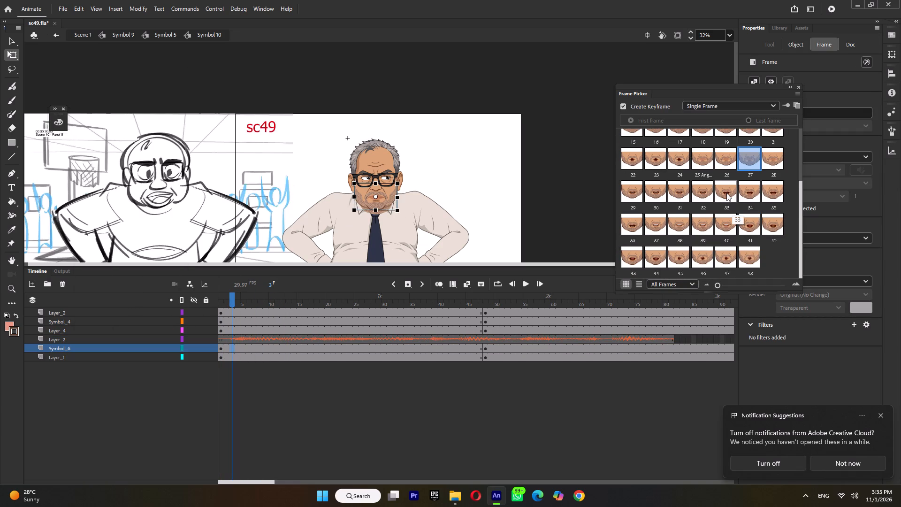
Following the audio, set the Symbol_6 mouth to pose 25 Angry Lips at frame 7 and pose 39 at frame 12.
{"action": "key", "text": "Return"}
{"action": "key", "text": "Return"}
{"action": "left_click", "coordinate": [253, 347]}
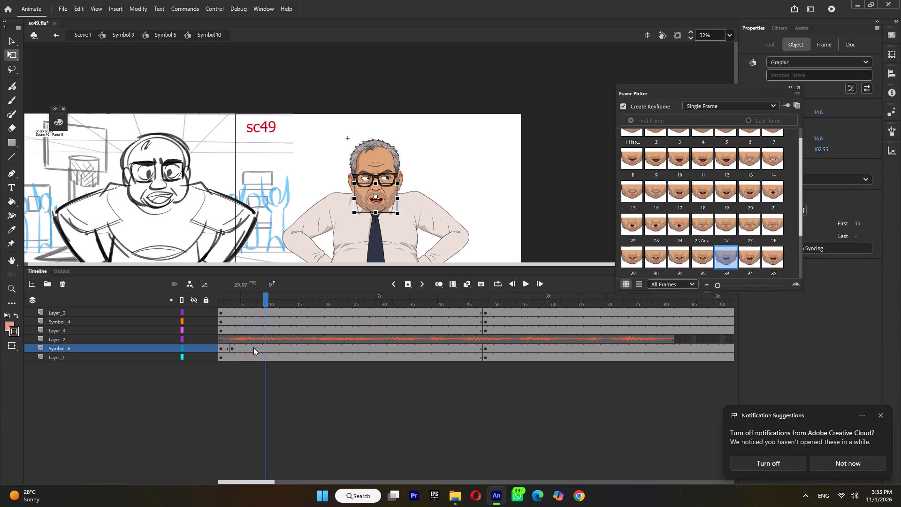
{"action": "left_click", "coordinate": [700, 232]}
{"action": "key", "text": "Return"}
{"action": "key", "text": "Return"}
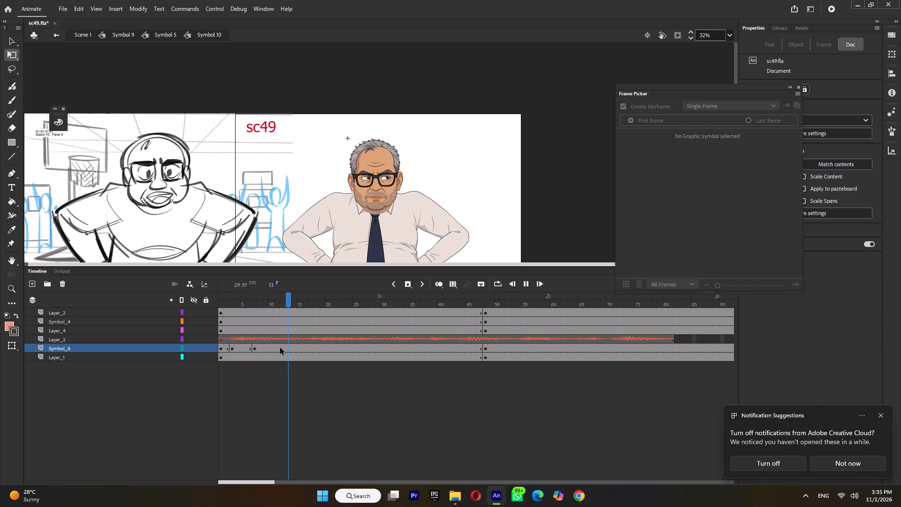
{"action": "left_click", "coordinate": [284, 350]}
{"action": "scroll", "coordinate": [727, 222], "scroll_direction": "down", "scroll_amount": 1}
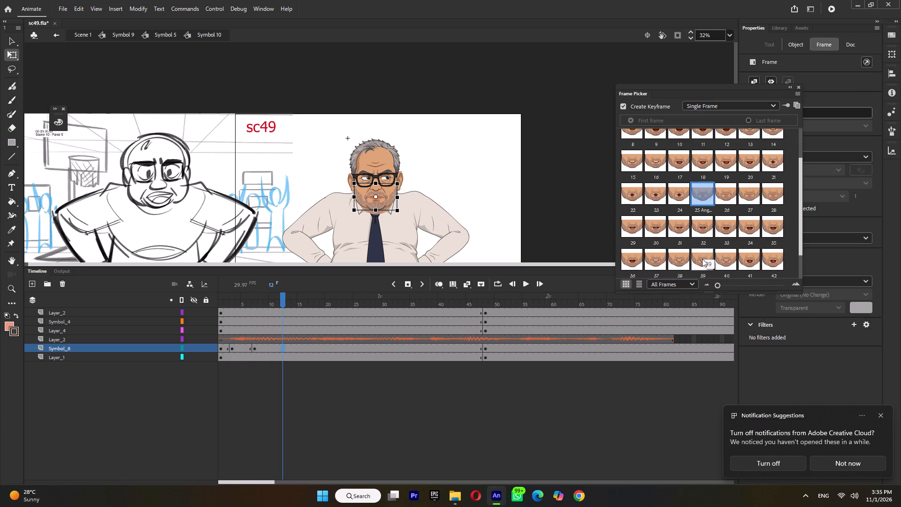
{"action": "left_click", "coordinate": [702, 259]}
Set the Symbol_6 mouth to pose 34 at frame 16 and pose 25 Angry Lips at frame 21.
{"action": "left_click", "coordinate": [304, 347]}
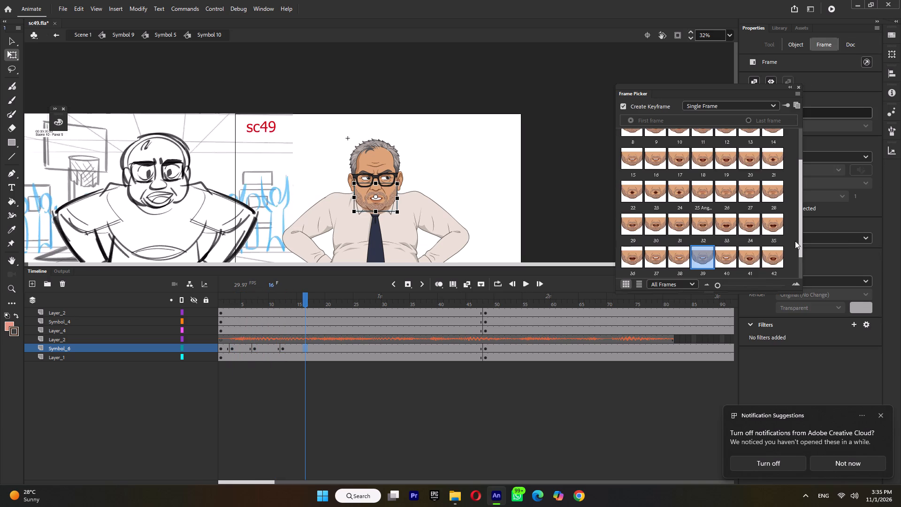
{"action": "left_click", "coordinate": [751, 223]}
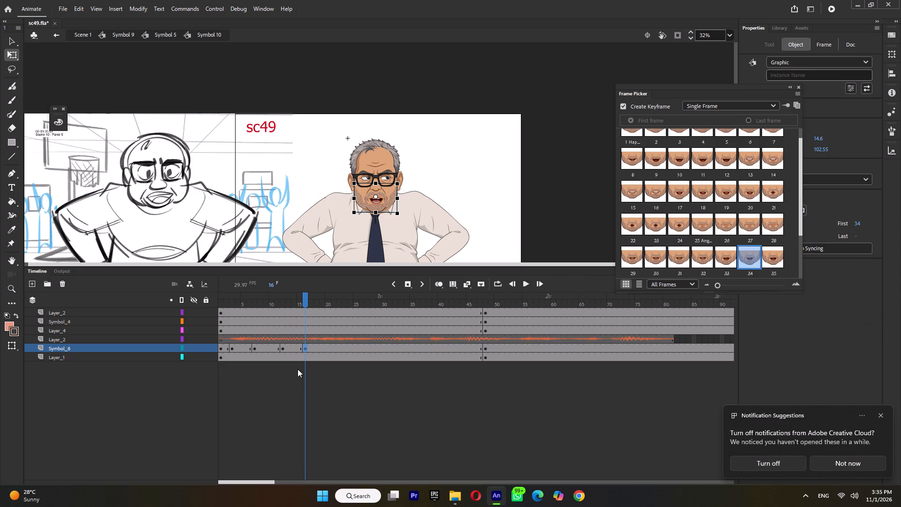
{"action": "key", "text": "Return"}
{"action": "key", "text": "Return"}
{"action": "left_click", "coordinate": [329, 347]}
{"action": "left_click", "coordinate": [335, 347]}
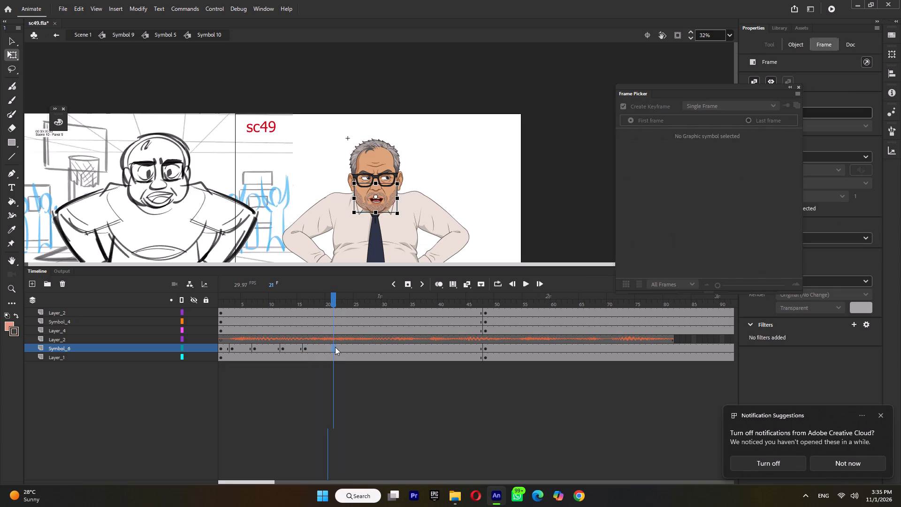
{"action": "left_click", "coordinate": [696, 223]}
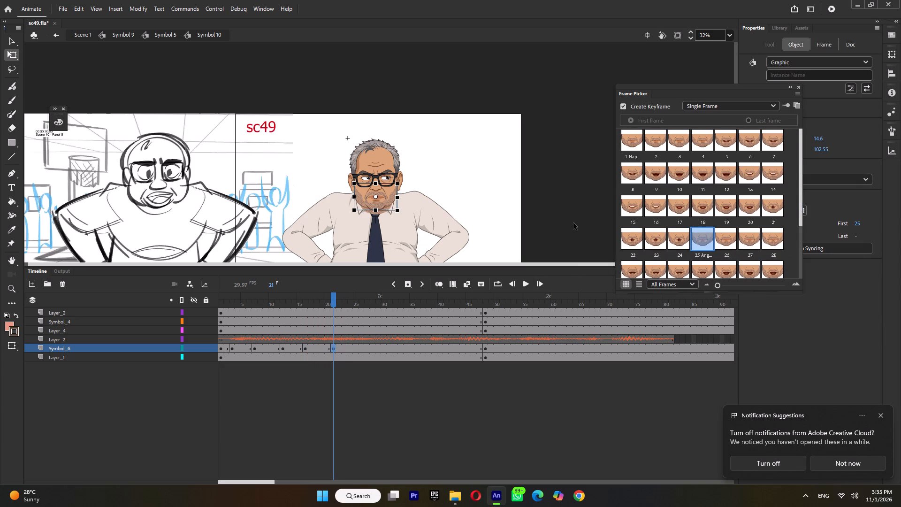
Replay the lip-sync from frame 1 and set the Symbol_6 mouth to pose 32 at frame 29.
{"action": "left_click_drag", "start_coordinate": [243, 300], "coordinate": [178, 306]}
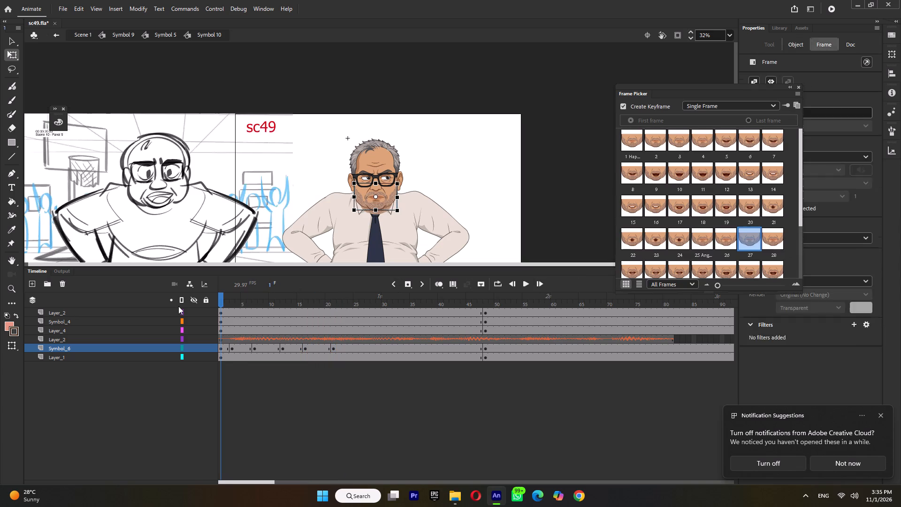
{"action": "key", "text": "Return"}
{"action": "key", "text": "Return"}
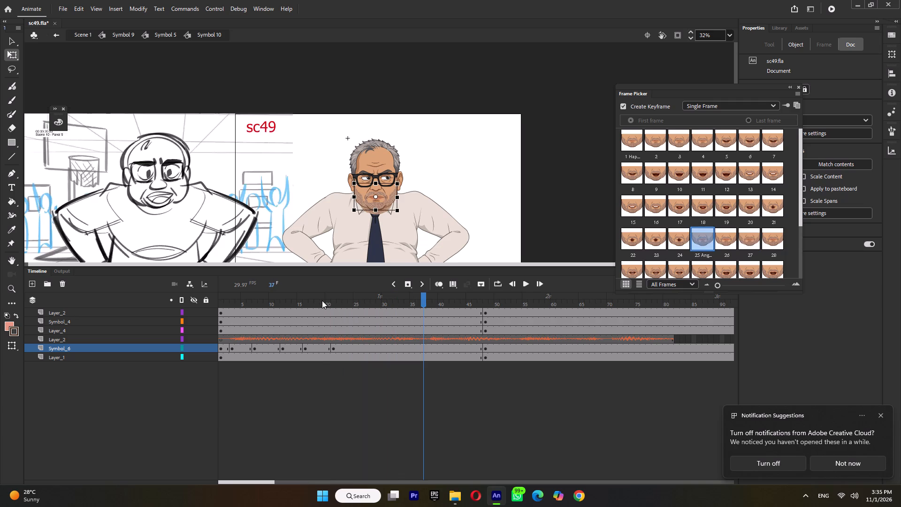
{"action": "left_click", "coordinate": [322, 300]}
{"action": "key", "text": "Return"}
{"action": "key", "text": "Return"}
{"action": "left_click", "coordinate": [381, 348]}
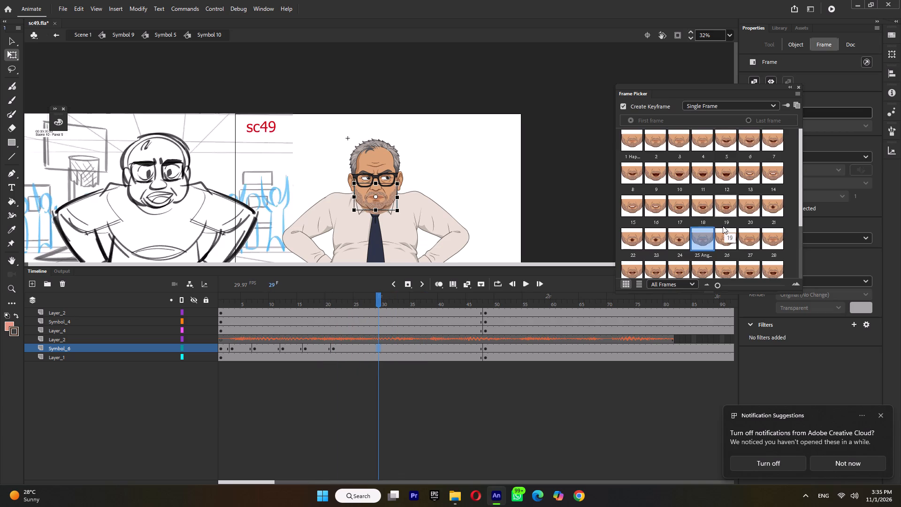
{"action": "scroll", "coordinate": [723, 226], "scroll_direction": "down", "scroll_amount": 2}
{"action": "left_click", "coordinate": [703, 197]}
Following the audio, set the Symbol_6 mouth to pose 45 at frame 33 and pose 25 Angry Lips at frame 37.
{"action": "key", "text": "Return"}
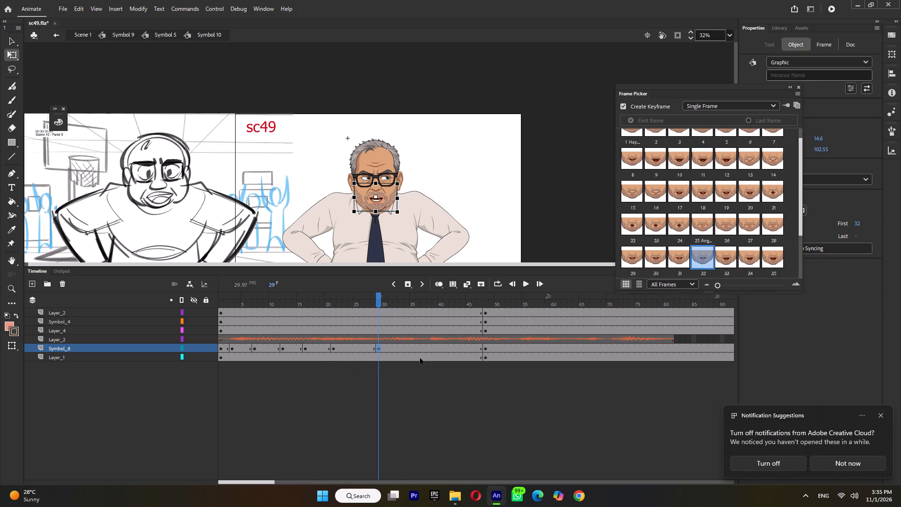
{"action": "key", "text": "Return"}
{"action": "left_click", "coordinate": [402, 350]}
{"action": "scroll", "coordinate": [751, 187], "scroll_direction": "down", "scroll_amount": 3}
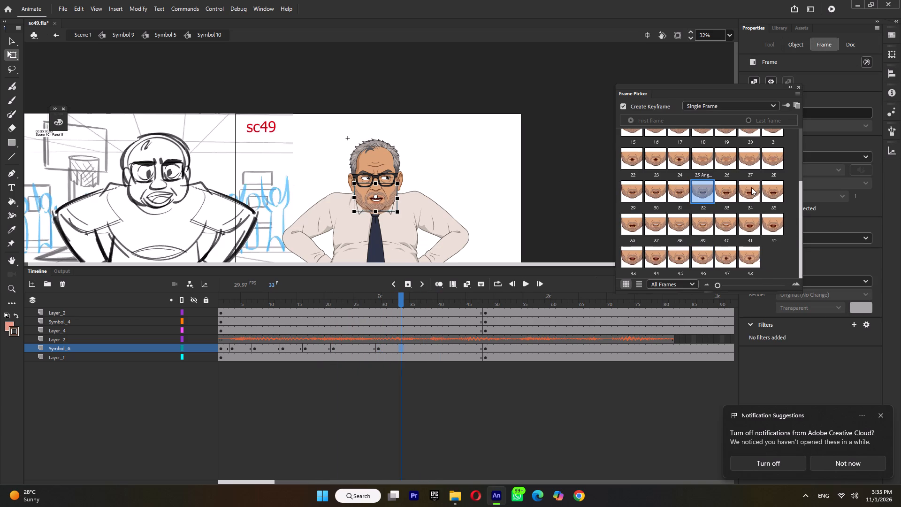
{"action": "left_click", "coordinate": [681, 259]}
{"action": "key", "text": "Return"}
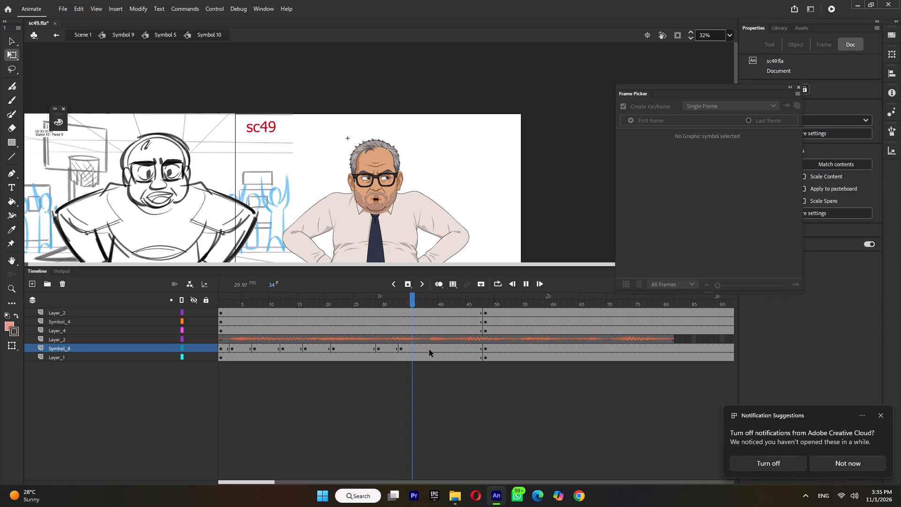
{"action": "key", "text": "Return"}
{"action": "left_click", "coordinate": [423, 348]}
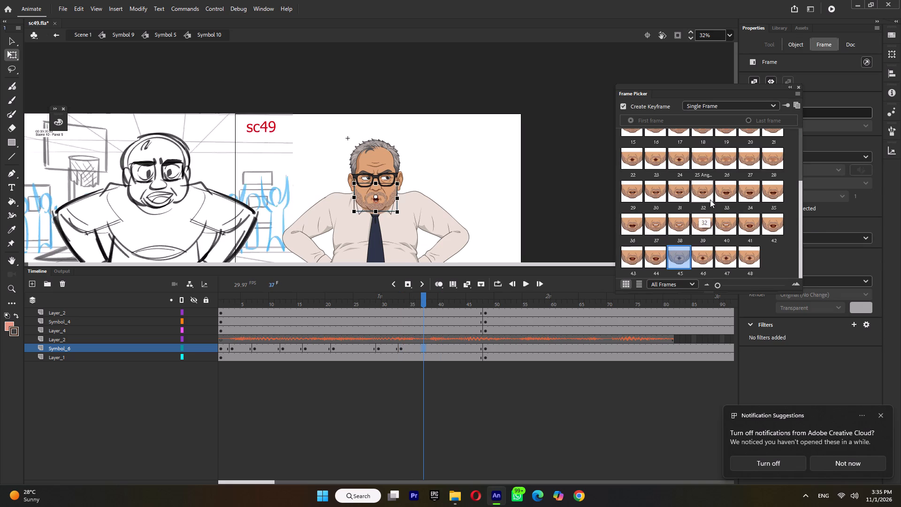
{"action": "left_click", "coordinate": [705, 164]}
Following the audio, set the Symbol_6 mouth to pose 40 at frame 41 and pose 33 at frame 45.
{"action": "key", "text": "Return"}
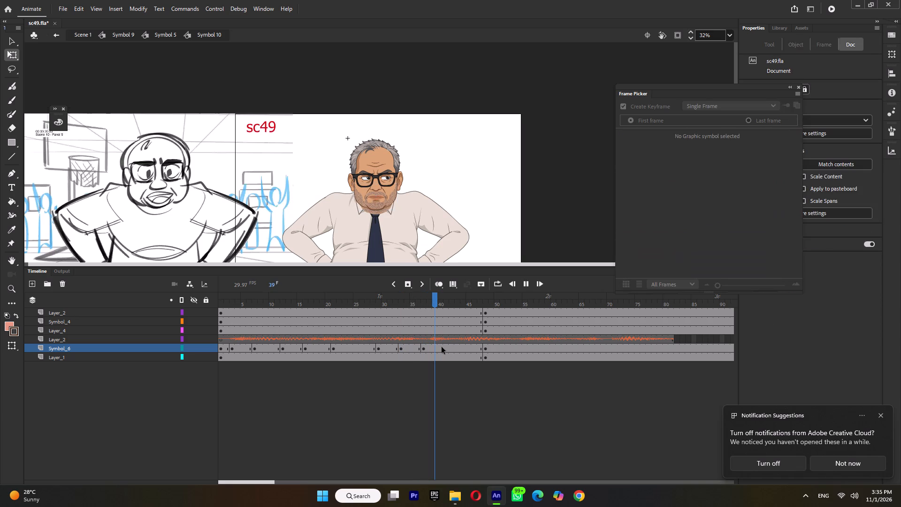
{"action": "key", "text": "Return"}
{"action": "left_click", "coordinate": [443, 349]}
{"action": "scroll", "coordinate": [716, 273], "scroll_direction": "down", "scroll_amount": 4}
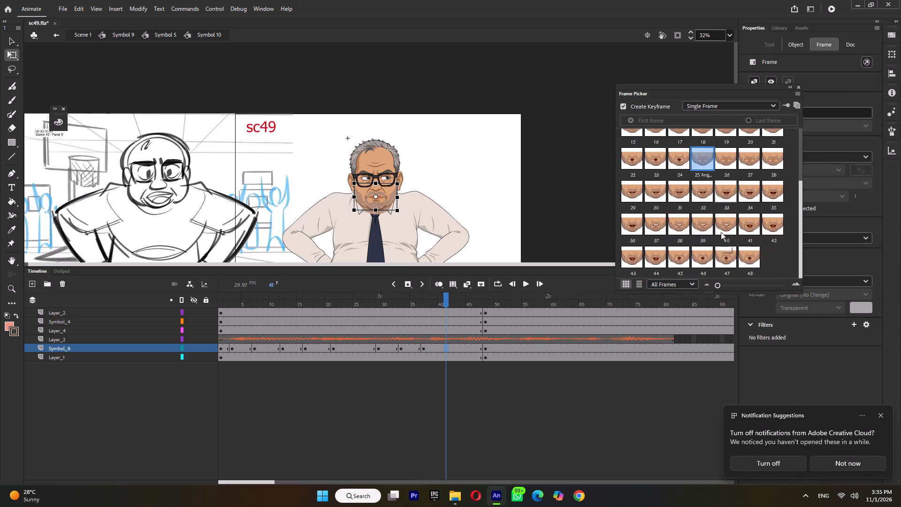
{"action": "left_click", "coordinate": [721, 230]}
{"action": "key", "text": "Return"}
{"action": "key", "text": "Return"}
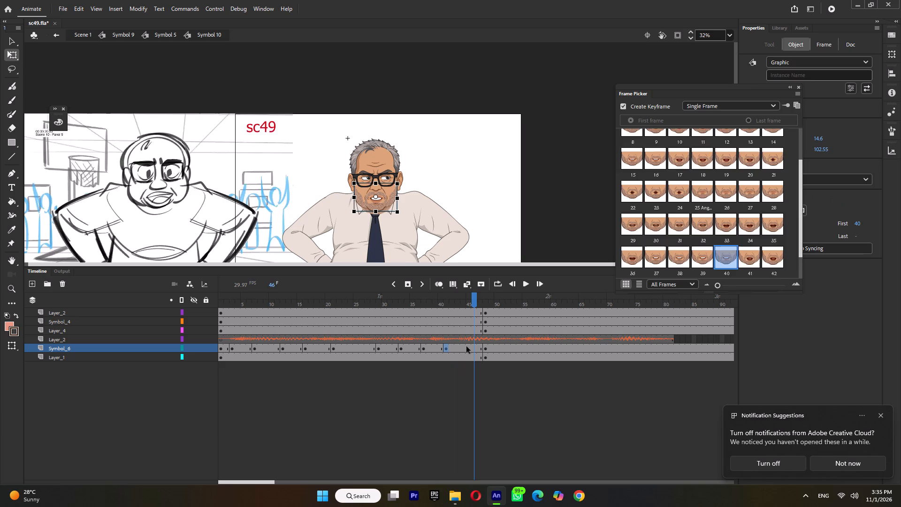
{"action": "left_click", "coordinate": [467, 346]}
{"action": "left_click", "coordinate": [727, 225]}
Listen around frame 48 and move the Symbol_6 keyframe from frame 48 to frame 49.
{"action": "key", "text": "Return"}
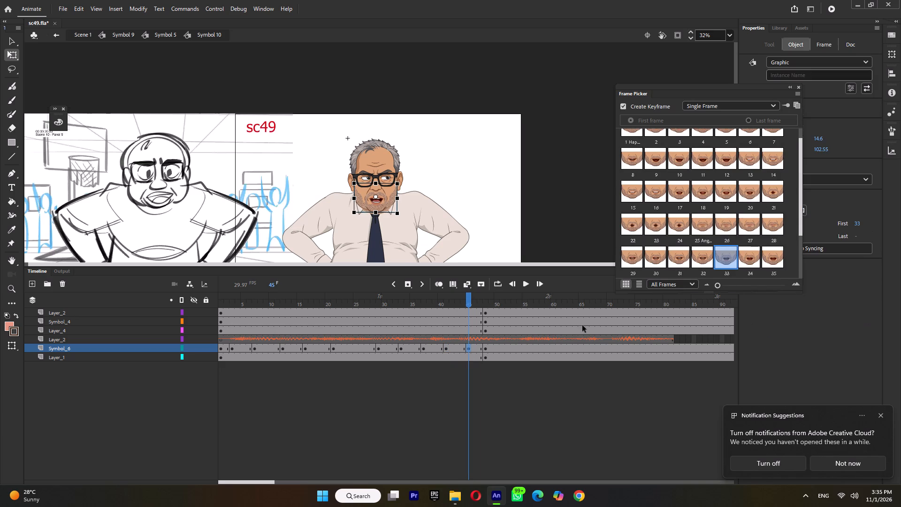
{"action": "key", "text": "Return"}
{"action": "left_click", "coordinate": [485, 347]}
{"action": "key", "text": "Return"}
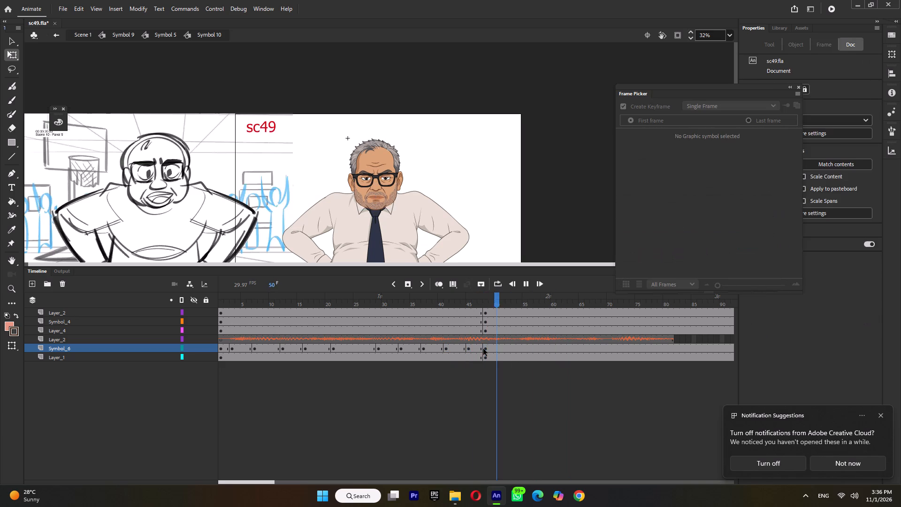
{"action": "key", "text": "Return"}
{"action": "left_click", "coordinate": [478, 348]}
{"action": "key", "text": "Return"}
{"action": "key", "text": "Return"}
{"action": "left_click", "coordinate": [485, 347]}
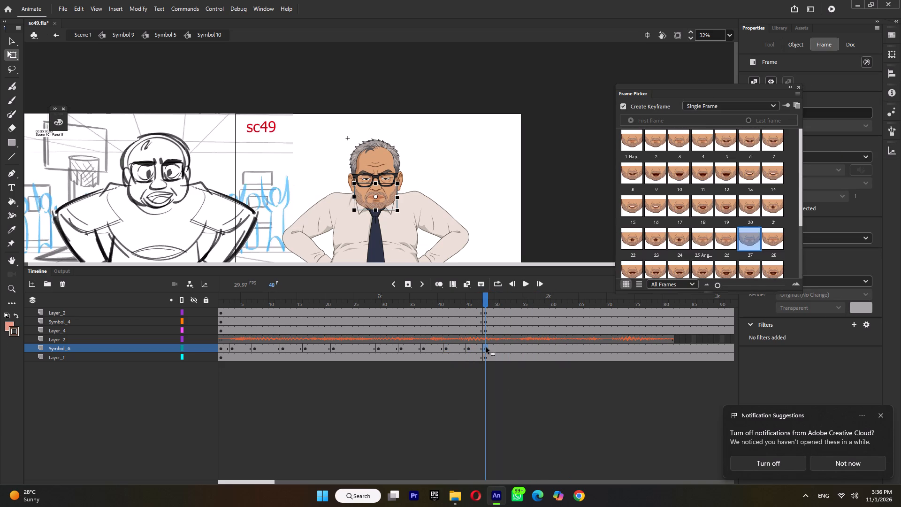
{"action": "left_click_drag", "start_coordinate": [486, 347], "coordinate": [490, 347]}
Listen past frame 49 and set the Symbol_6 mouth to pose 32 at frame 55 and pose 18 at frame 58.
{"action": "key", "text": "Return"}
{"action": "key", "text": "Return"}
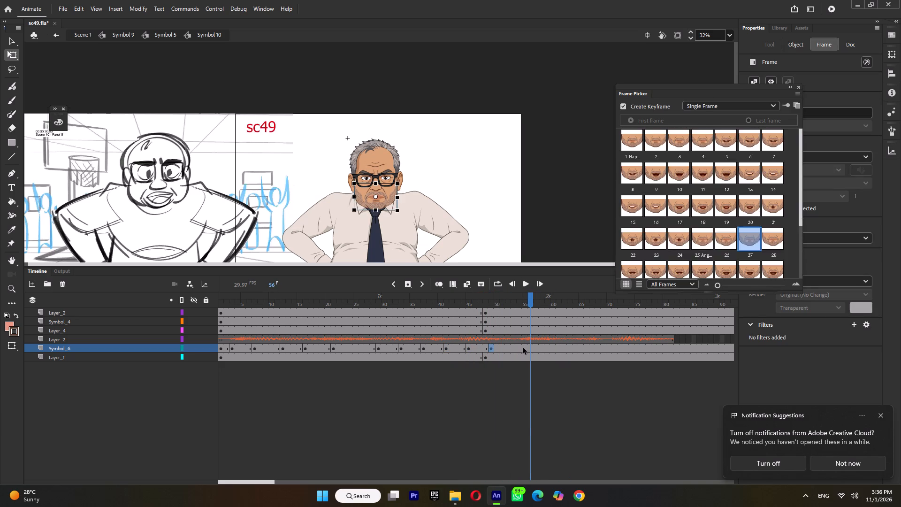
{"action": "left_click", "coordinate": [523, 347]}
{"action": "scroll", "coordinate": [760, 224], "scroll_direction": "down", "scroll_amount": 4}
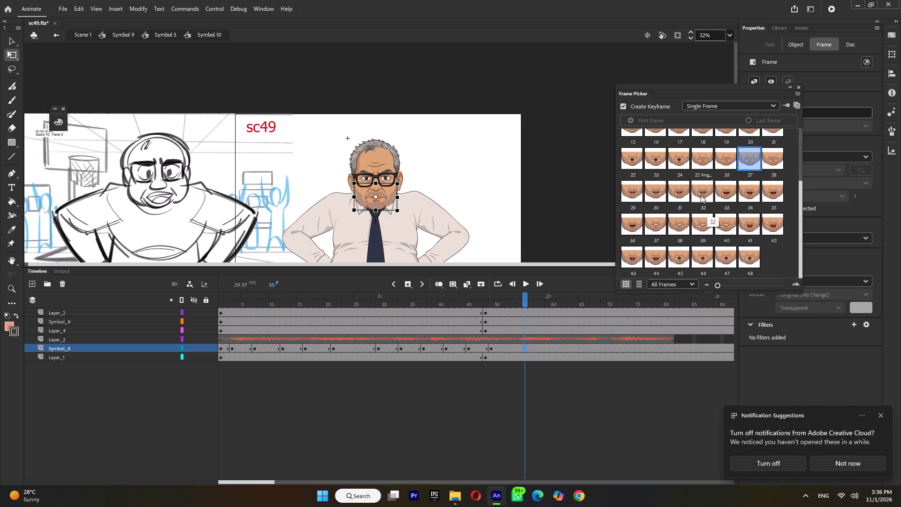
{"action": "left_click", "coordinate": [701, 195]}
{"action": "left_click", "coordinate": [544, 346]}
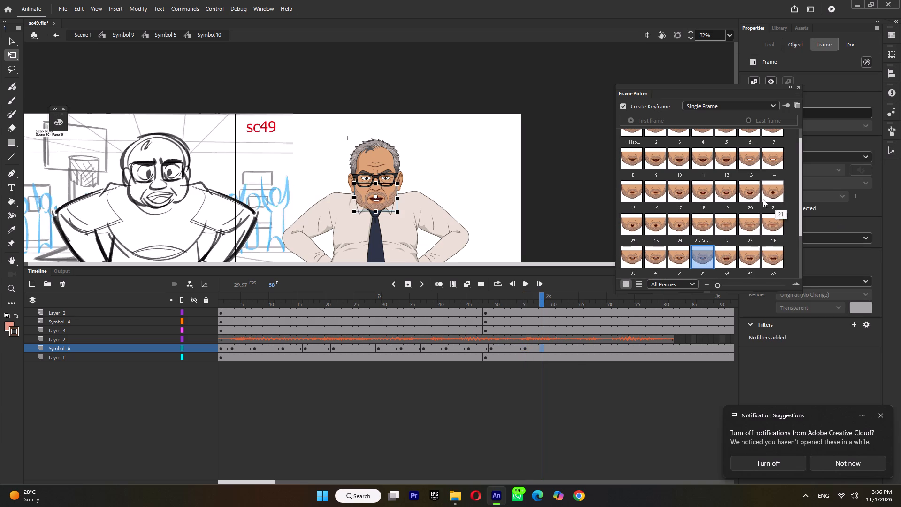
{"action": "left_click", "coordinate": [706, 196]}
Following the audio, set the Symbol_6 mouth to pose 46 at frame 62 and pose 26 at frame 66.
{"action": "key", "text": "Return"}
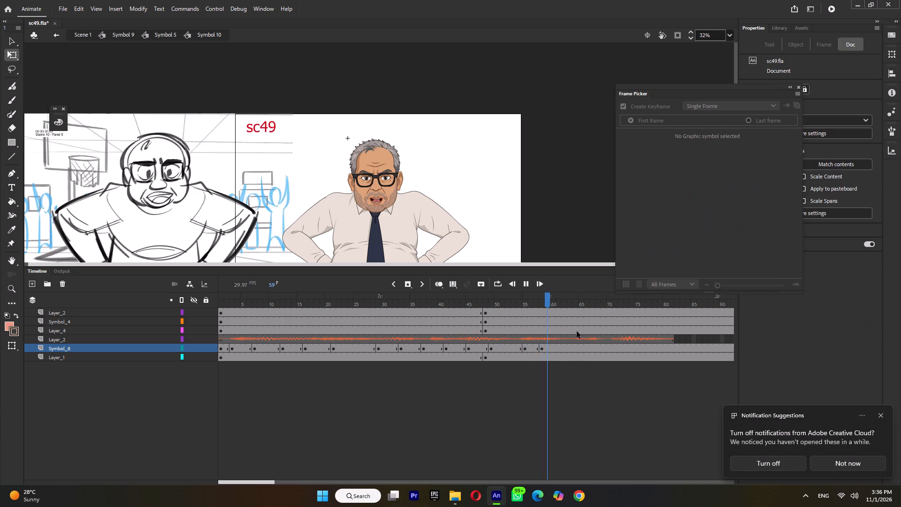
{"action": "key", "text": "Return"}
{"action": "left_click", "coordinate": [499, 307]}
{"action": "key", "text": "Return"}
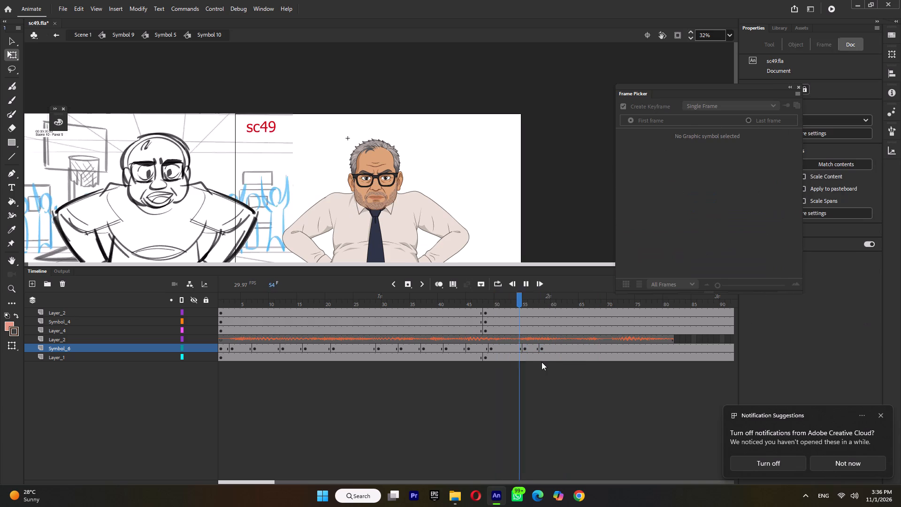
{"action": "key", "text": "Return"}
{"action": "left_click", "coordinate": [562, 347]}
{"action": "scroll", "coordinate": [688, 217], "scroll_direction": "down", "scroll_amount": 2}
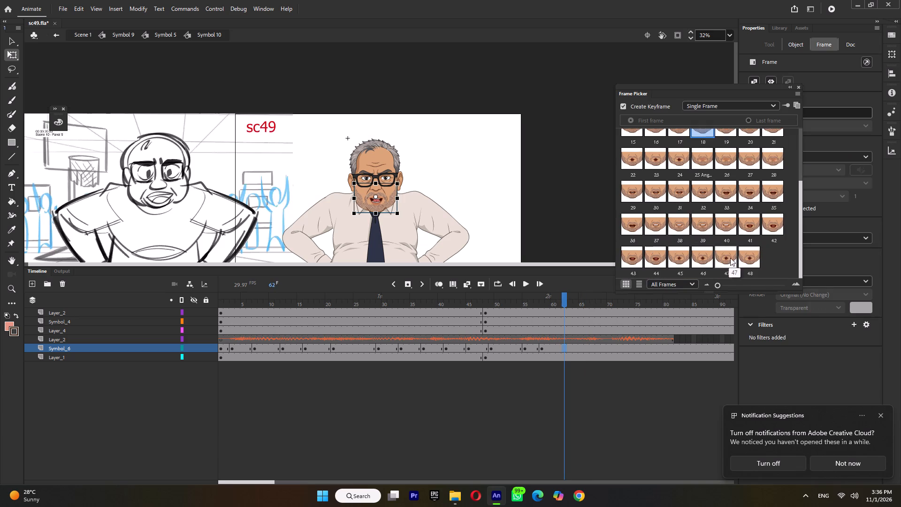
{"action": "left_click", "coordinate": [703, 264]}
{"action": "key", "text": "Return"}
{"action": "key", "text": "Return"}
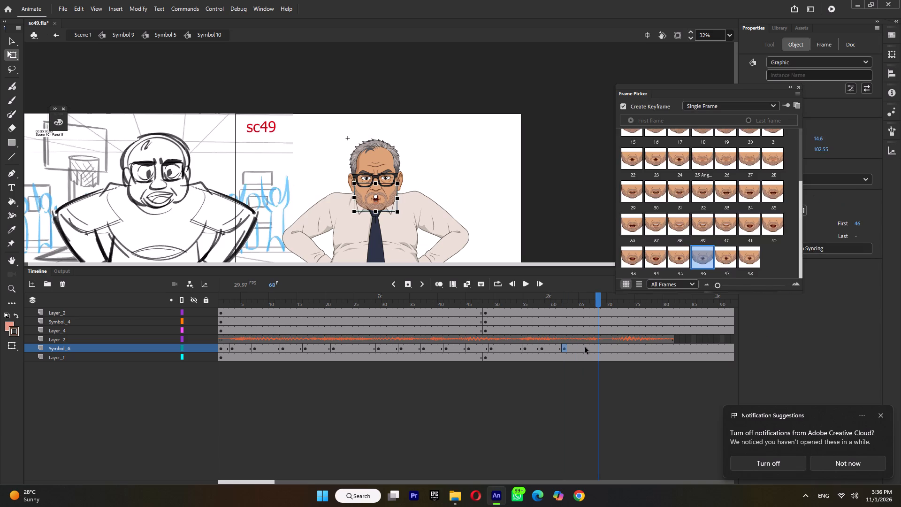
{"action": "left_click", "coordinate": [585, 347]}
{"action": "left_click", "coordinate": [725, 163]}
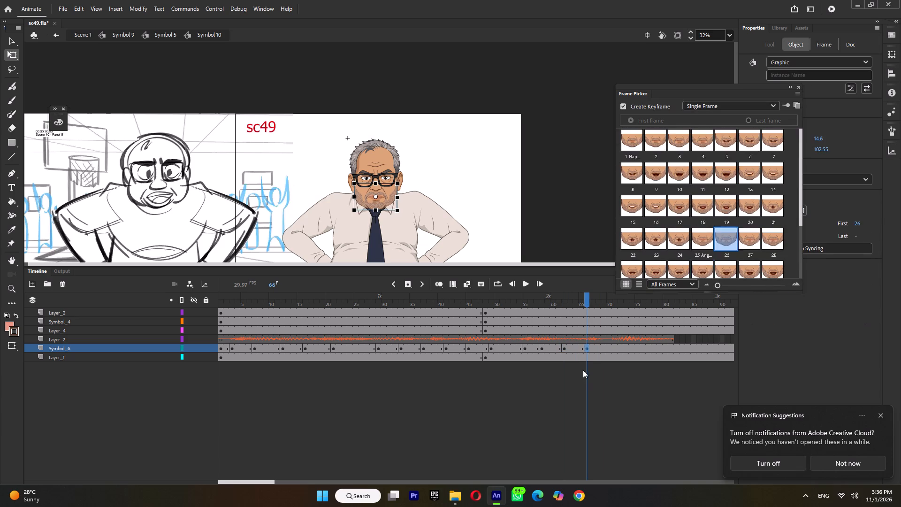
Following the audio, set the Symbol_6 mouth to pose 38 at frame 71 and pose 33 at frame 74.
{"action": "key", "text": "Return"}
{"action": "key", "text": "Return"}
{"action": "left_click", "coordinate": [612, 348]}
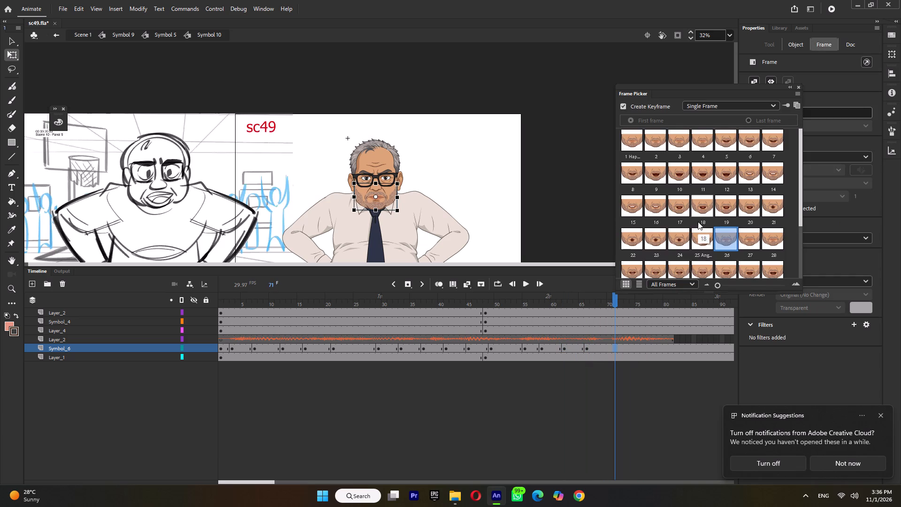
{"action": "scroll", "coordinate": [697, 222], "scroll_direction": "down", "scroll_amount": 2}
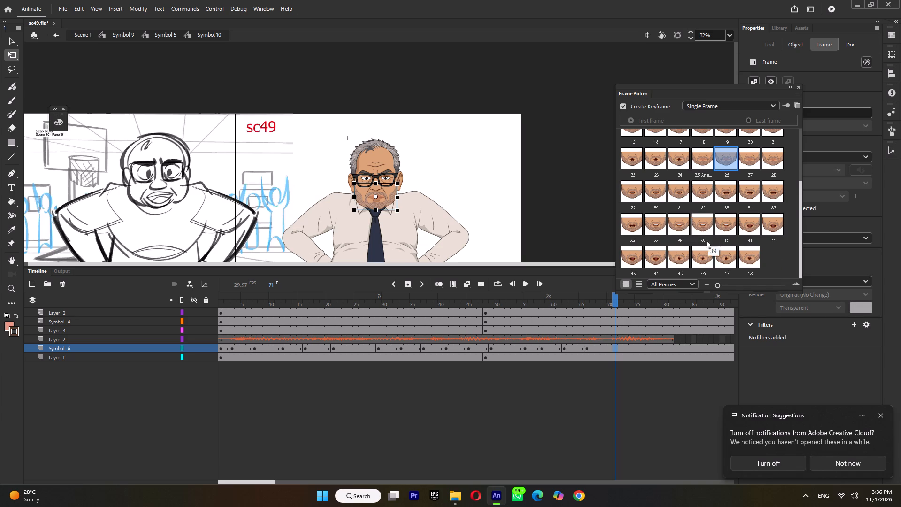
{"action": "left_click", "coordinate": [682, 230]}
{"action": "left_click", "coordinate": [629, 346]}
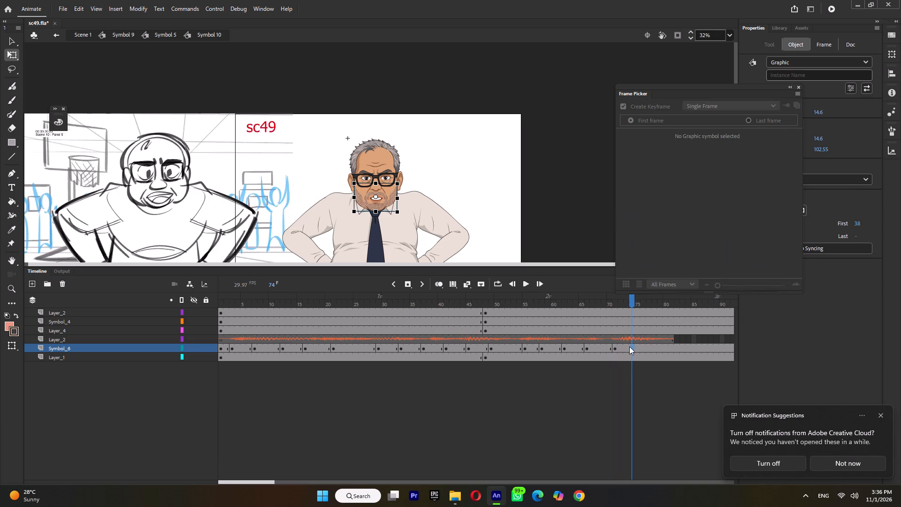
{"action": "left_click", "coordinate": [726, 227]}
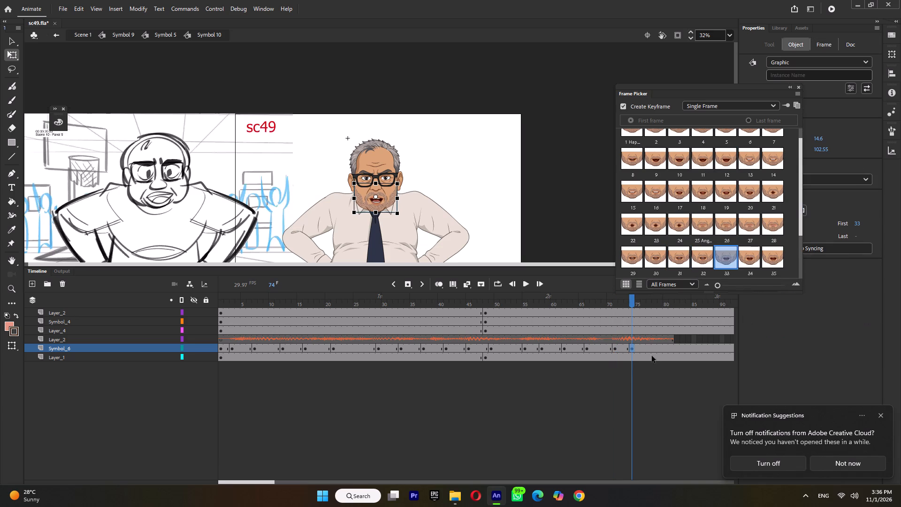
Listen past frame 74 and set the Symbol_6 mouth to pose 26 at frame 78.
{"action": "key", "text": "Return"}
{"action": "key", "text": "Return"}
{"action": "left_click", "coordinate": [653, 348]}
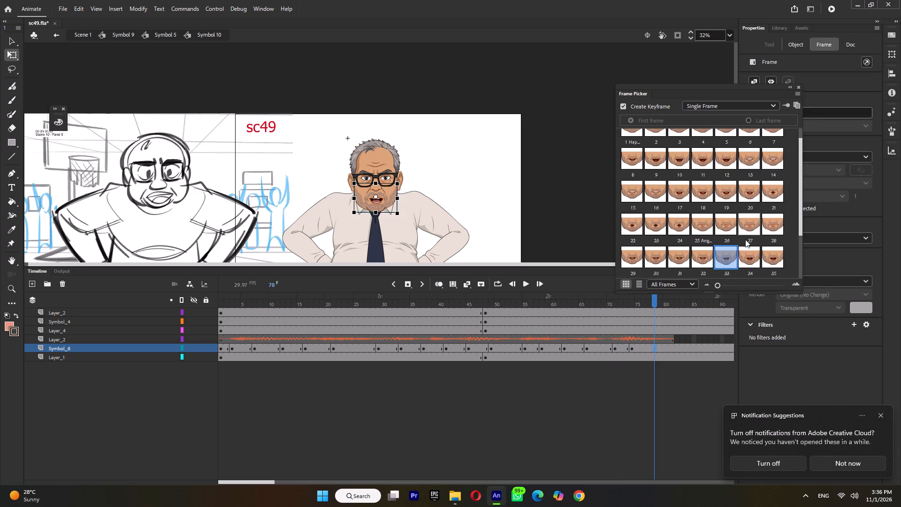
{"action": "left_click", "coordinate": [727, 227]}
Exit the nested symbols back to Scene 1 and play the animation to review the lip-sync.
{"action": "double_click", "coordinate": [456, 93]}
{"action": "scroll", "coordinate": [462, 92], "scroll_direction": "down", "scroll_amount": 2, "text": "ctrl"}
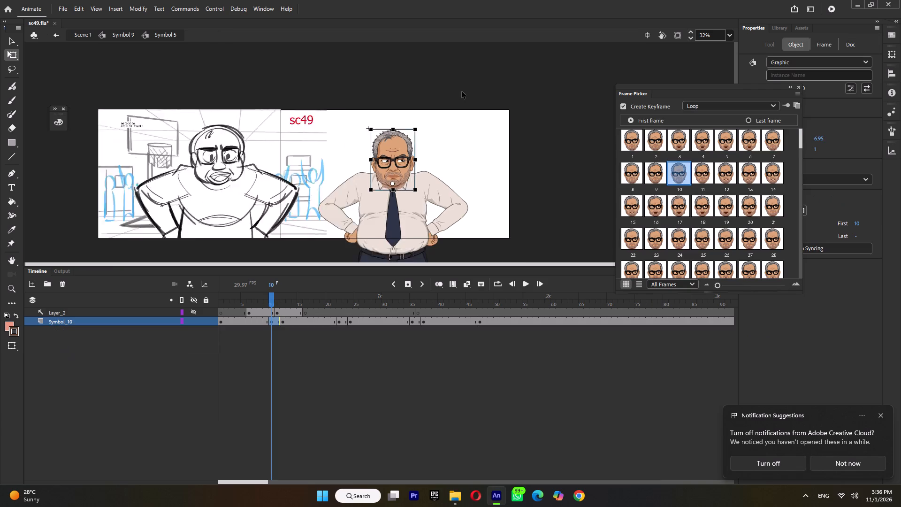
{"action": "scroll", "coordinate": [462, 92], "scroll_direction": "down", "scroll_amount": 5, "text": "ctrl"}
{"action": "double_click", "coordinate": [499, 99]}
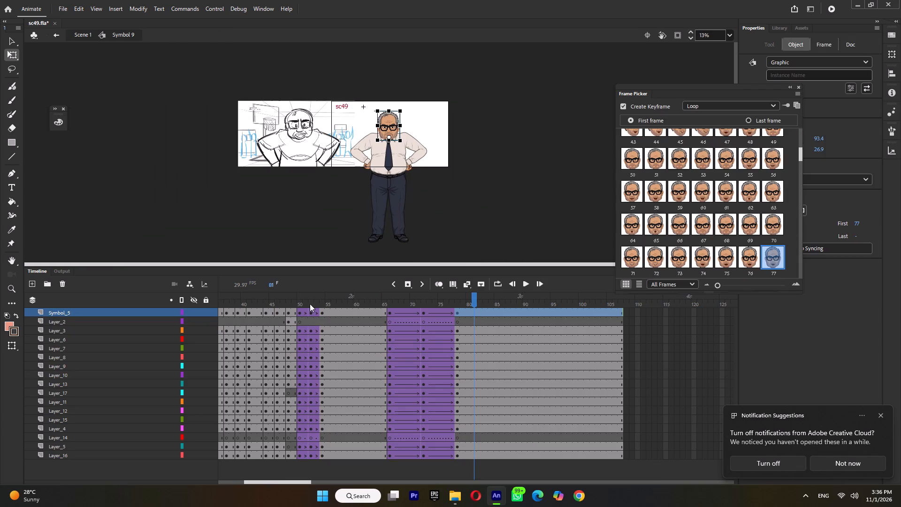
{"action": "key", "text": "Return"}
{"action": "key", "text": "Return"}
{"action": "double_click", "coordinate": [499, 218]}
{"action": "key", "text": "Return"}
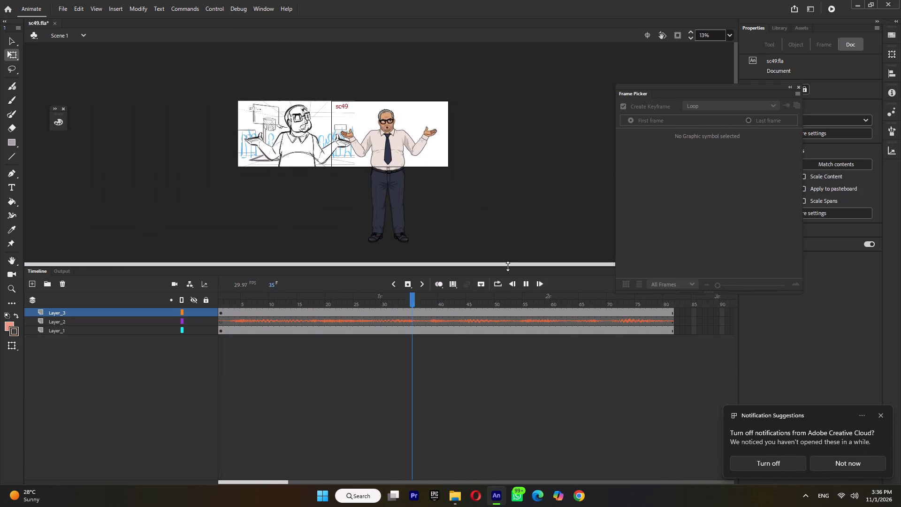
{"action": "key", "text": "Return"}
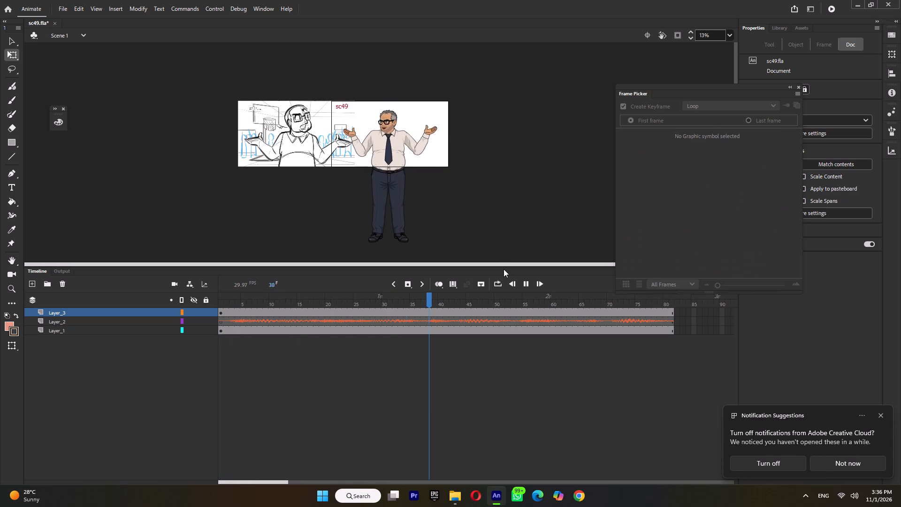
Move the Layer_1 storyboard sketch onto the stage at X 0, Y 0 behind the character and save the file.
{"action": "left_click", "coordinate": [292, 142]}
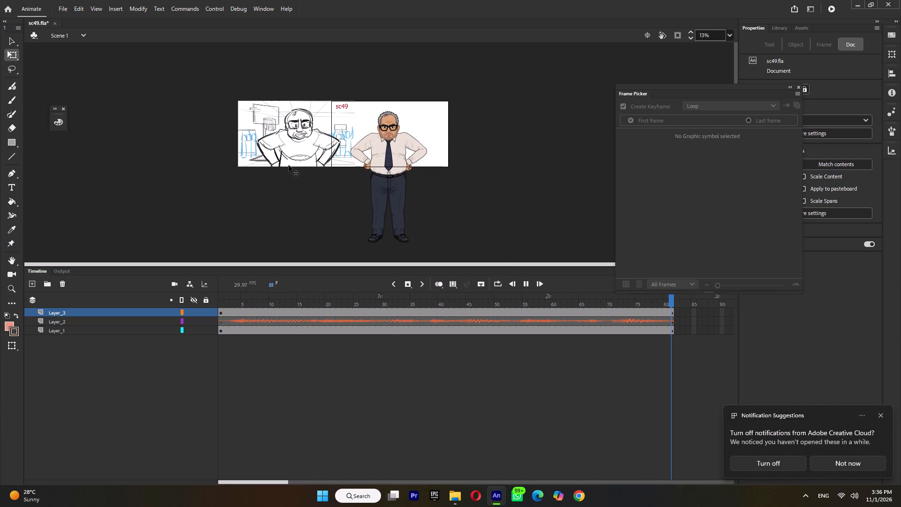
{"action": "left_click_drag", "start_coordinate": [286, 153], "coordinate": [374, 153]}
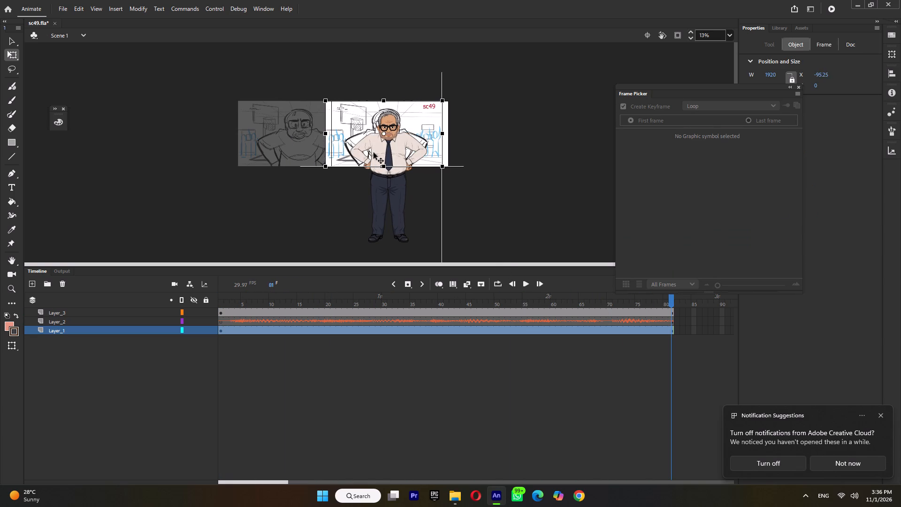
{"action": "left_click_drag", "start_coordinate": [374, 153], "coordinate": [379, 153]}
{"action": "key", "text": "ctrl+s"}
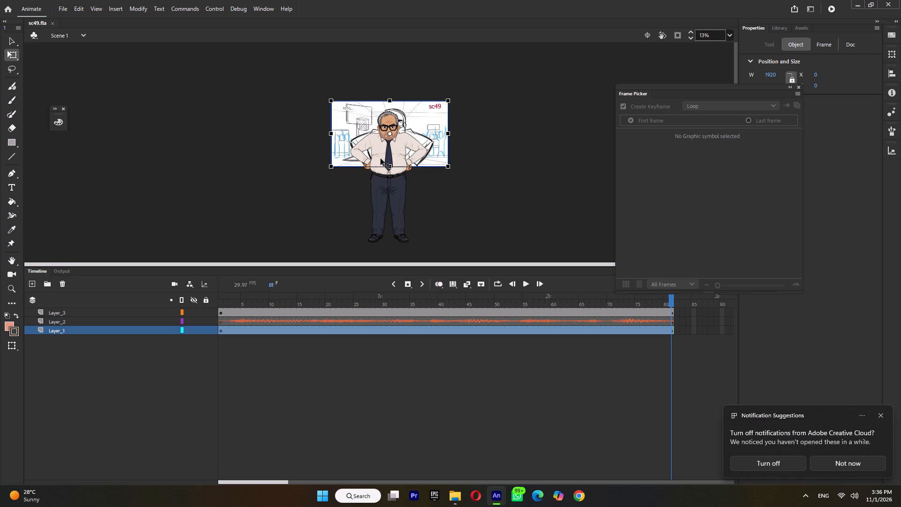
{"action": "key", "text": "Return"}
{"action": "key", "text": "ctrl+s"}
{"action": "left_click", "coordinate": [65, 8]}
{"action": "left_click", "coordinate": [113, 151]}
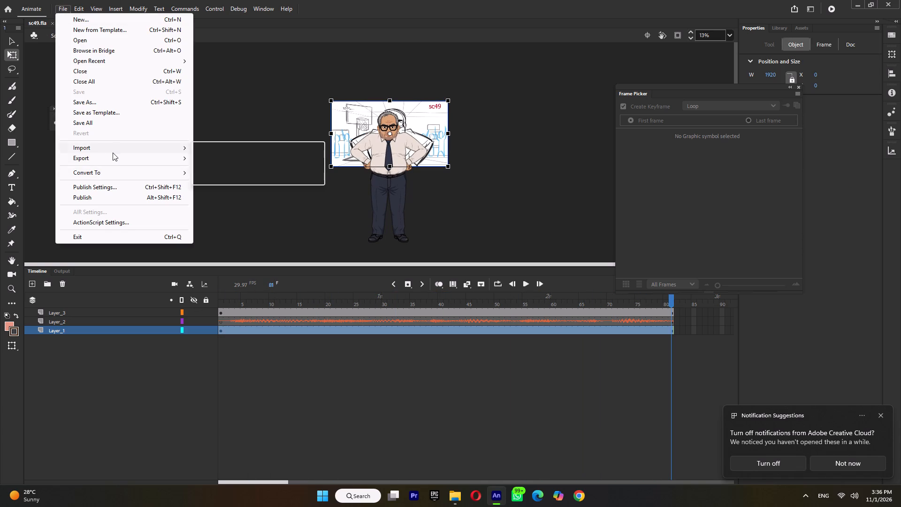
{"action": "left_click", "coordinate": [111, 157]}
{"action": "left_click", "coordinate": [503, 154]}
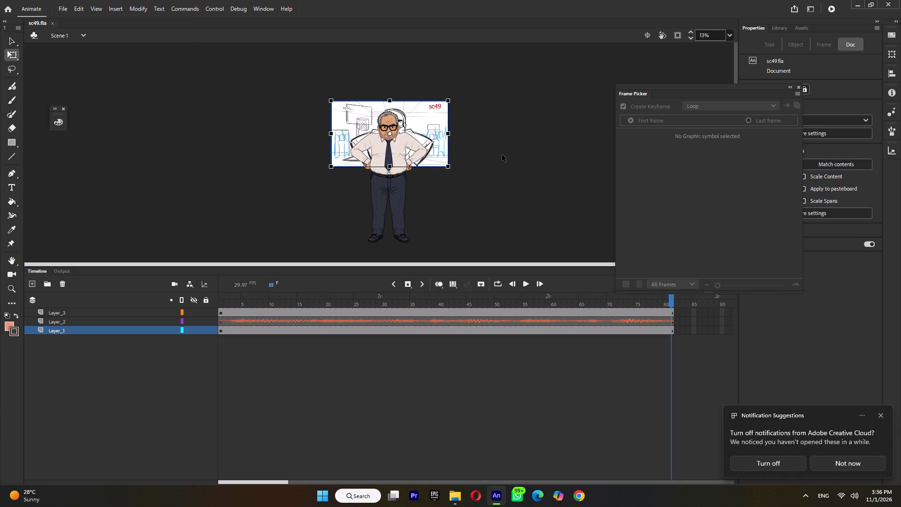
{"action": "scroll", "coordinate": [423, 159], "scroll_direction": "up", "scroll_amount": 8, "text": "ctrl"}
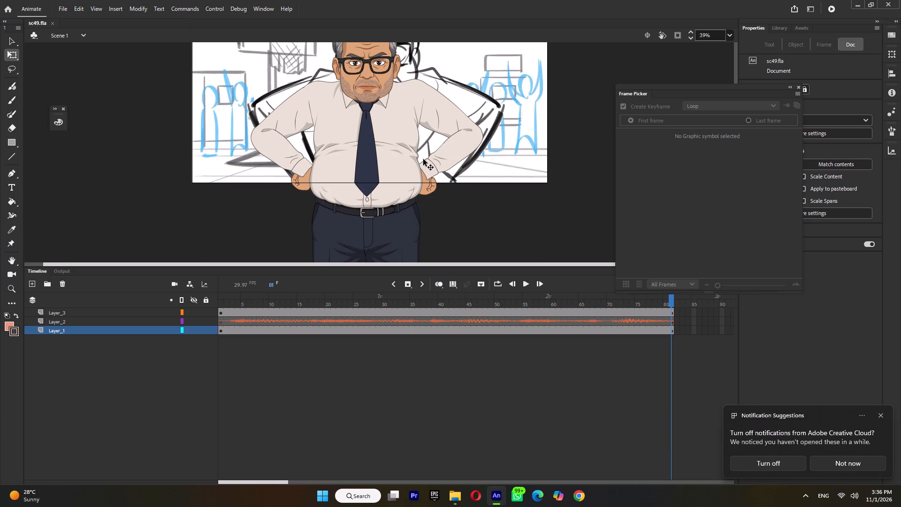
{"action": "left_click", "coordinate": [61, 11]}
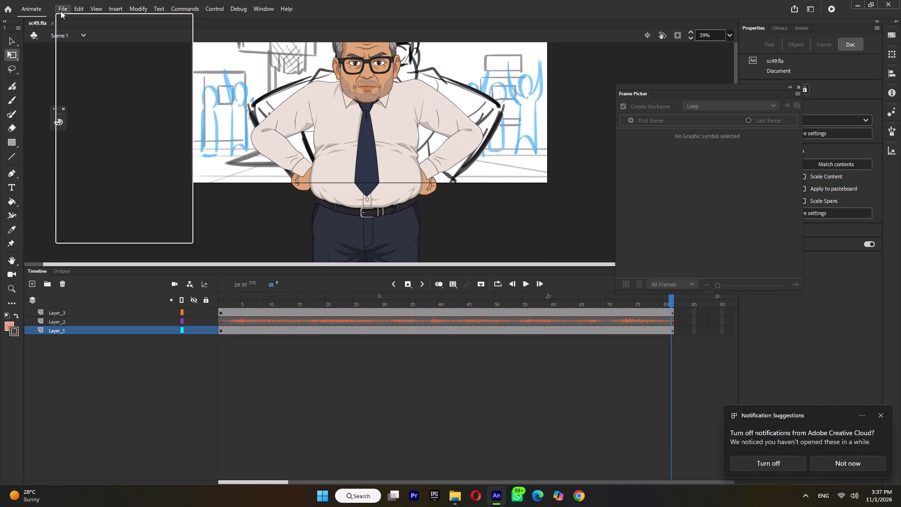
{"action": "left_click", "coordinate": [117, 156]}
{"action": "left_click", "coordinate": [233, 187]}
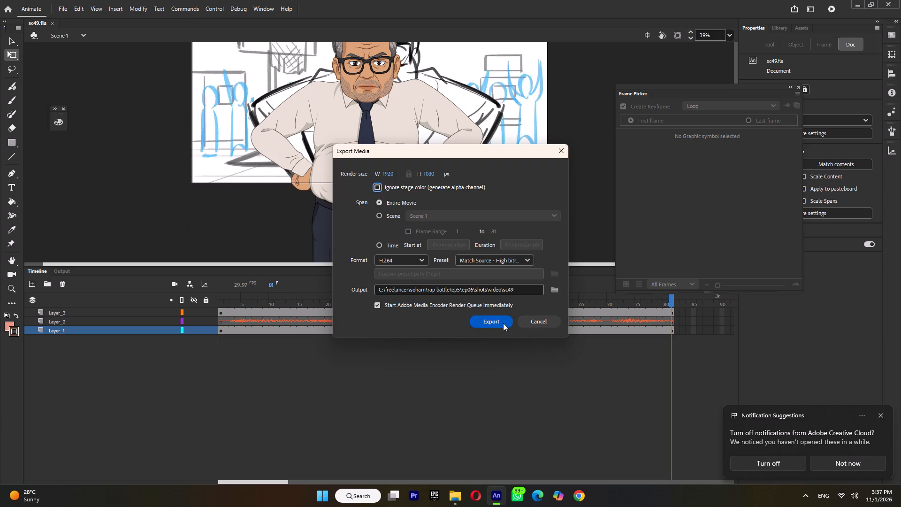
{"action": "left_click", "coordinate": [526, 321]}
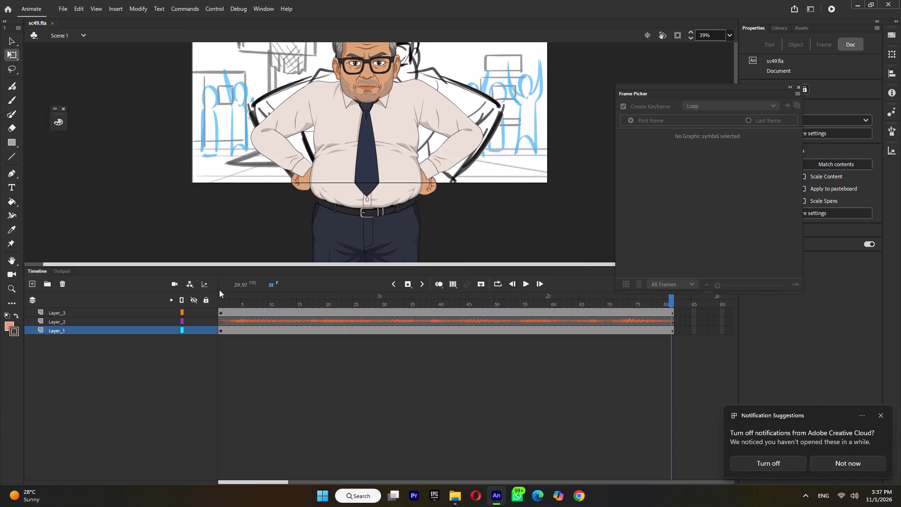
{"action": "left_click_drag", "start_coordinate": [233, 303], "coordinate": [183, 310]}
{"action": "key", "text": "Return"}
Open the Export Video/Media settings for the sc49 movie.
{"action": "left_click", "coordinate": [65, 9]}
{"action": "left_click", "coordinate": [89, 157]}
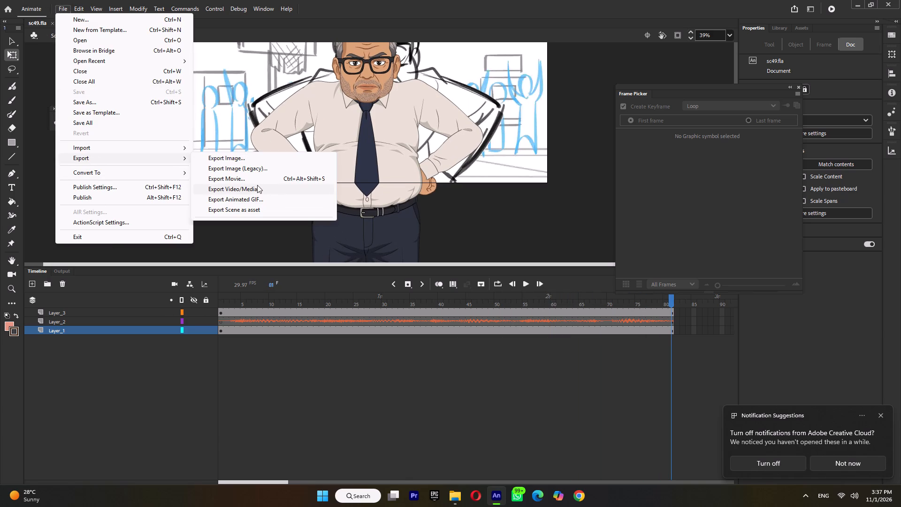
{"action": "left_click", "coordinate": [255, 187]}
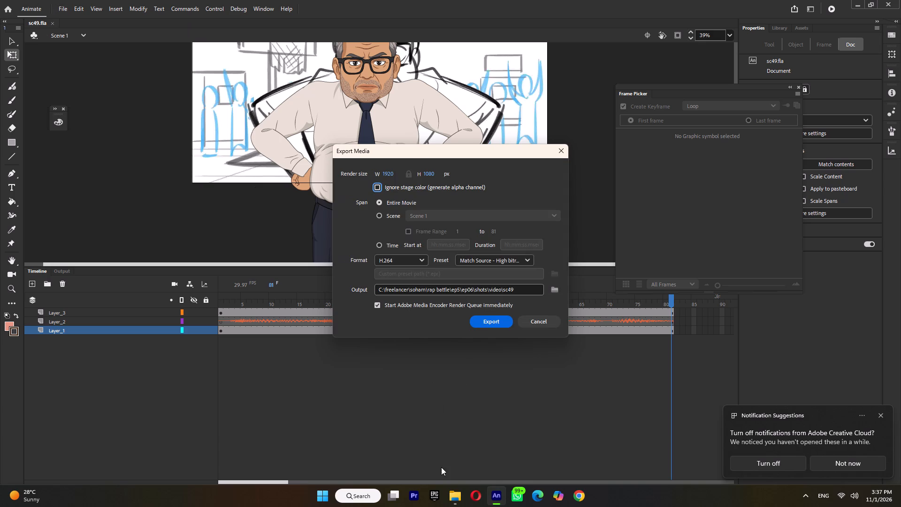
Switch to File Explorer, select sc16.fla through sc47.fla in the shots folder, and look through the parent ep06 folder.
{"action": "left_click", "coordinate": [452, 497]}
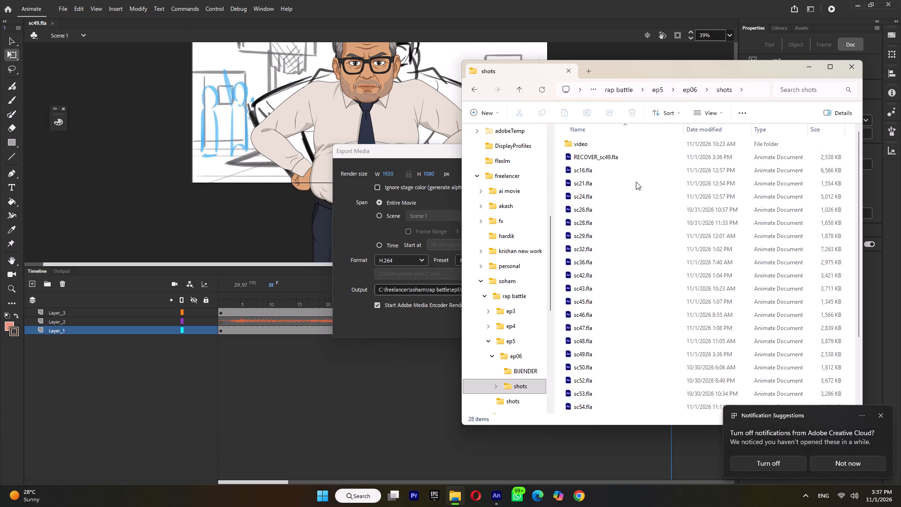
{"action": "left_click", "coordinate": [611, 166]}
{"action": "left_click", "coordinate": [597, 323], "text": "shift"}
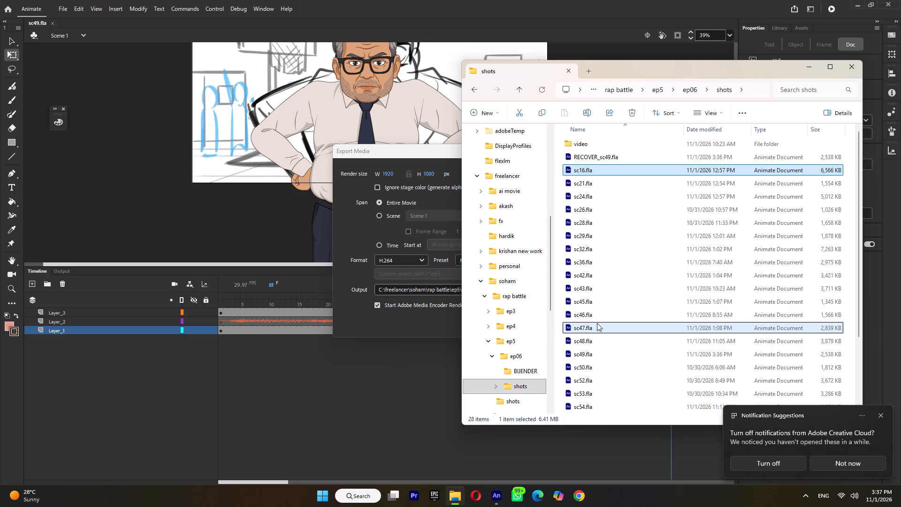
{"action": "scroll", "coordinate": [597, 323], "scroll_direction": "down", "scroll_amount": 4}
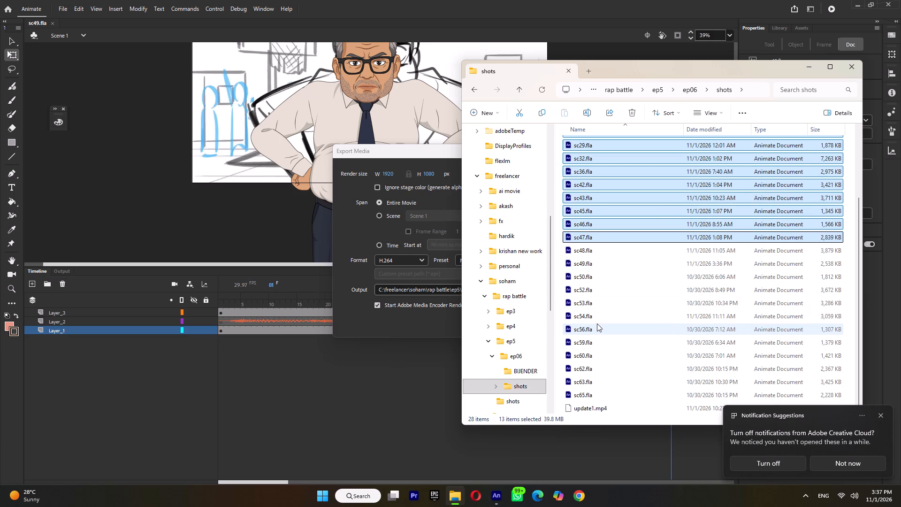
{"action": "scroll", "coordinate": [597, 323], "scroll_direction": "down", "scroll_amount": 5}
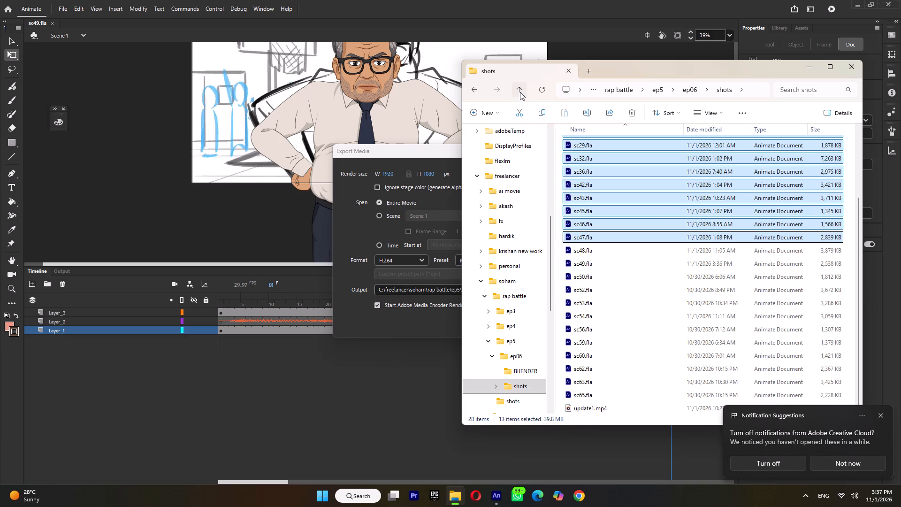
{"action": "left_click", "coordinate": [520, 92]}
{"action": "double_click", "coordinate": [585, 138]}
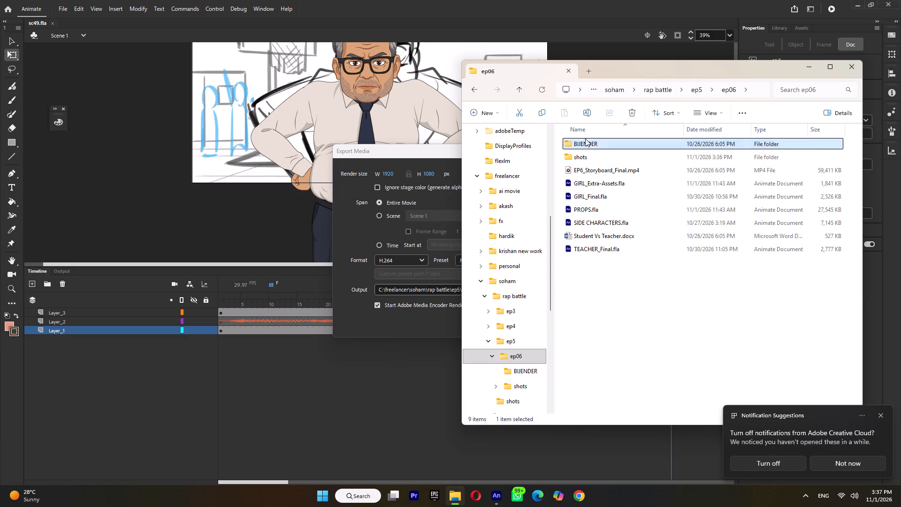
{"action": "left_click", "coordinate": [518, 91]}
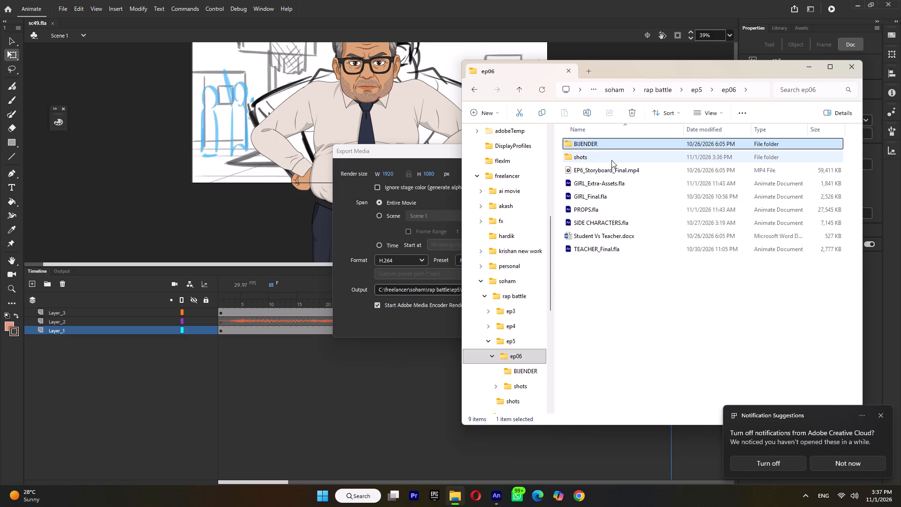
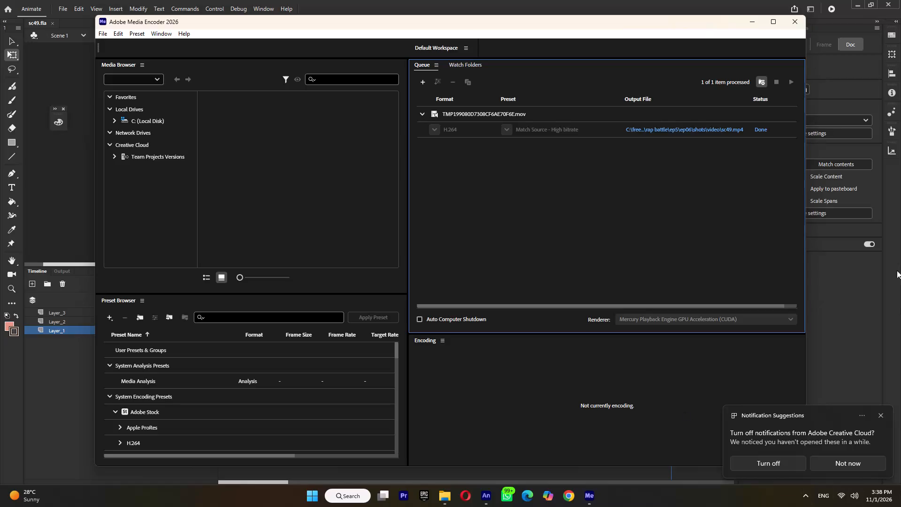
Return to Animate, dismiss the sc49 export notice and close sc49.fla.
{"action": "left_click", "coordinate": [879, 414]}
{"action": "left_click", "coordinate": [566, 0]}
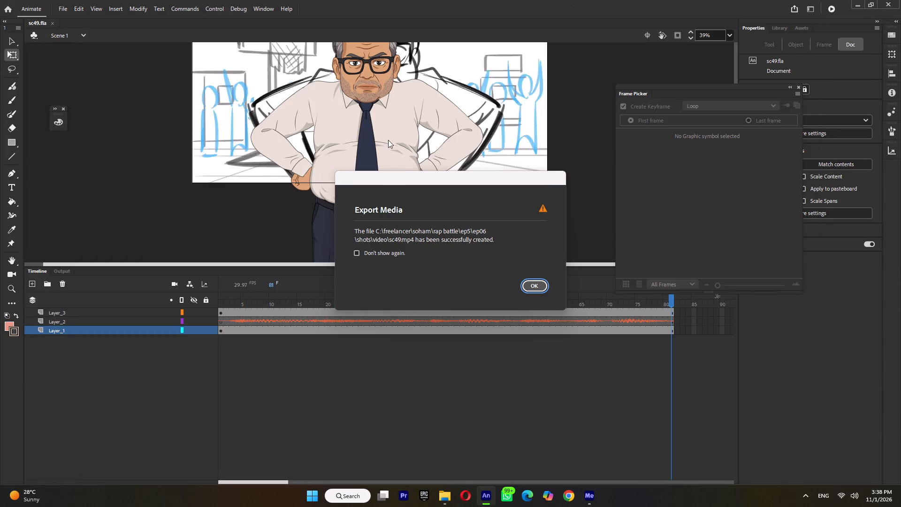
{"action": "left_click", "coordinate": [539, 286]}
{"action": "left_click", "coordinate": [52, 23]}
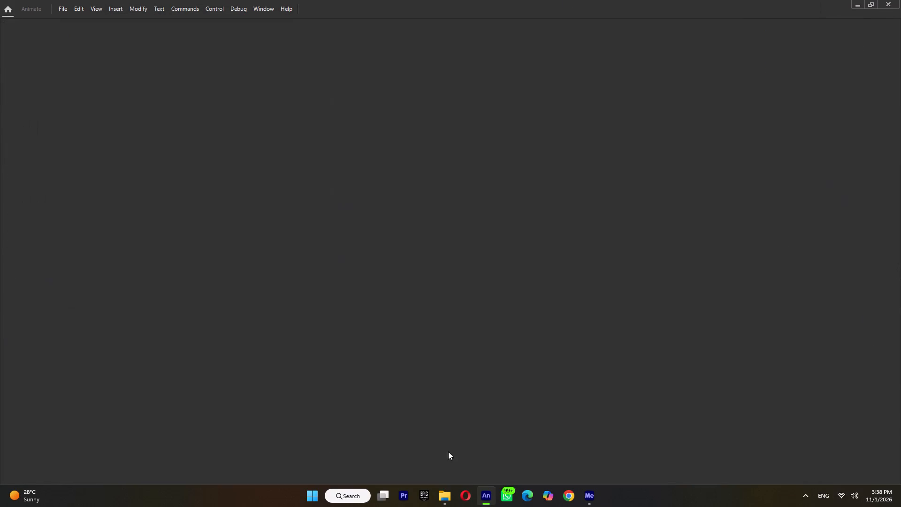
Switch to File Explorer, go up to the ep06 shots folder and open sc50.fla.
{"action": "left_click", "coordinate": [443, 498]}
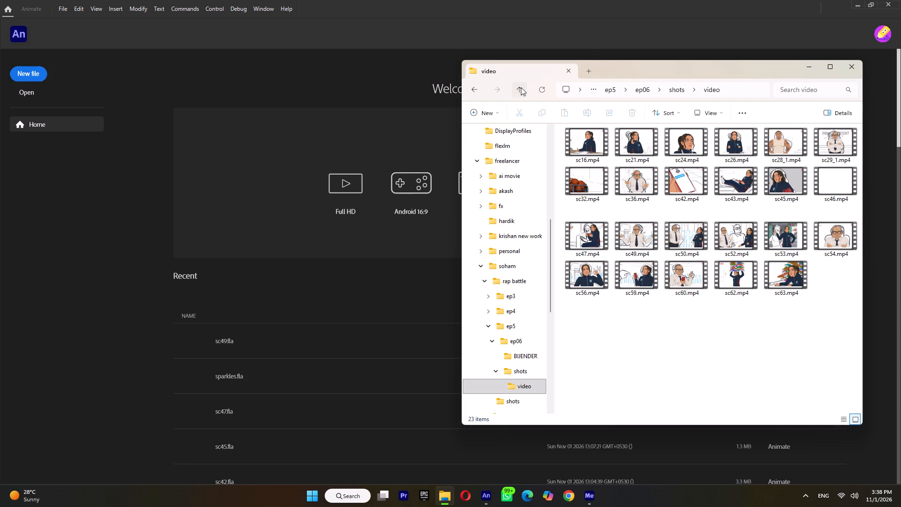
{"action": "left_click", "coordinate": [521, 87]}
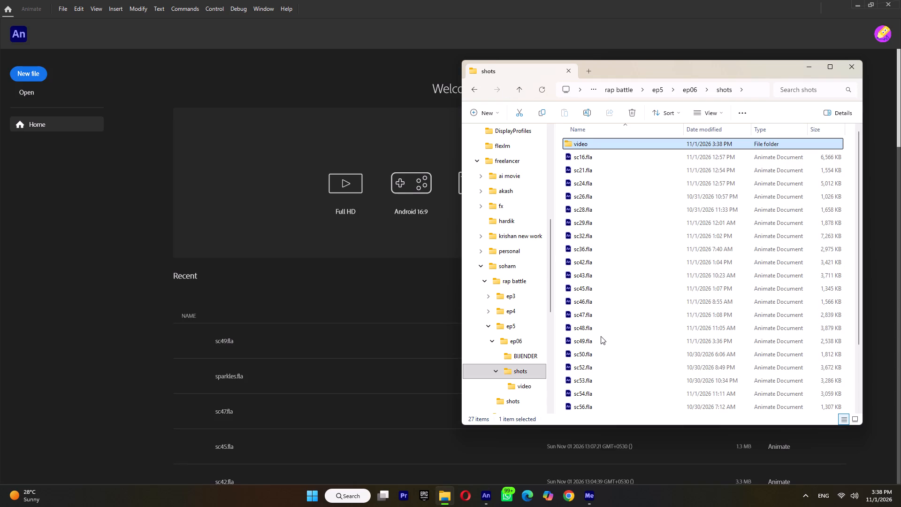
{"action": "double_click", "coordinate": [595, 356]}
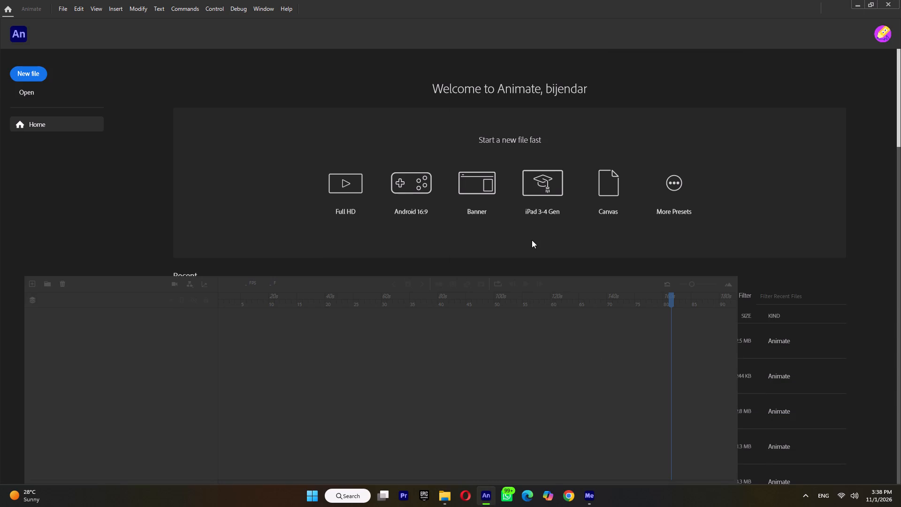
Play the sc50 timeline from the start several times to review the man's pose change against the audio.
{"action": "scroll", "coordinate": [532, 230], "scroll_direction": "down", "scroll_amount": 3, "text": "ctrl"}
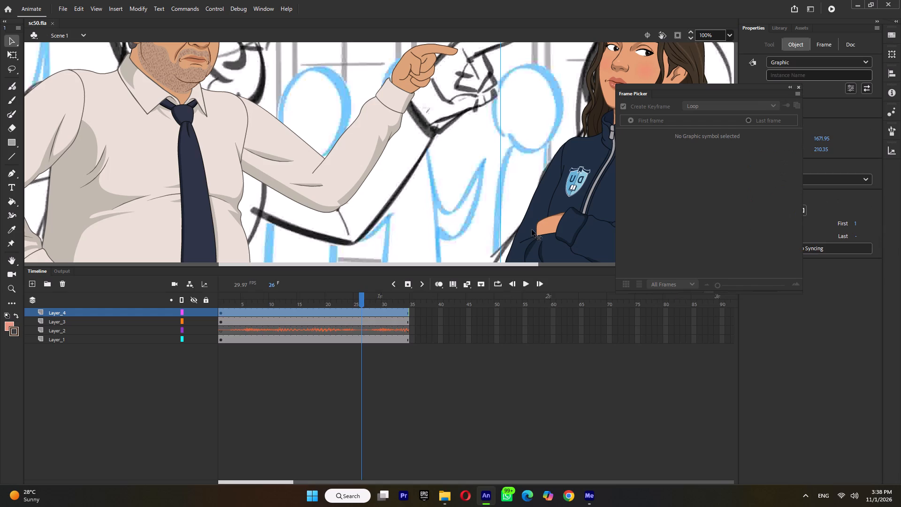
{"action": "scroll", "coordinate": [430, 171], "scroll_direction": "down", "scroll_amount": 6, "text": "ctrl"}
{"action": "left_click_drag", "start_coordinate": [251, 301], "coordinate": [168, 300]}
{"action": "key", "text": "Return"}
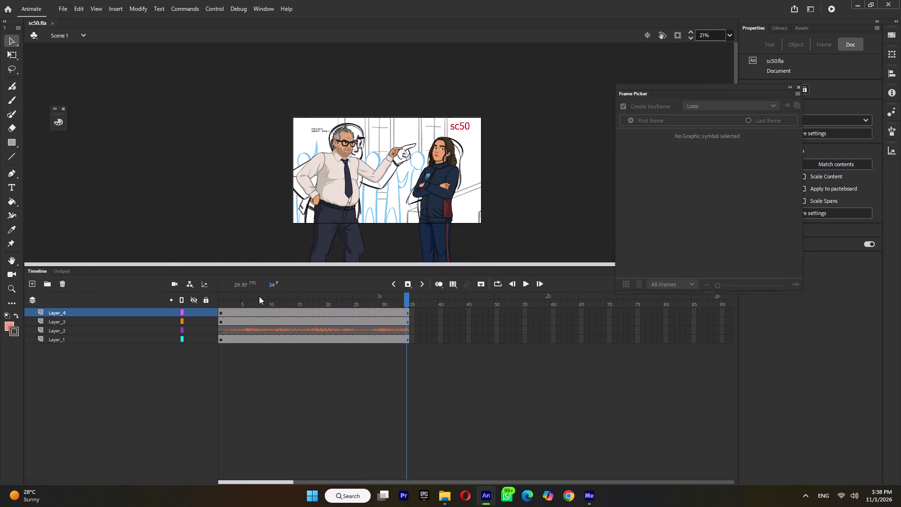
{"action": "left_click_drag", "start_coordinate": [256, 297], "coordinate": [167, 307]}
{"action": "key", "text": "Return"}
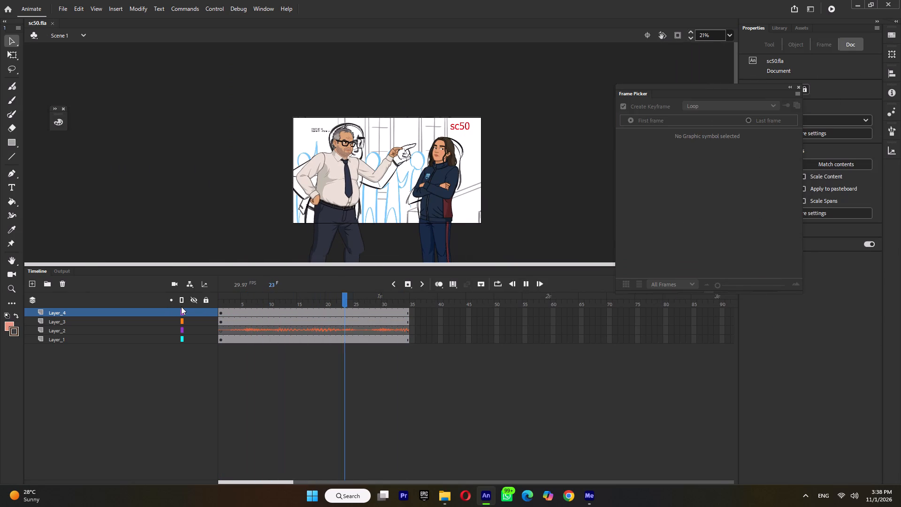
{"action": "key", "text": "Return"}
{"action": "left_click_drag", "start_coordinate": [237, 305], "coordinate": [175, 311]}
{"action": "key", "text": "Return"}
{"action": "key", "text": "Return"}
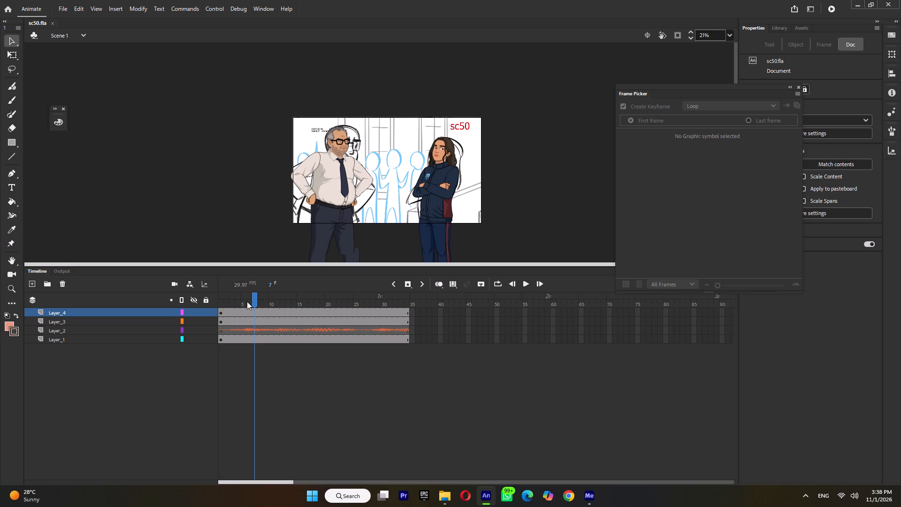
{"action": "left_click", "coordinate": [247, 301]}
Inside the man's symbol, Symbol 15, insert keyframes on all visible layers at frames 6 and 10.
{"action": "double_click", "coordinate": [334, 175]}
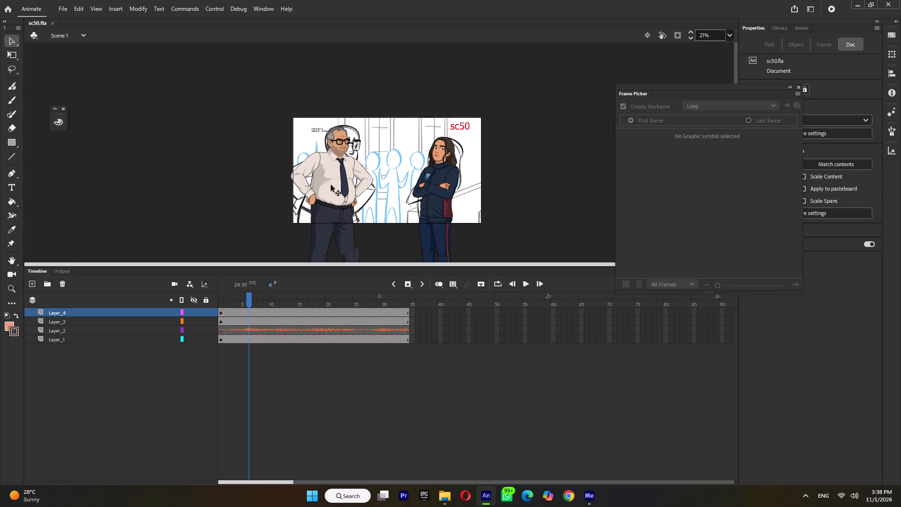
{"action": "double_click", "coordinate": [247, 303]}
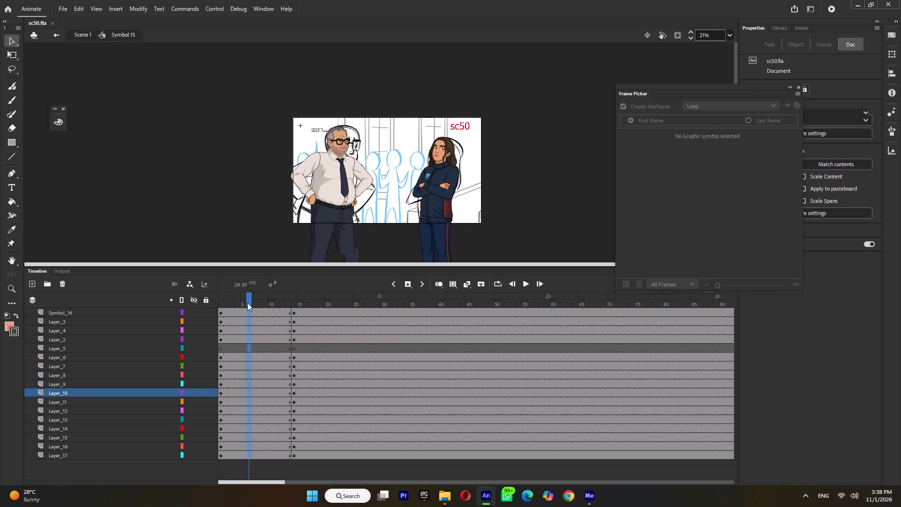
{"action": "key", "text": "F6"}
{"action": "left_click", "coordinate": [267, 300]}
{"action": "double_click", "coordinate": [269, 300]}
{"action": "key", "text": "F6"}
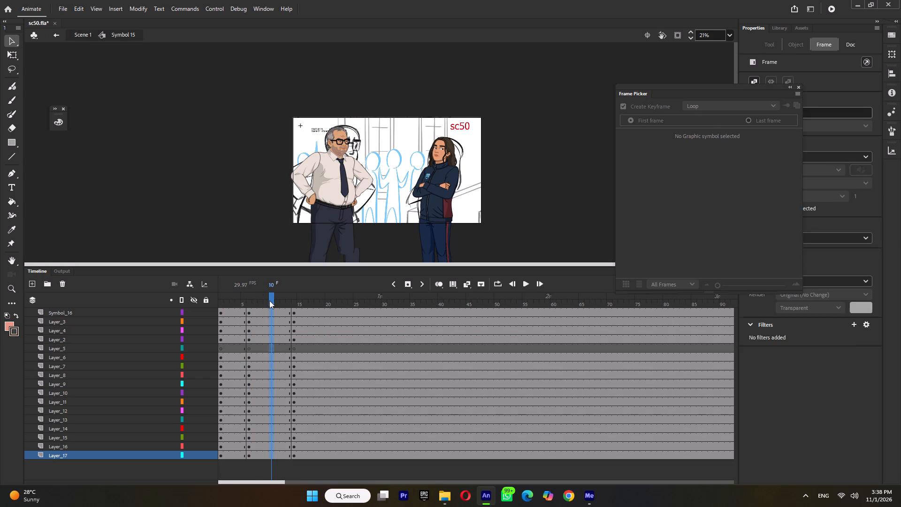
Return to Scene 1 and play the timeline in sections to check the timing of the man's poses against the audio.
{"action": "double_click", "coordinate": [207, 199]}
{"action": "left_click", "coordinate": [233, 206]}
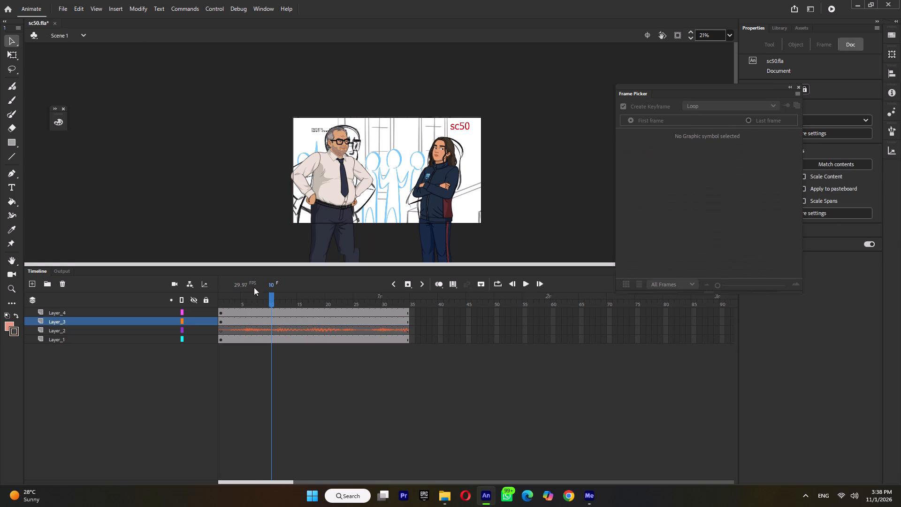
{"action": "left_click_drag", "start_coordinate": [245, 296], "coordinate": [189, 307]}
{"action": "key", "text": "Return"}
{"action": "key", "text": "Return"}
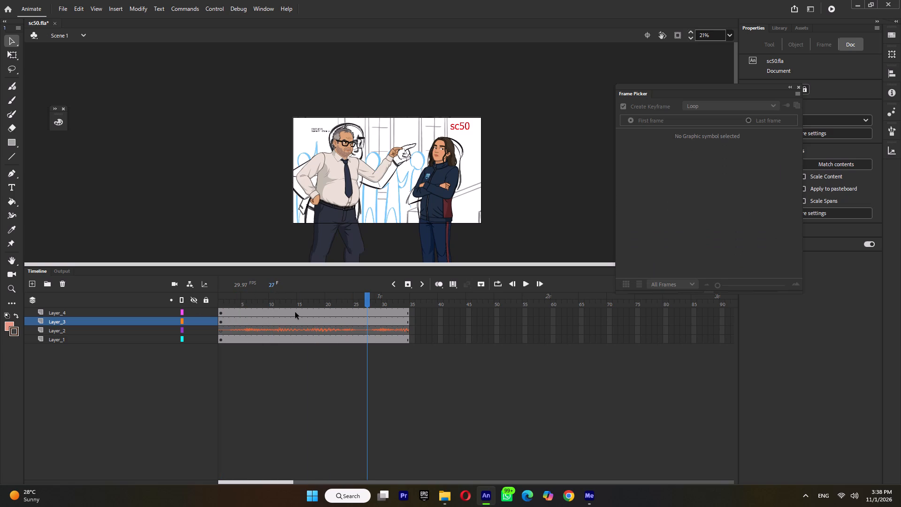
{"action": "left_click", "coordinate": [263, 302]}
{"action": "key", "text": "Return"}
{"action": "key", "text": "Return"}
{"action": "left_click", "coordinate": [293, 299]}
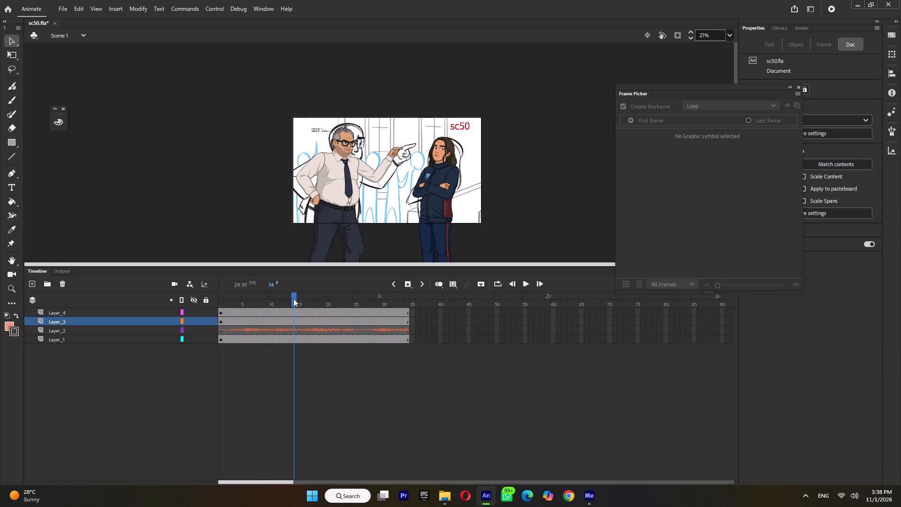
{"action": "key", "text": "Return"}
{"action": "key", "text": "Return"}
Inside Symbol 15, move the whole man's transform pivot down to his lower legs and rotate him slightly counterclockwise in the first keyframe span.
{"action": "double_click", "coordinate": [334, 174]}
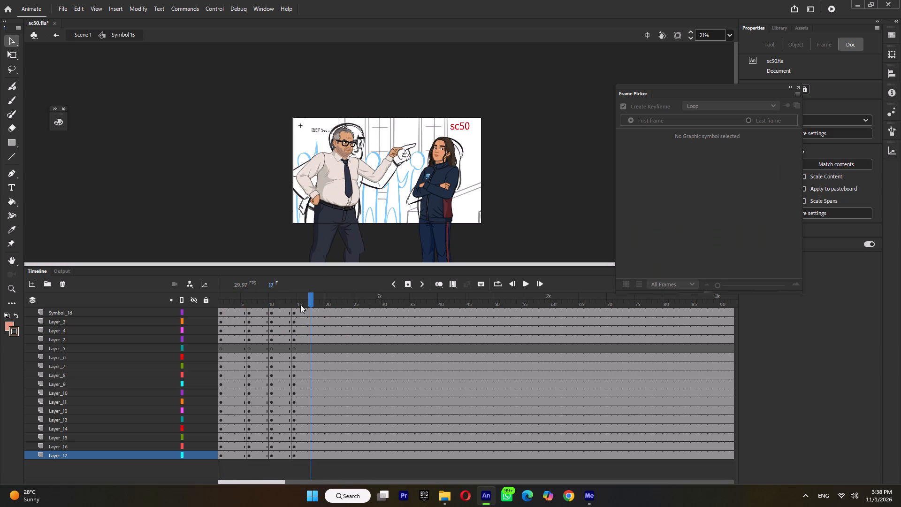
{"action": "left_click_drag", "start_coordinate": [287, 301], "coordinate": [277, 324]}
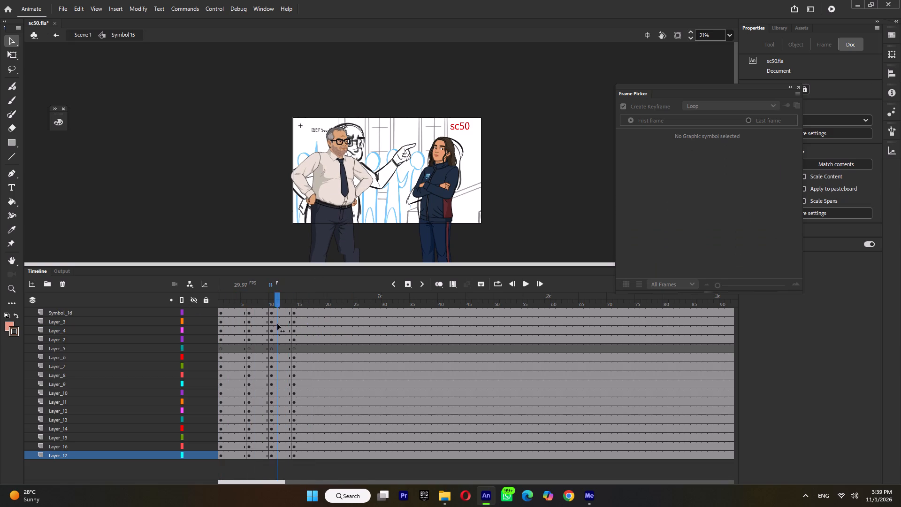
{"action": "left_click_drag", "start_coordinate": [277, 324], "coordinate": [291, 323]}
{"action": "left_click", "coordinate": [230, 302]}
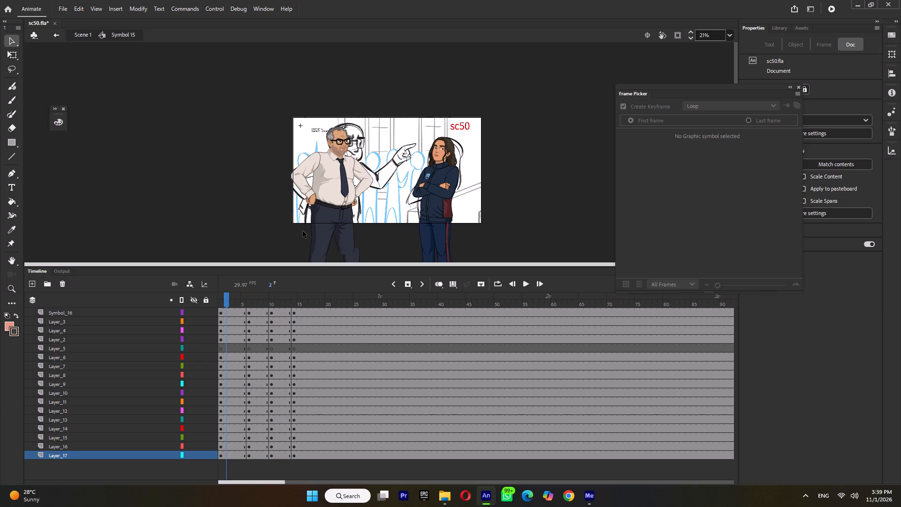
{"action": "left_click_drag", "start_coordinate": [268, 109], "coordinate": [397, 237]}
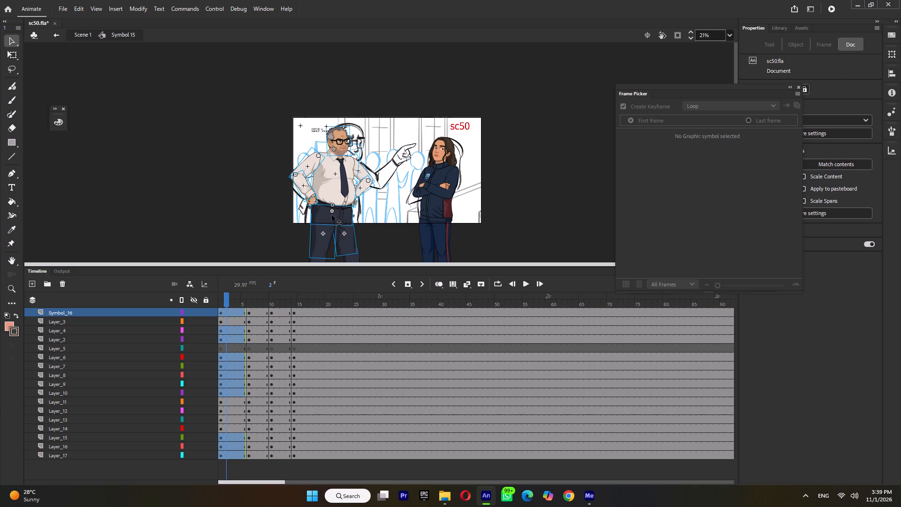
{"action": "left_click", "coordinate": [11, 54]}
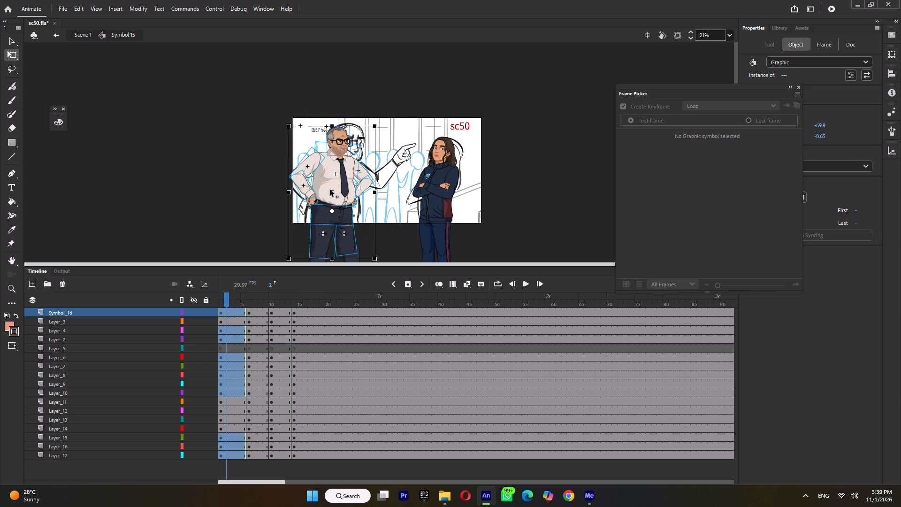
{"action": "left_click_drag", "start_coordinate": [332, 192], "coordinate": [319, 251]}
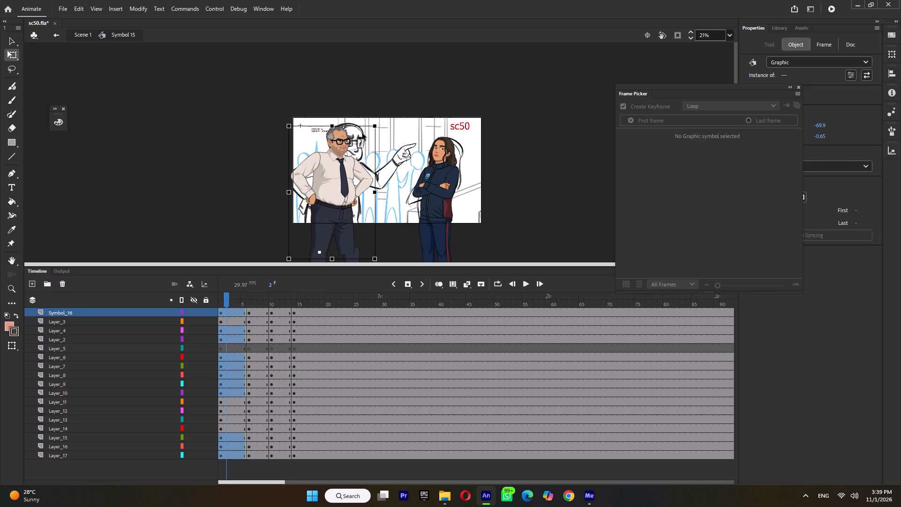
{"action": "scroll", "coordinate": [375, 123], "scroll_direction": "up", "scroll_amount": 4, "text": "ctrl"}
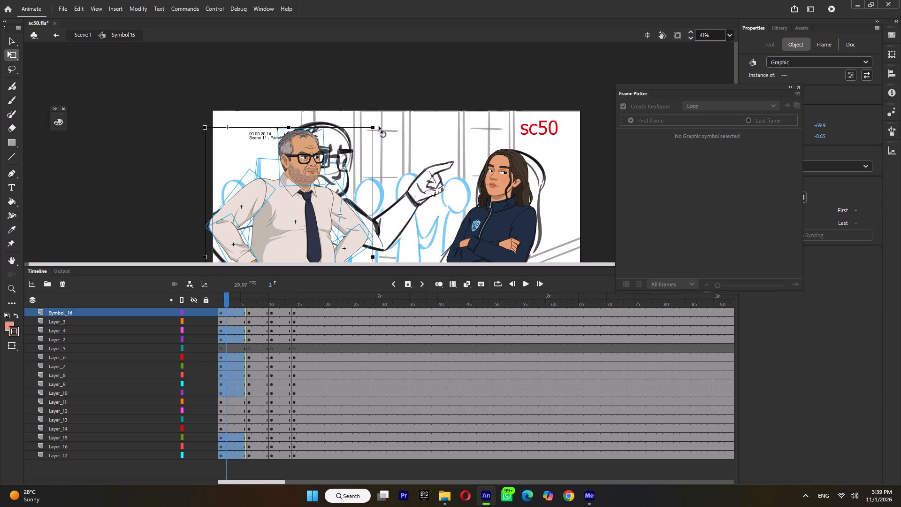
{"action": "left_click_drag", "start_coordinate": [379, 126], "coordinate": [369, 123]}
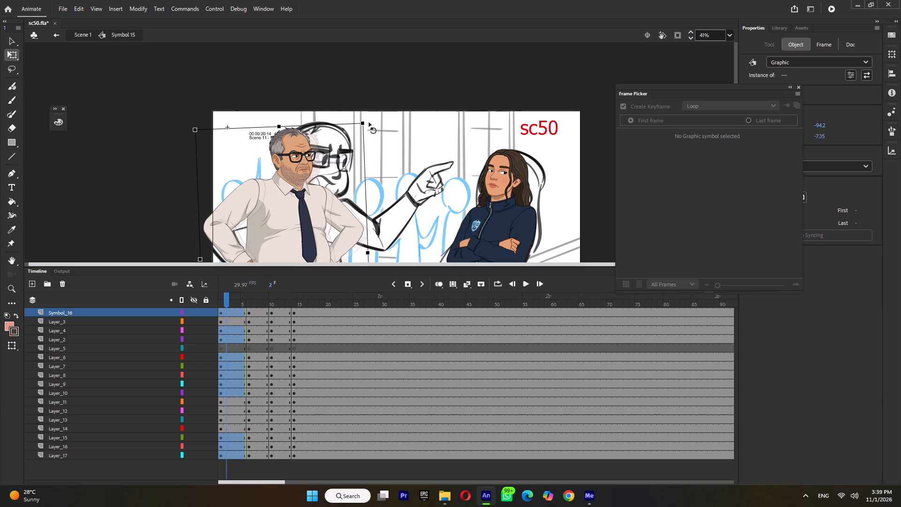
{"action": "left_click_drag", "start_coordinate": [369, 123], "coordinate": [370, 125]}
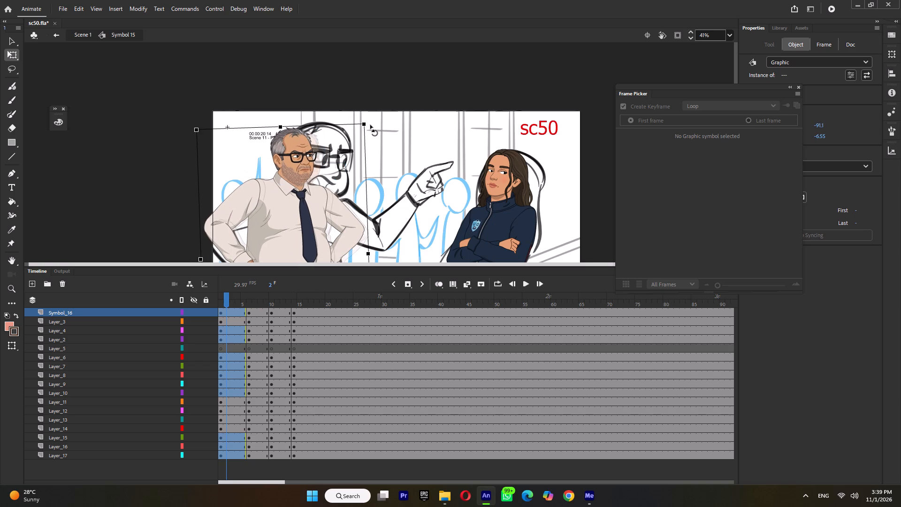
{"action": "left_click_drag", "start_coordinate": [370, 125], "coordinate": [373, 127]}
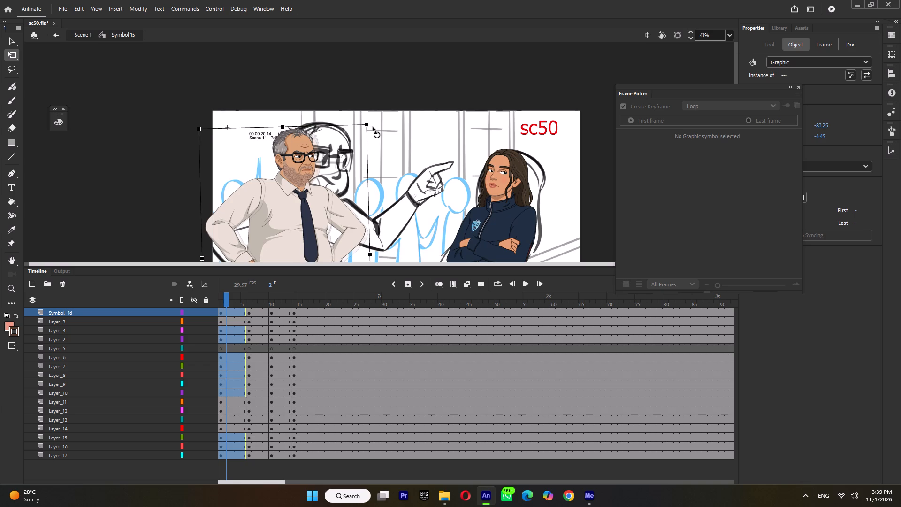
{"action": "left_click_drag", "start_coordinate": [373, 127], "coordinate": [374, 127]}
{"action": "scroll", "coordinate": [374, 127], "scroll_direction": "down", "scroll_amount": 1, "text": "ctrl"}
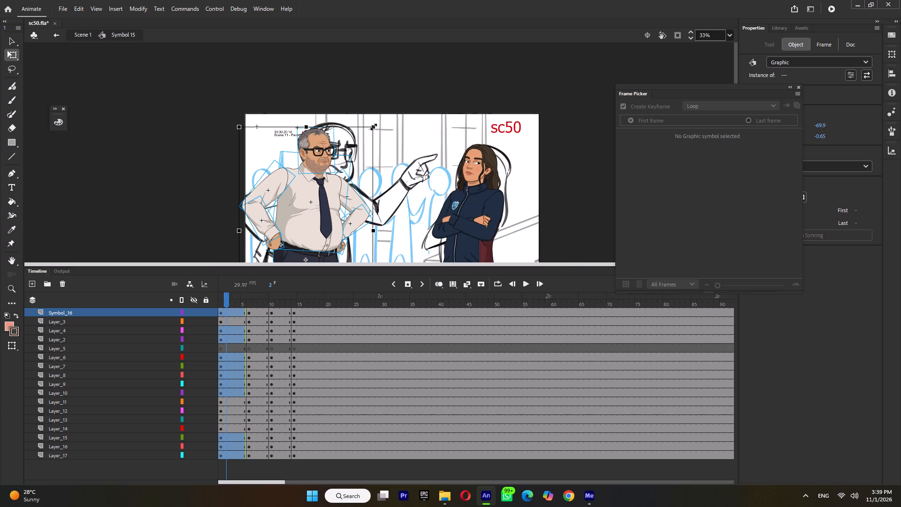
{"action": "scroll", "coordinate": [372, 129], "scroll_direction": "up", "scroll_amount": 8, "text": "ctrl"}
{"action": "left_click_drag", "start_coordinate": [388, 122], "coordinate": [381, 115]}
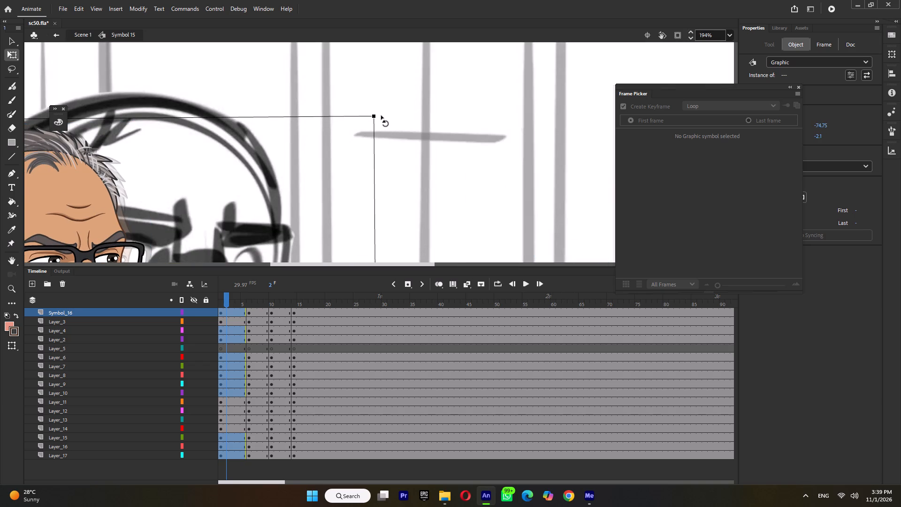
{"action": "left_click_drag", "start_coordinate": [381, 115], "coordinate": [381, 114]}
{"action": "scroll", "coordinate": [380, 115], "scroll_direction": "down", "scroll_amount": 15, "text": "ctrl"}
Select only the man's upper body in the first keyframe span, set its pivot at the waist and tilt it slightly counterclockwise.
{"action": "left_click_drag", "start_coordinate": [413, 118], "coordinate": [214, 211]}
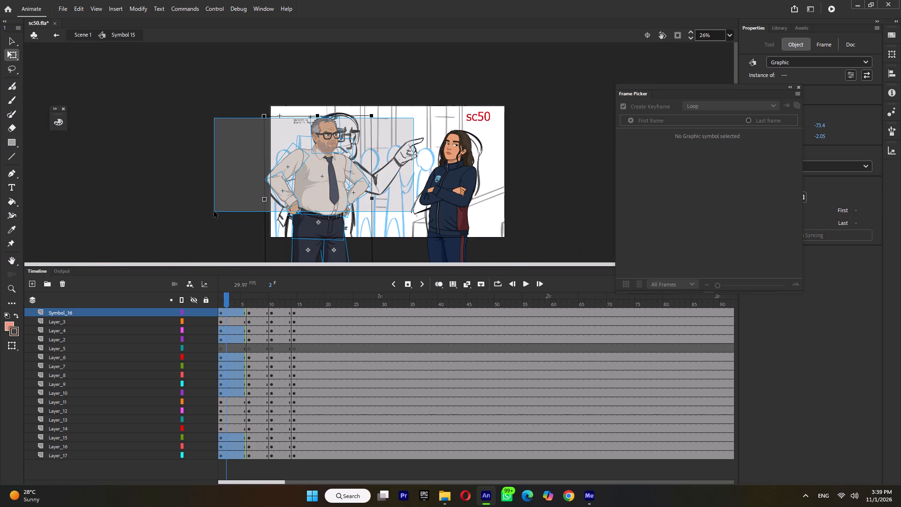
{"action": "left_click_drag", "start_coordinate": [214, 211], "coordinate": [219, 204]}
{"action": "left_click", "coordinate": [314, 223], "text": "shift"}
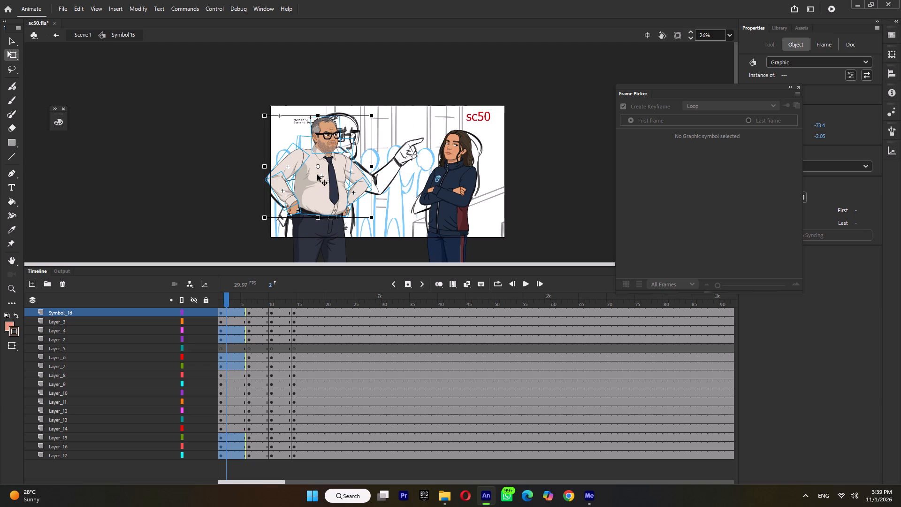
{"action": "left_click_drag", "start_coordinate": [317, 168], "coordinate": [317, 226]}
{"action": "left_click_drag", "start_coordinate": [317, 224], "coordinate": [317, 212]}
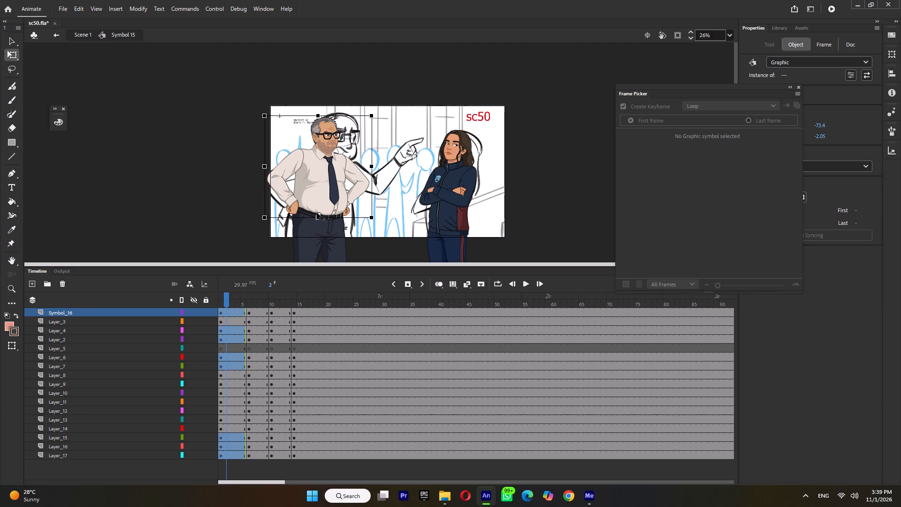
{"action": "scroll", "coordinate": [375, 123], "scroll_direction": "up", "scroll_amount": 6, "text": "ctrl"}
{"action": "left_click_drag", "start_coordinate": [376, 108], "coordinate": [372, 103]}
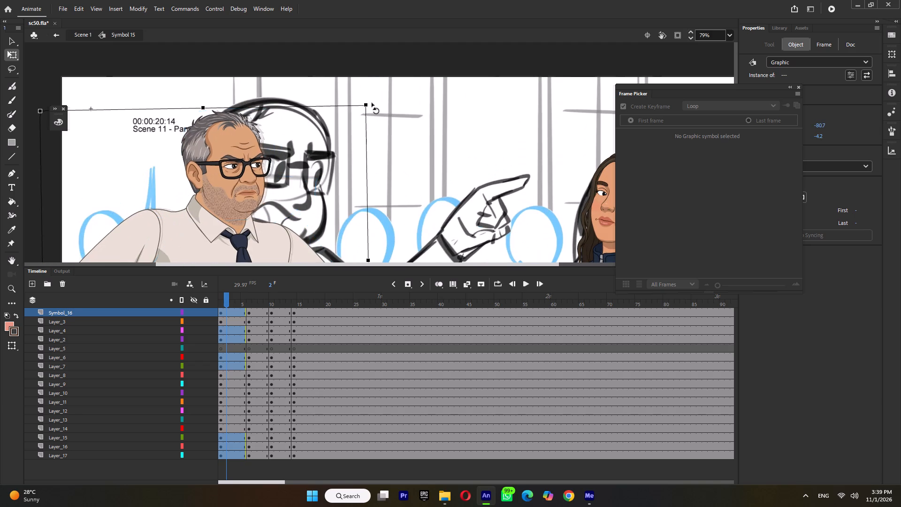
{"action": "left_click_drag", "start_coordinate": [372, 103], "coordinate": [371, 103]}
{"action": "scroll", "coordinate": [371, 103], "scroll_direction": "down", "scroll_amount": 9, "text": "ctrl"}
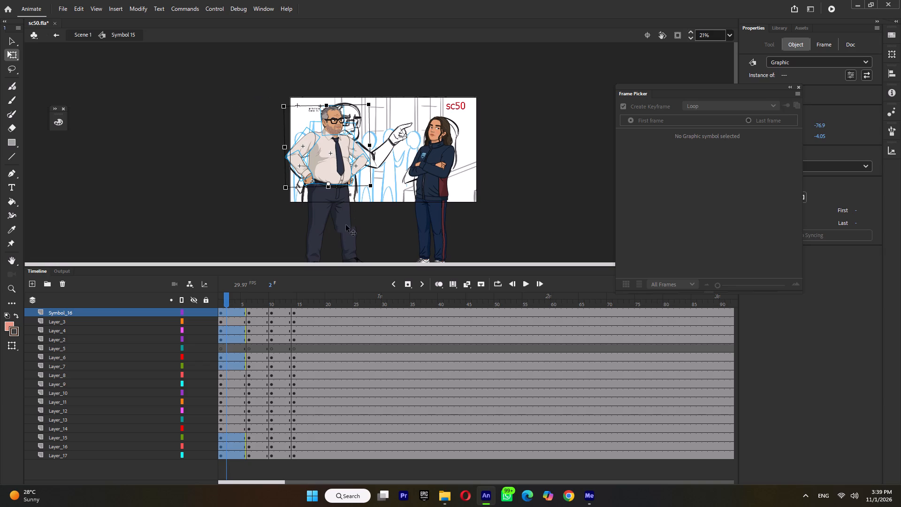
Rotate the man's thigh on Layer_10 slightly about the hip in the first keyframe span.
{"action": "left_click", "coordinate": [345, 222]}
{"action": "left_click_drag", "start_coordinate": [354, 236], "coordinate": [351, 242]}
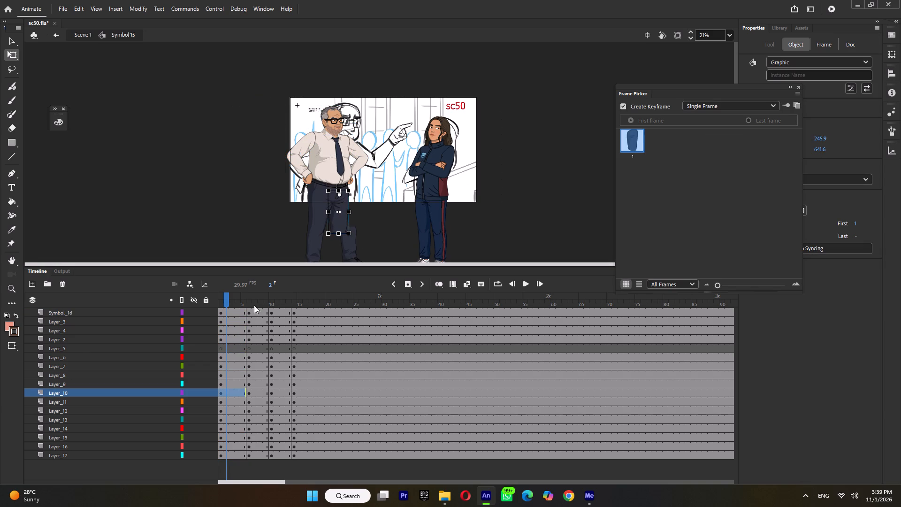
Select the man's upper body, hips and thighs in the first keyframe span, nudge them left five increments and compare with the next pose.
{"action": "left_click", "coordinate": [246, 296]}
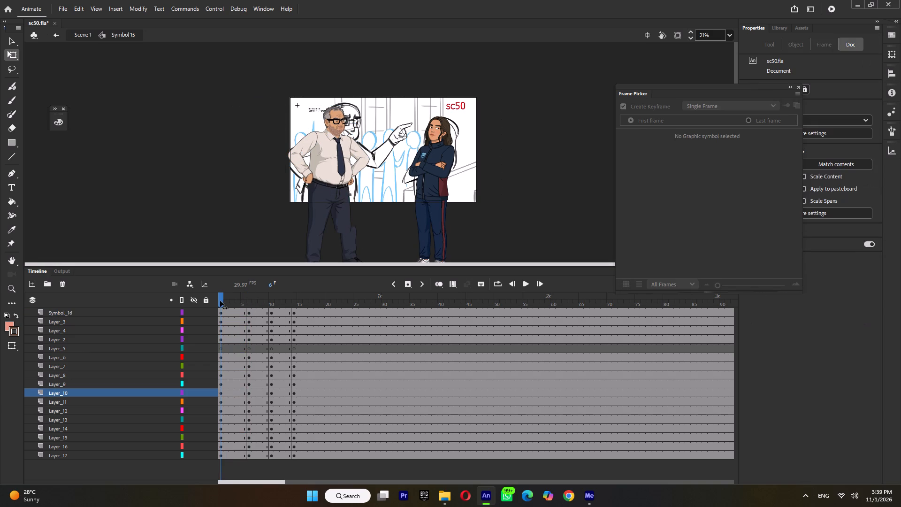
{"action": "left_click", "coordinate": [220, 301]}
{"action": "left_click_drag", "start_coordinate": [388, 116], "coordinate": [287, 207]}
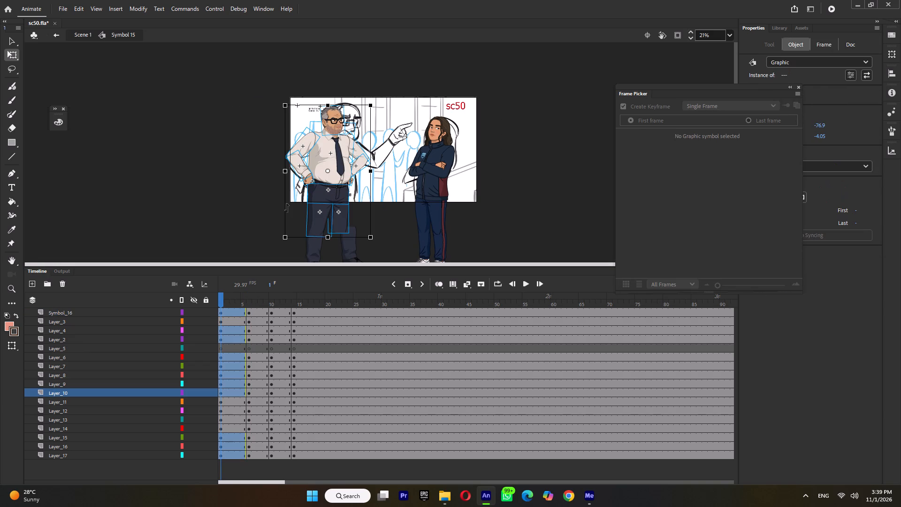
{"action": "key", "text": "Left"}
{"action": "key", "text": "Left"}
{"action": "key", "text": "Left"}
{"action": "key", "text": "Left"}
{"action": "key", "text": "Left"}
{"action": "left_click", "coordinate": [252, 300]}
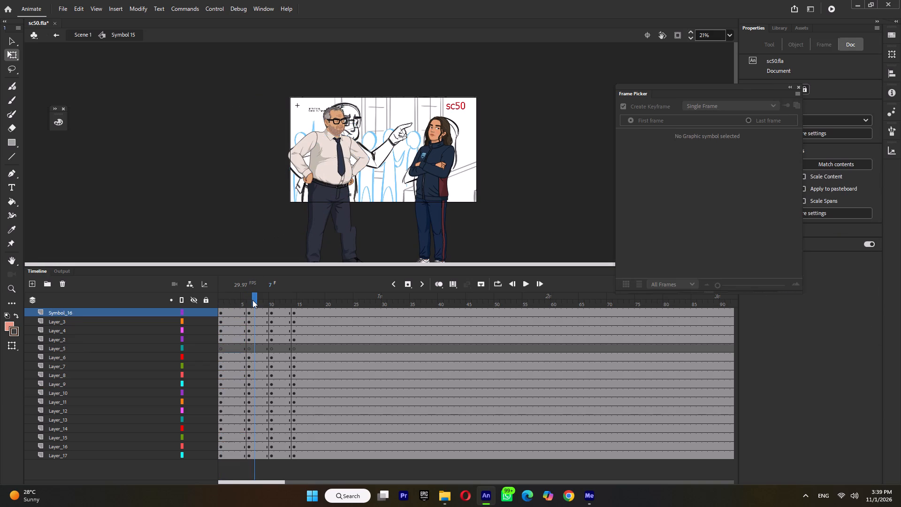
{"action": "left_click", "coordinate": [235, 300]}
{"action": "left_click", "coordinate": [262, 302]}
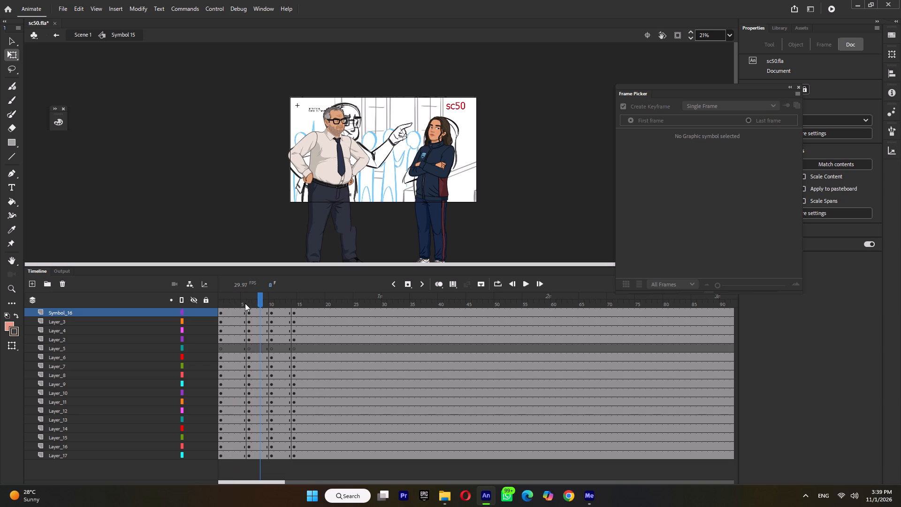
Set the pivot of the man's right arm at the shoulder, rotate the arm slightly clockwise in the first keyframe span, and save.
{"action": "left_click", "coordinate": [237, 303]}
{"action": "left_click_drag", "start_coordinate": [259, 130], "coordinate": [302, 211]}
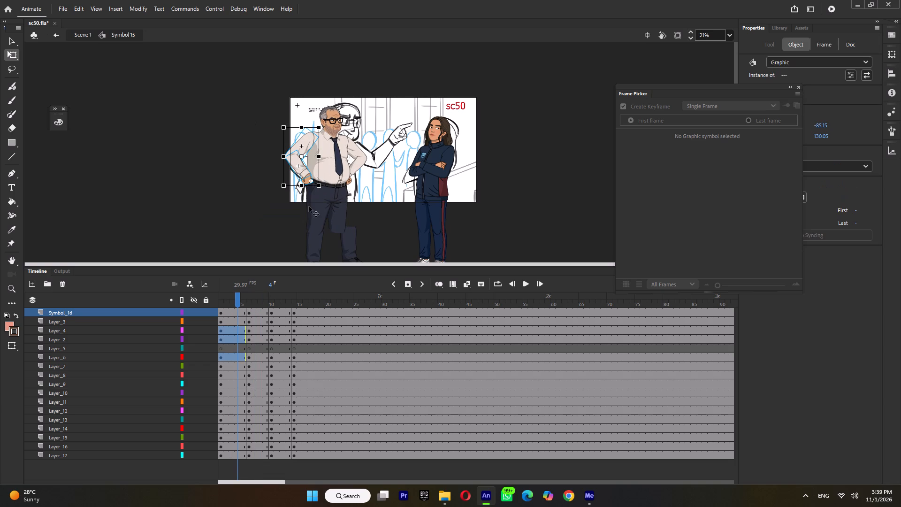
{"action": "scroll", "coordinate": [308, 170], "scroll_direction": "up", "scroll_amount": 4, "text": "ctrl"}
{"action": "key", "text": "ctrl+s"}
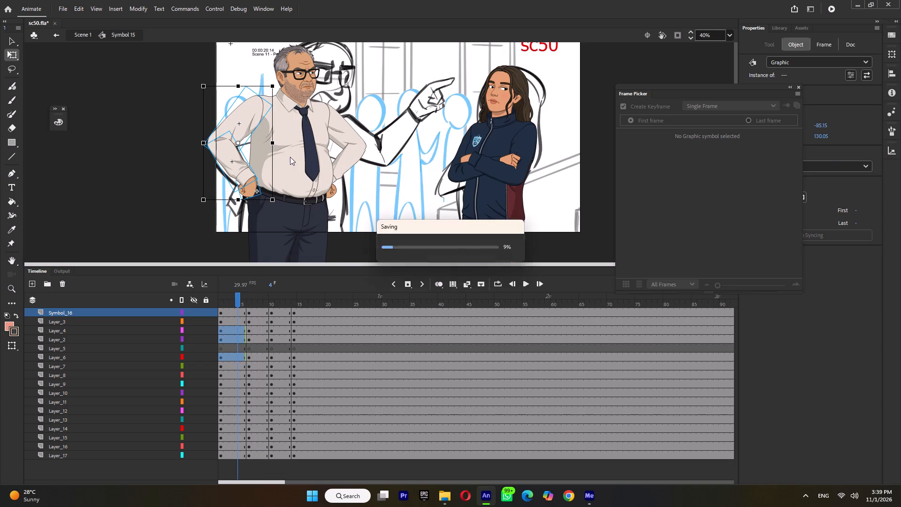
{"action": "left_click_drag", "start_coordinate": [238, 144], "coordinate": [255, 100]}
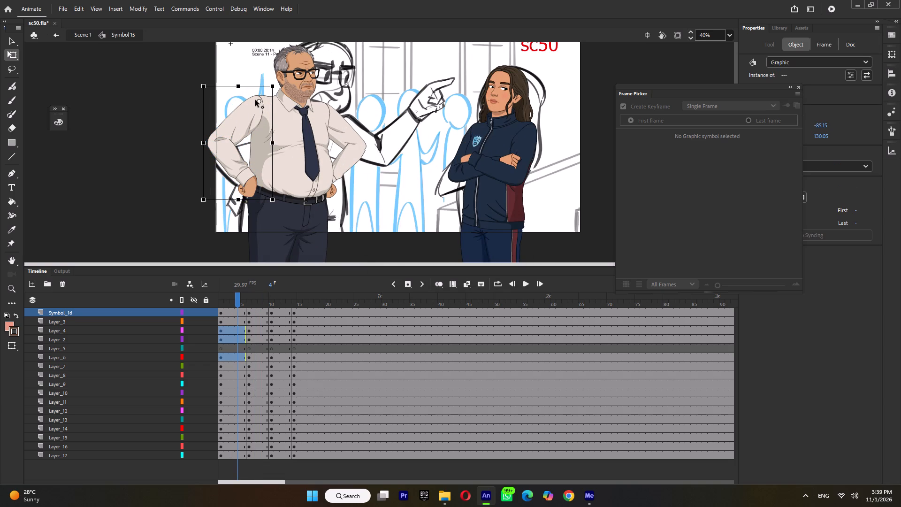
{"action": "left_click_drag", "start_coordinate": [255, 100], "coordinate": [256, 102]}
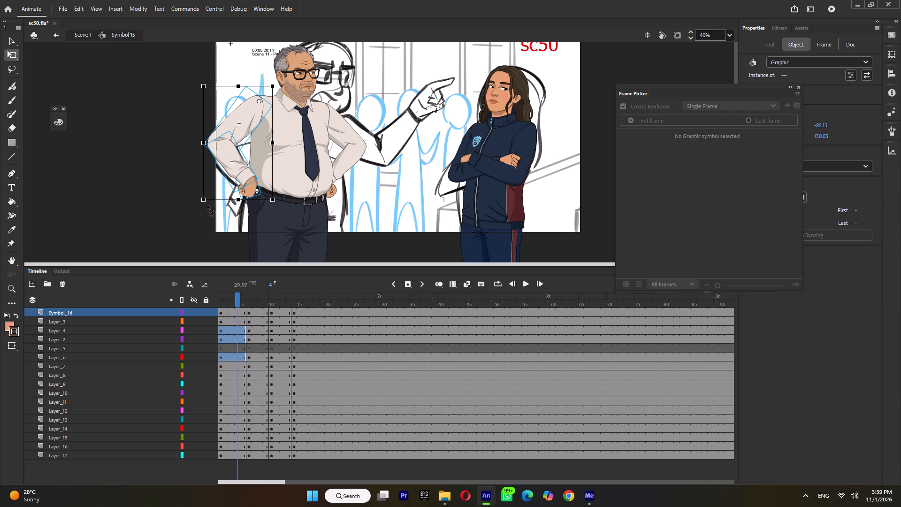
{"action": "left_click_drag", "start_coordinate": [207, 205], "coordinate": [201, 205]}
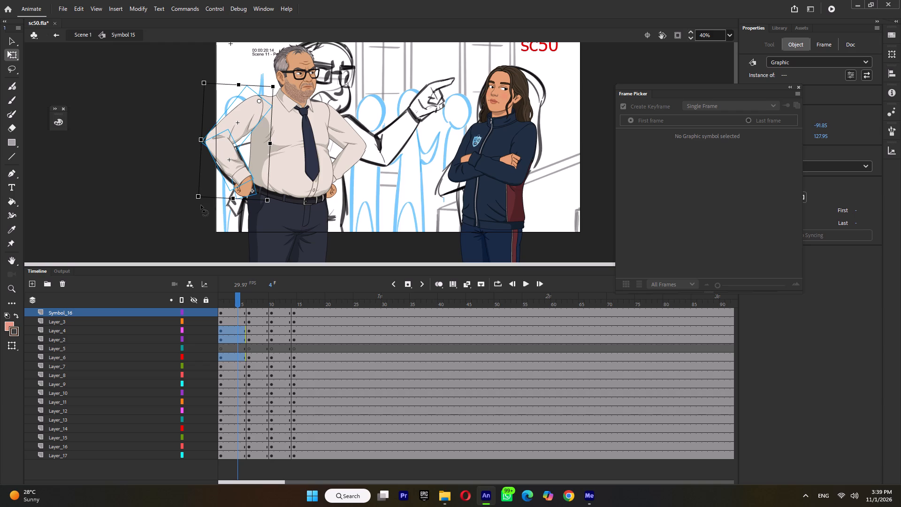
{"action": "left_click_drag", "start_coordinate": [201, 205], "coordinate": [196, 204]}
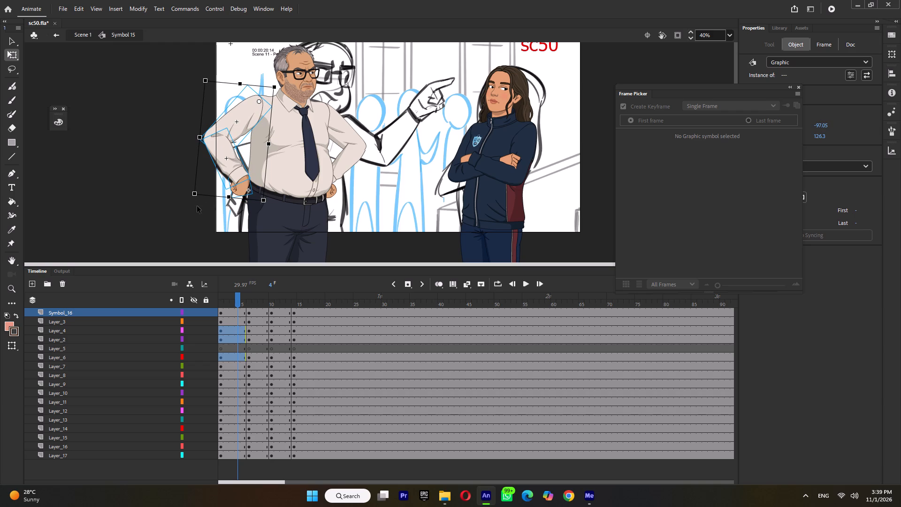
{"action": "key", "text": "ctrl+s"}
Select his right forearm and hand, set their pivot at the elbow, rotate them slightly clockwise in the first keyframe span, and save.
{"action": "left_click", "coordinate": [165, 170]}
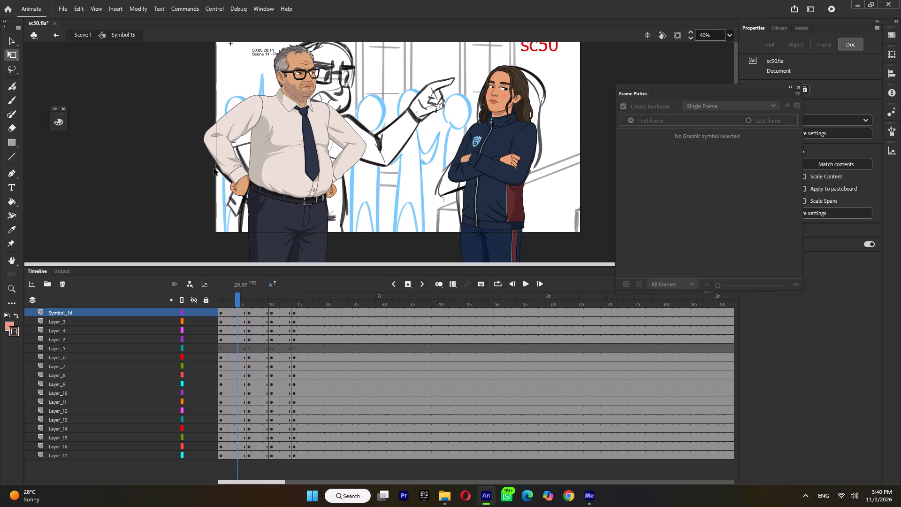
{"action": "left_click_drag", "start_coordinate": [206, 165], "coordinate": [237, 186]}
{"action": "left_click_drag", "start_coordinate": [228, 163], "coordinate": [227, 162]}
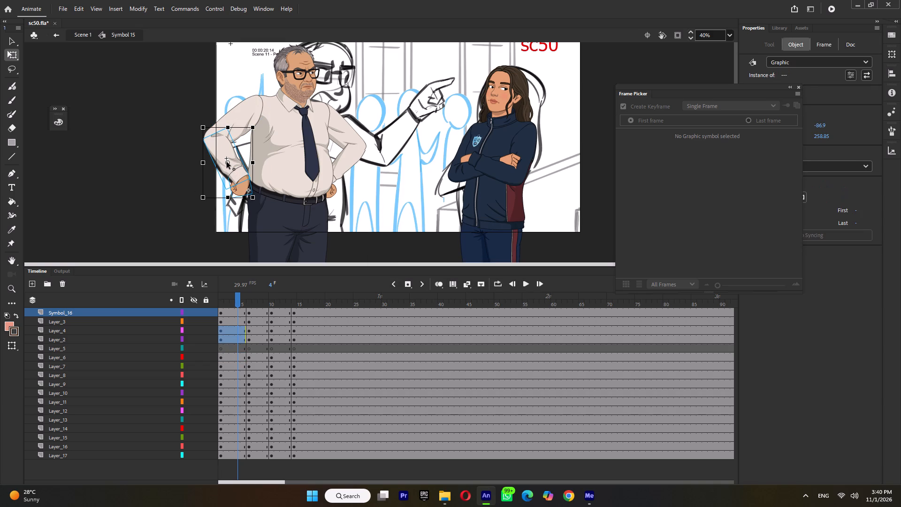
{"action": "left_click_drag", "start_coordinate": [227, 162], "coordinate": [214, 138]}
{"action": "left_click_drag", "start_coordinate": [253, 202], "coordinate": [255, 218]}
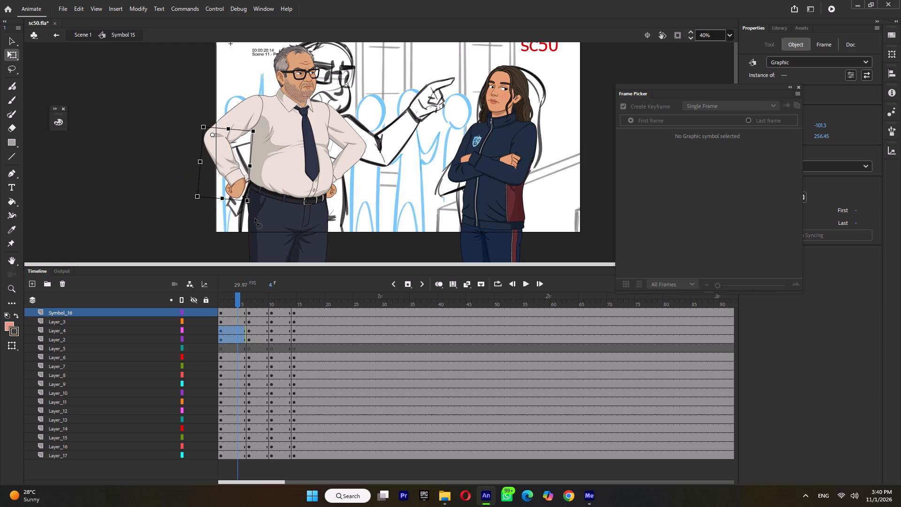
{"action": "left_click_drag", "start_coordinate": [255, 218], "coordinate": [257, 219]}
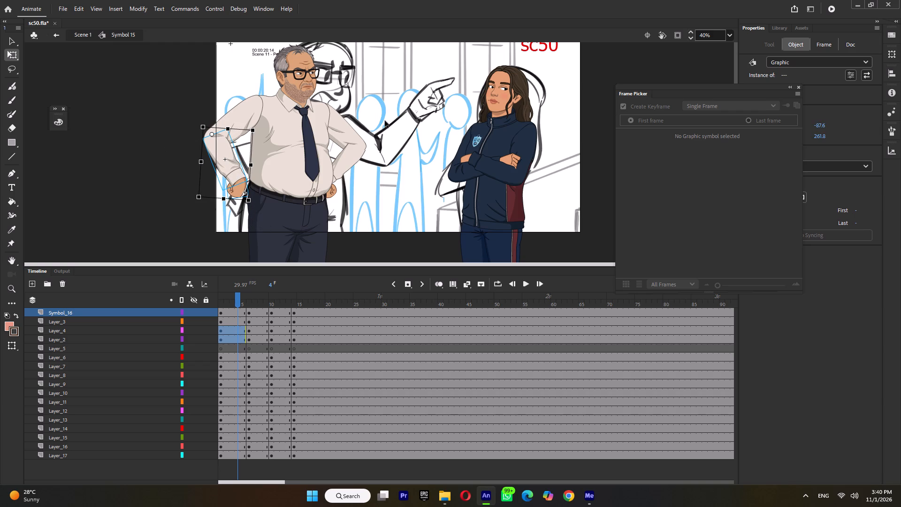
{"action": "left_click_drag", "start_coordinate": [385, 121], "coordinate": [354, 173]}
{"action": "key", "text": "ctrl+s"}
{"action": "key", "text": "ctrl+s"}
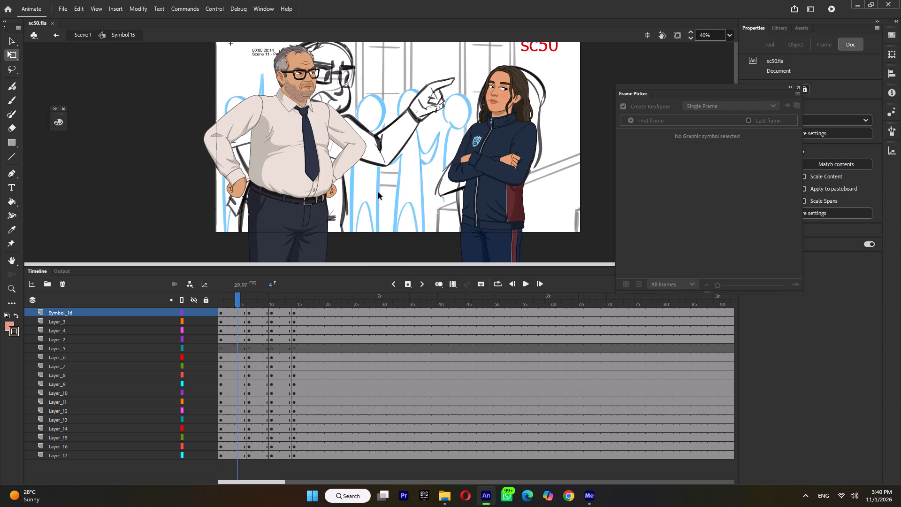
Select the man's whole left arm including the hand, set its pivot at the shoulder and rotate it slightly counterclockwise.
{"action": "scroll", "coordinate": [365, 168], "scroll_direction": "up", "scroll_amount": 6, "text": "ctrl"}
{"action": "left_click", "coordinate": [346, 149]}
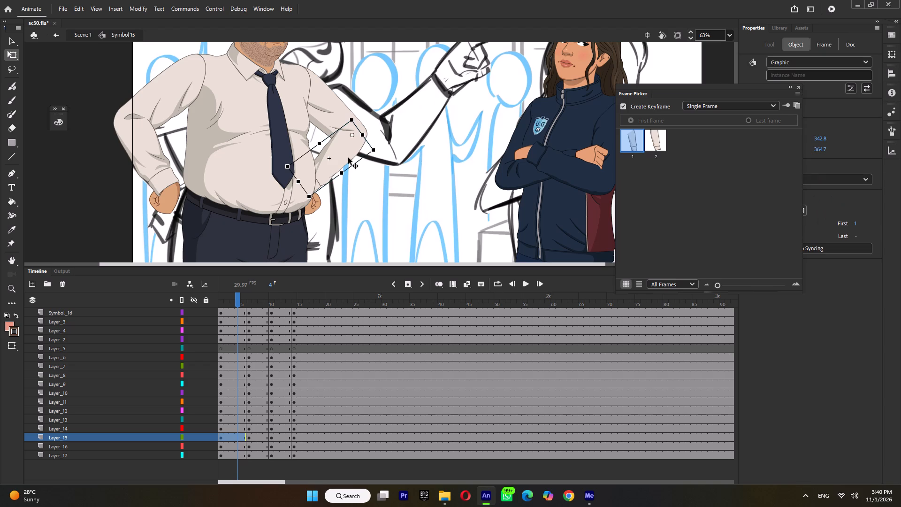
{"action": "left_click_drag", "start_coordinate": [400, 111], "coordinate": [350, 163]}
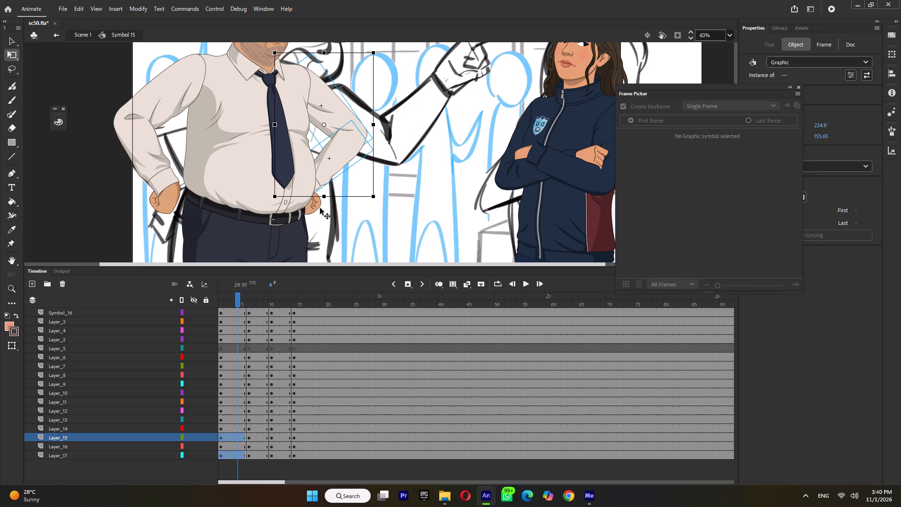
{"action": "left_click", "coordinate": [320, 208], "text": "shift"}
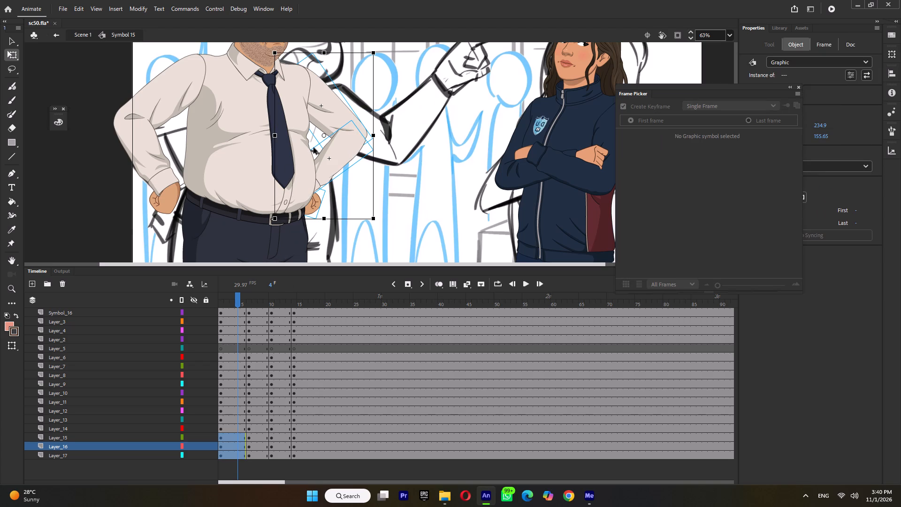
{"action": "left_click_drag", "start_coordinate": [324, 137], "coordinate": [301, 74]}
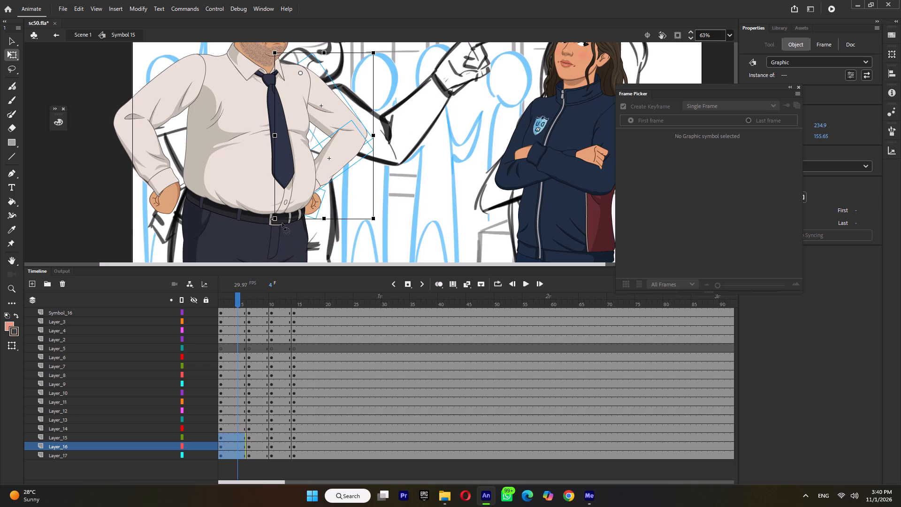
{"action": "left_click", "coordinate": [275, 223]}
{"action": "left_click_drag", "start_coordinate": [275, 225], "coordinate": [286, 227]}
Nudge his left forearm and hand left and up, rotate them slightly counterclockwise about the elbow, and compare with the next pose.
{"action": "left_click", "coordinate": [422, 146]}
{"action": "left_click", "coordinate": [344, 153]}
{"action": "left_click", "coordinate": [320, 201], "text": "shift"}
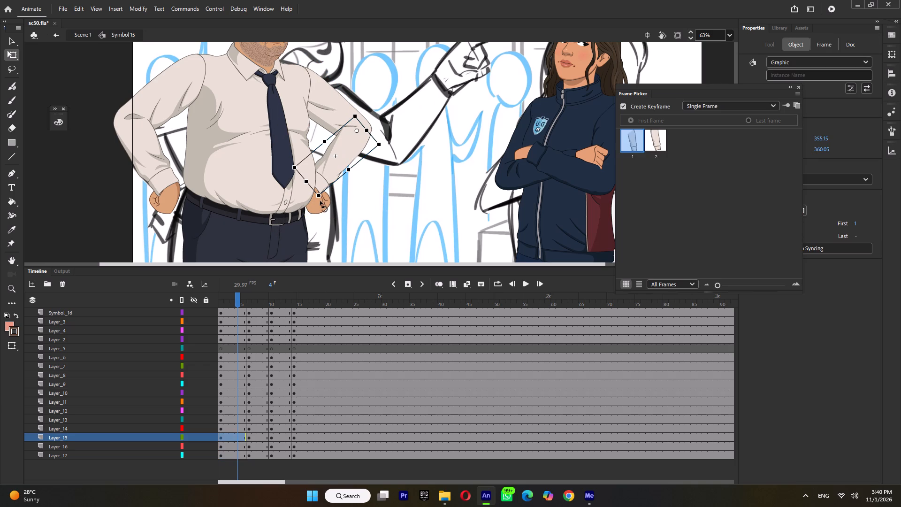
{"action": "left_click", "coordinate": [322, 209], "text": "shift"}
{"action": "key", "text": "Left"}
{"action": "key", "text": "Left"}
{"action": "key", "text": "Up"}
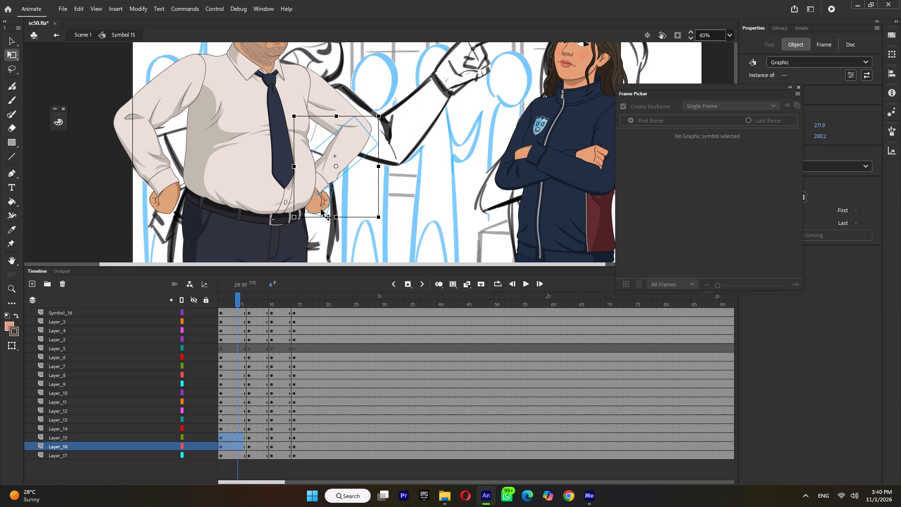
{"action": "key", "text": "Up"}
{"action": "left_click_drag", "start_coordinate": [336, 164], "coordinate": [358, 127]}
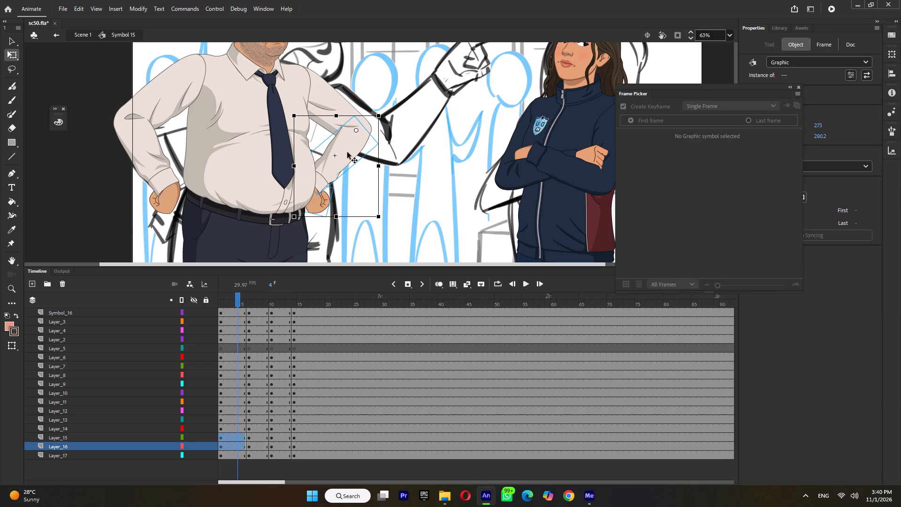
{"action": "left_click_drag", "start_coordinate": [293, 223], "coordinate": [300, 228]}
{"action": "scroll", "coordinate": [301, 228], "scroll_direction": "down", "scroll_amount": 5, "text": "ctrl"}
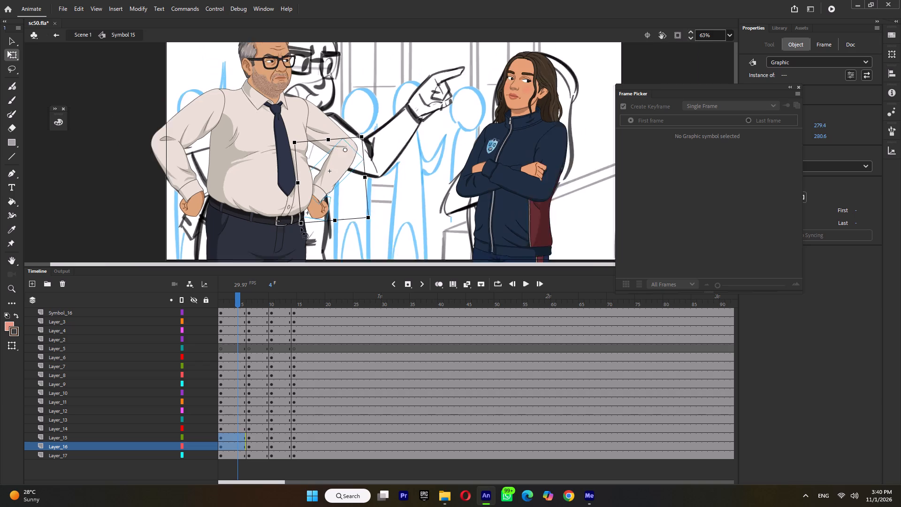
{"action": "left_click", "coordinate": [260, 303]}
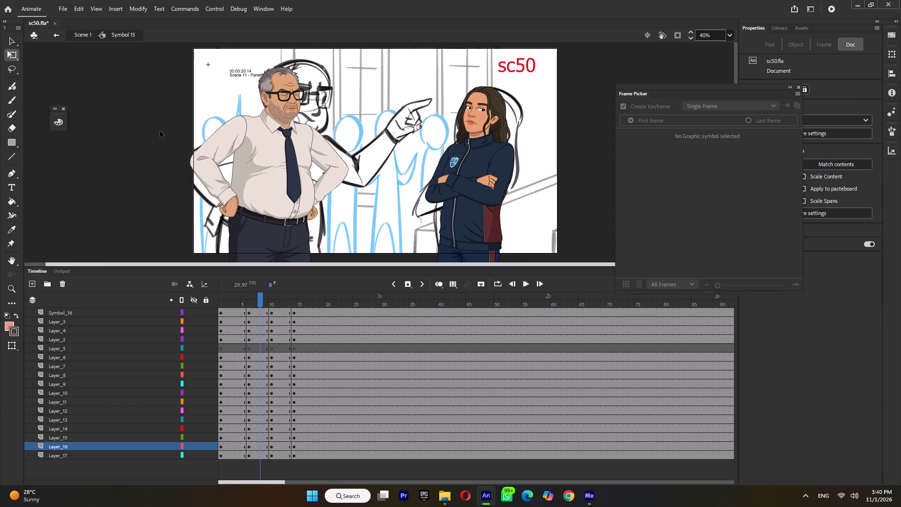
{"action": "left_click", "coordinate": [239, 302]}
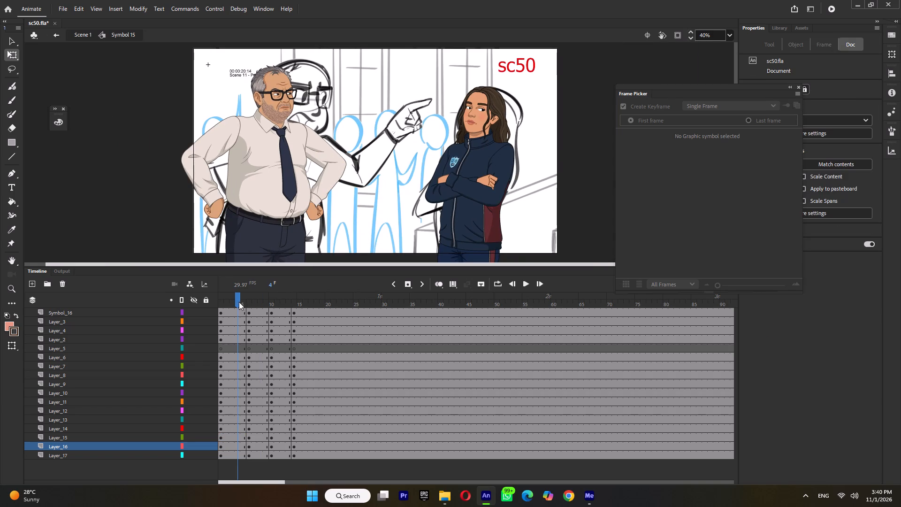
Select the man's upper body in the second keyframe span, set its pivot at the waist and squash it slightly from the top.
{"action": "left_click", "coordinate": [252, 303]}
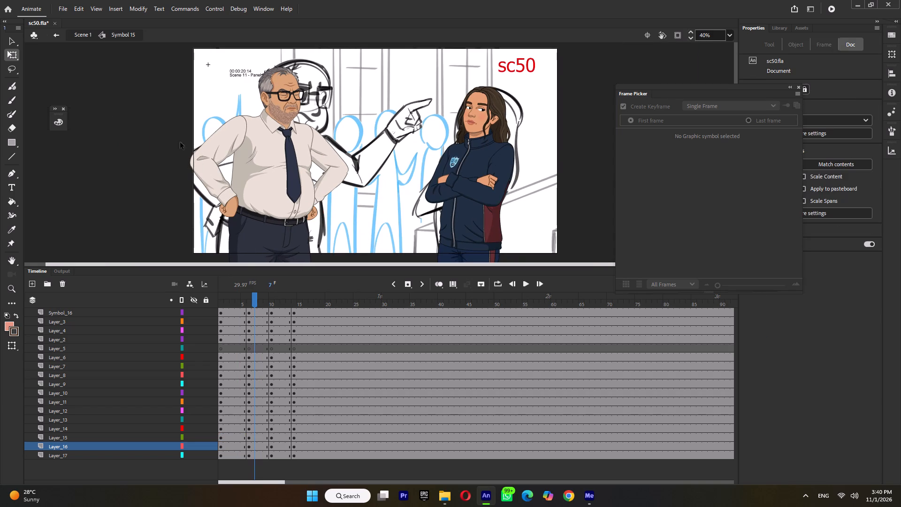
{"action": "left_click_drag", "start_coordinate": [189, 96], "coordinate": [305, 154]}
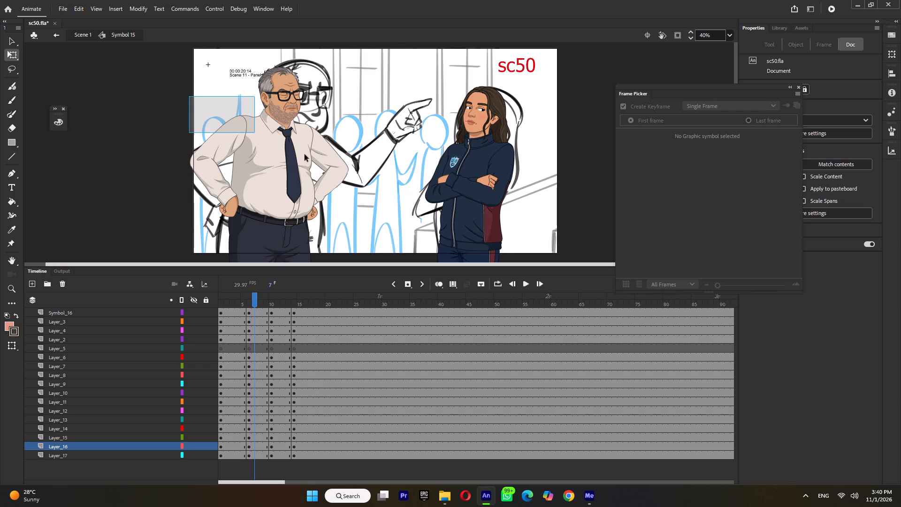
{"action": "left_click_drag", "start_coordinate": [305, 154], "coordinate": [364, 188]}
{"action": "left_click", "coordinate": [318, 216], "text": "shift"}
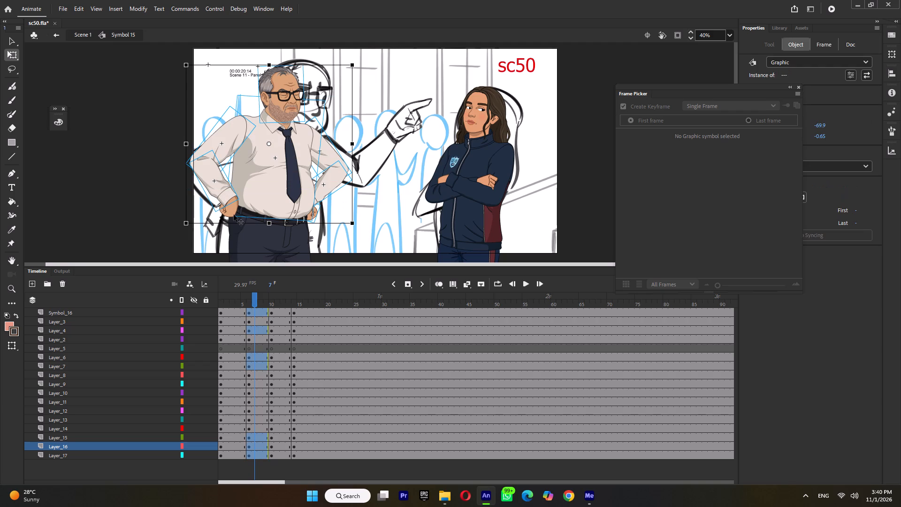
{"action": "left_click", "coordinate": [234, 214], "text": "shift"}
{"action": "left_click_drag", "start_coordinate": [270, 143], "coordinate": [270, 214]}
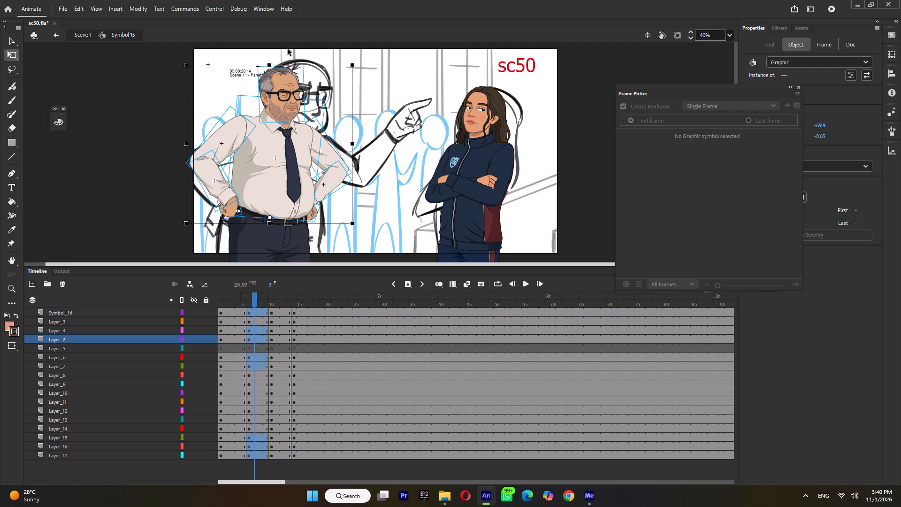
{"action": "scroll", "coordinate": [289, 52], "scroll_direction": "up", "scroll_amount": 8, "text": "ctrl"}
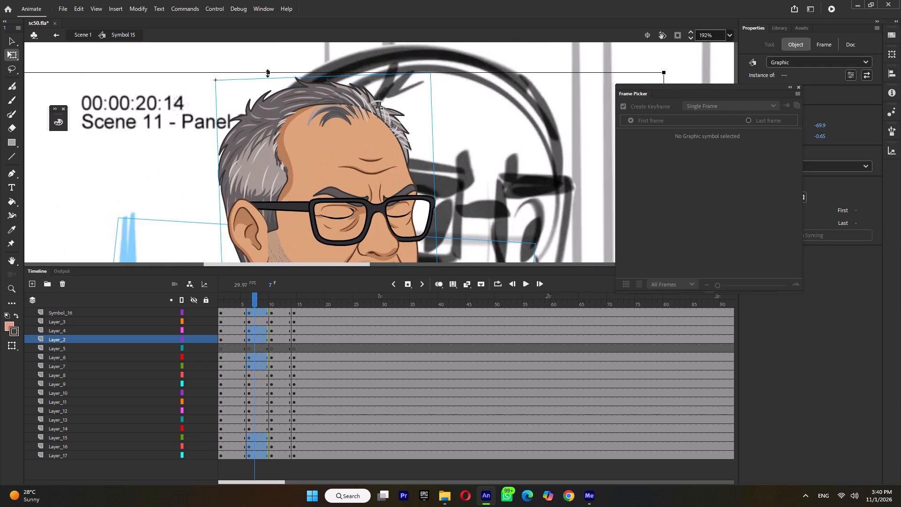
{"action": "left_click", "coordinate": [269, 73]}
{"action": "left_click", "coordinate": [274, 75]}
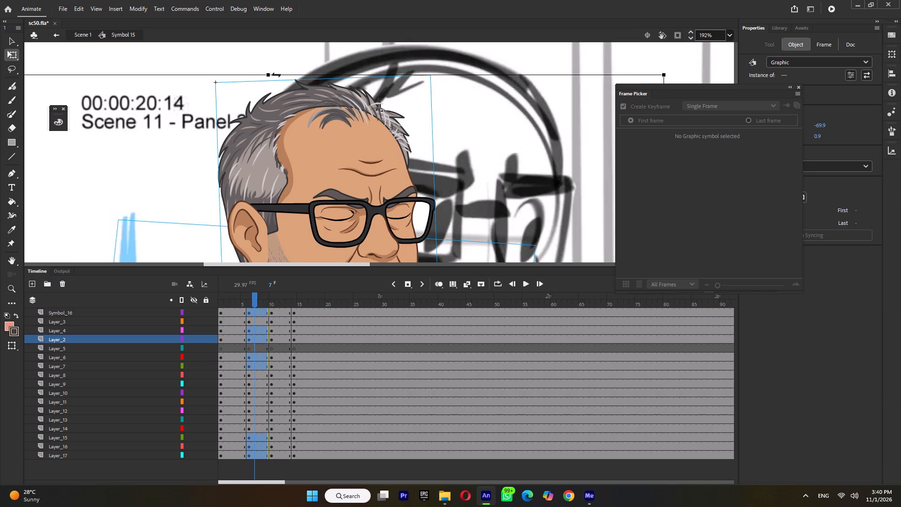
Rotate the man's head on Symbol_16 slightly clockwise in the second keyframe span.
{"action": "left_click", "coordinate": [300, 60]}
{"action": "left_click", "coordinate": [308, 117]}
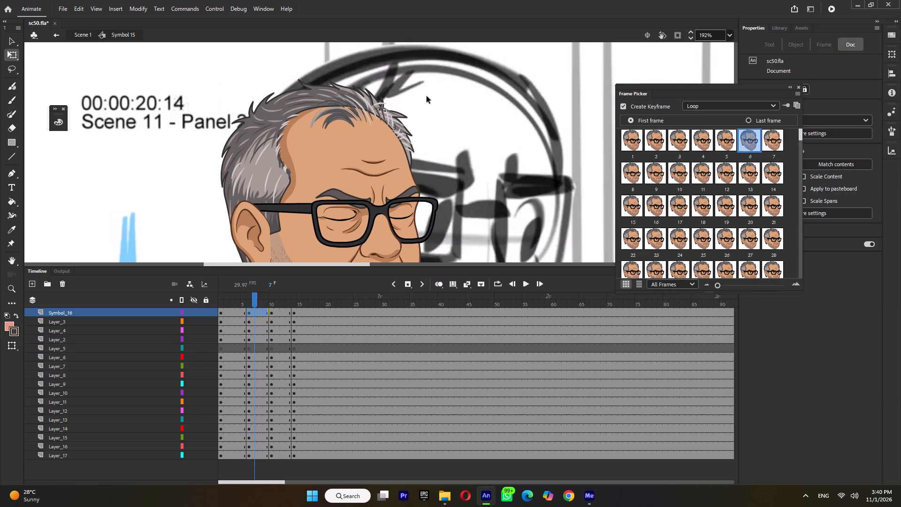
{"action": "left_click_drag", "start_coordinate": [439, 77], "coordinate": [443, 83]}
Select all of the man's body parts in the second keyframe span, nudge them down one step, and preview the motion.
{"action": "scroll", "coordinate": [443, 84], "scroll_direction": "down", "scroll_amount": 9, "text": "ctrl"}
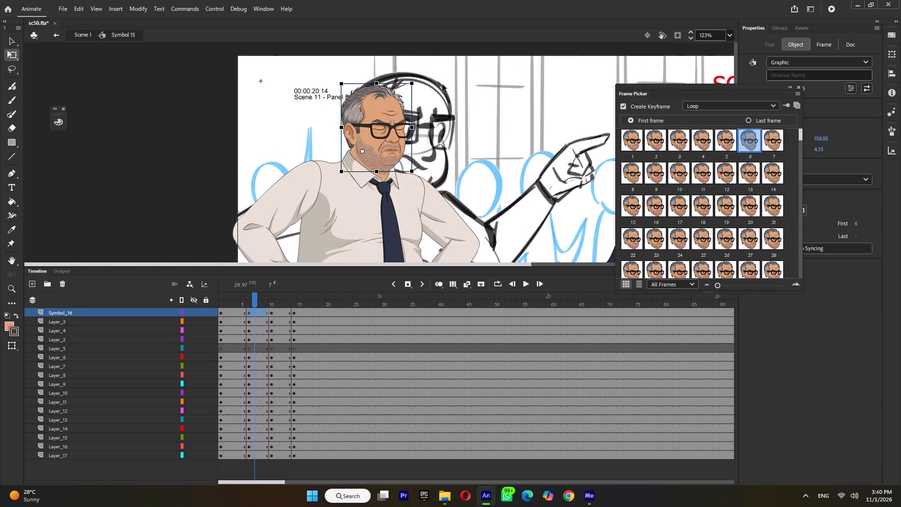
{"action": "scroll", "coordinate": [443, 84], "scroll_direction": "down", "scroll_amount": 6, "text": "ctrl"}
{"action": "left_click_drag", "start_coordinate": [436, 96], "coordinate": [210, 237]}
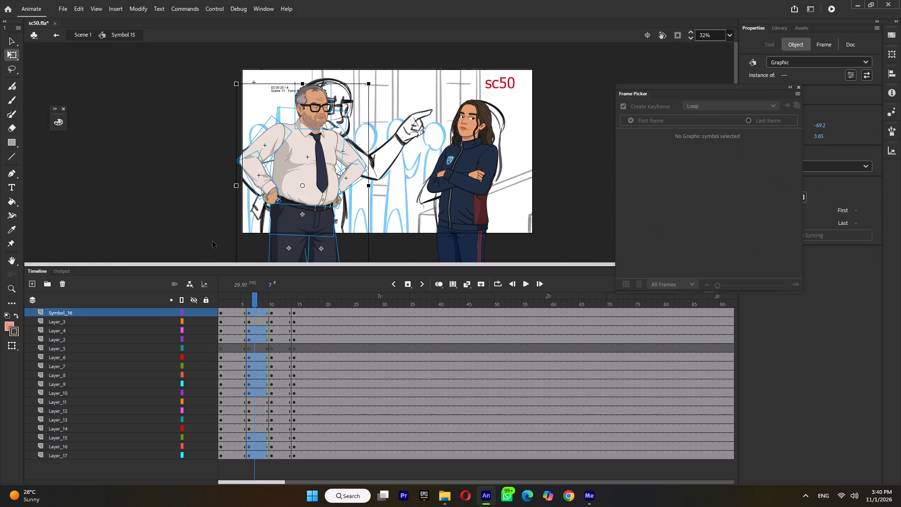
{"action": "key", "text": "Down"}
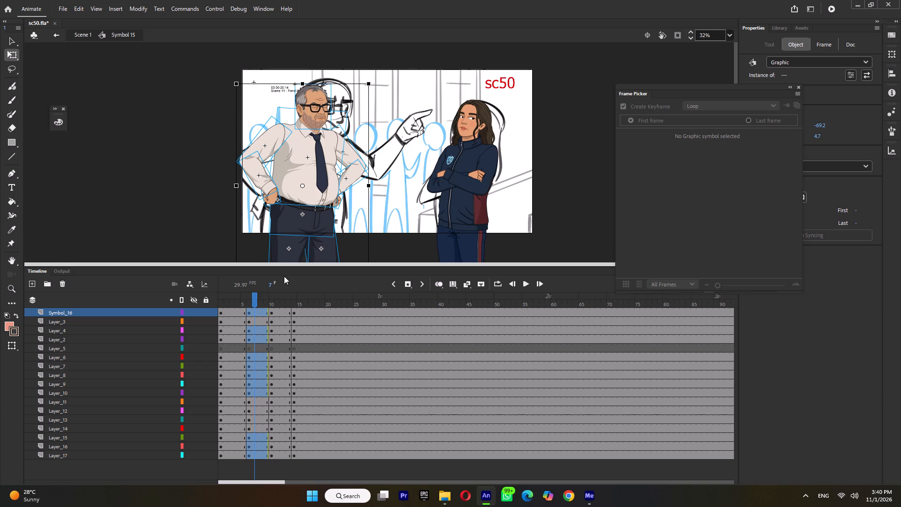
{"action": "left_click", "coordinate": [229, 302]}
{"action": "key", "text": "Return"}
{"action": "key", "text": "Return"}
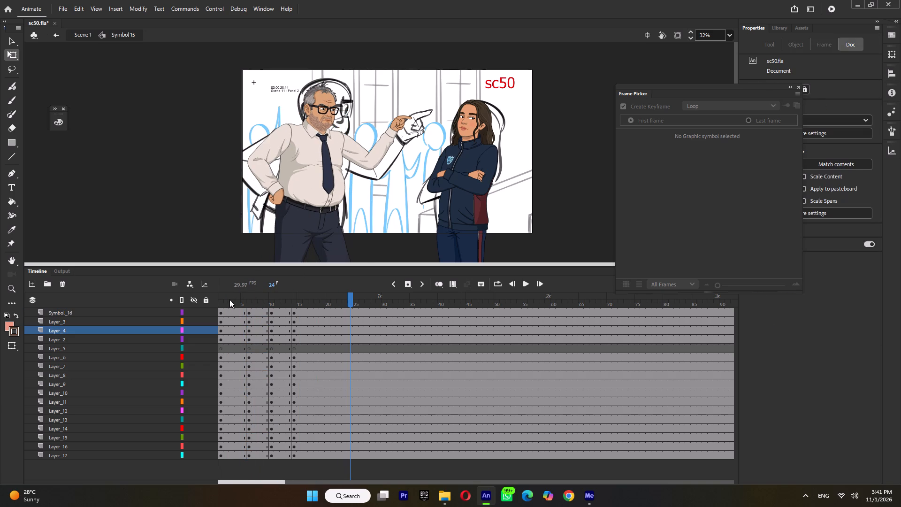
Create classic tweens on all layers across the first two keyframe spans and preview the movement from frame 1.
{"action": "double_click", "coordinate": [229, 299]}
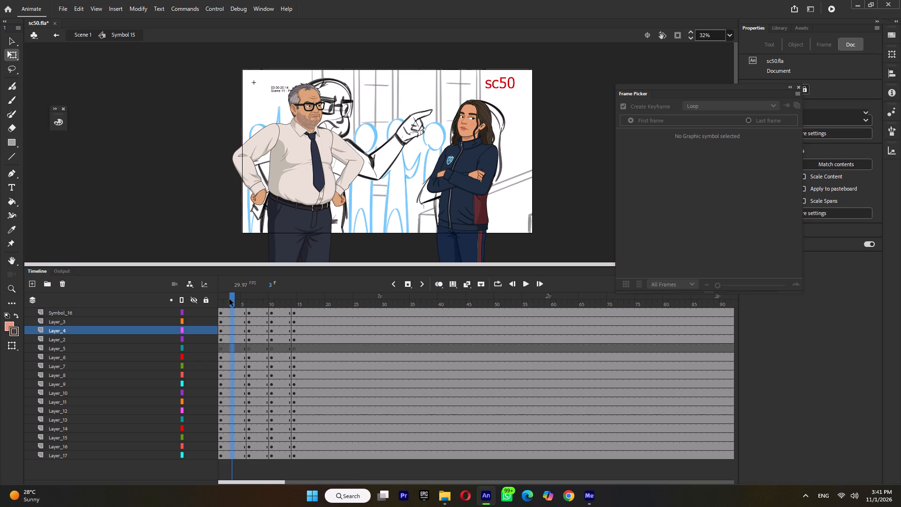
{"action": "key", "text": "ctrl+m"}
{"action": "double_click", "coordinate": [255, 301]}
{"action": "key", "text": "ctrl+m"}
{"action": "left_click_drag", "start_coordinate": [241, 301], "coordinate": [196, 307]}
{"action": "key", "text": "Return"}
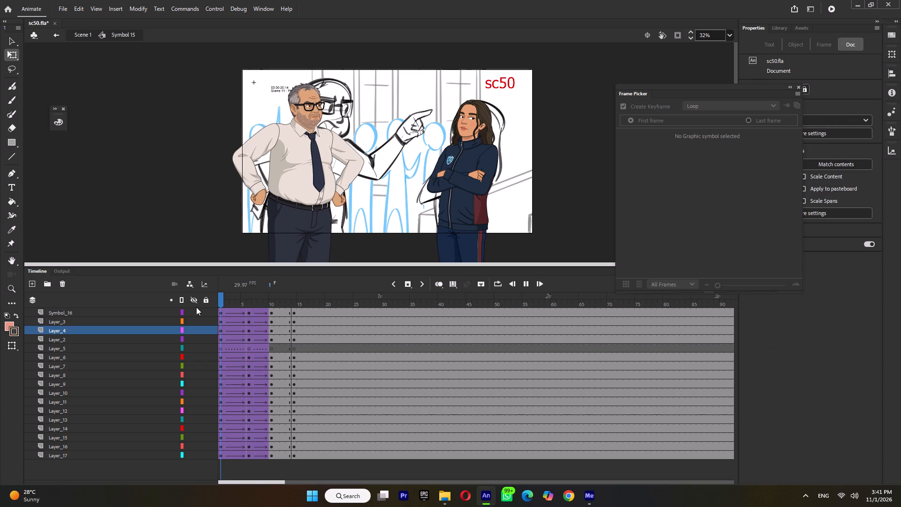
{"action": "key", "text": "Return"}
{"action": "left_click_drag", "start_coordinate": [228, 305], "coordinate": [191, 310]}
{"action": "key", "text": "Return"}
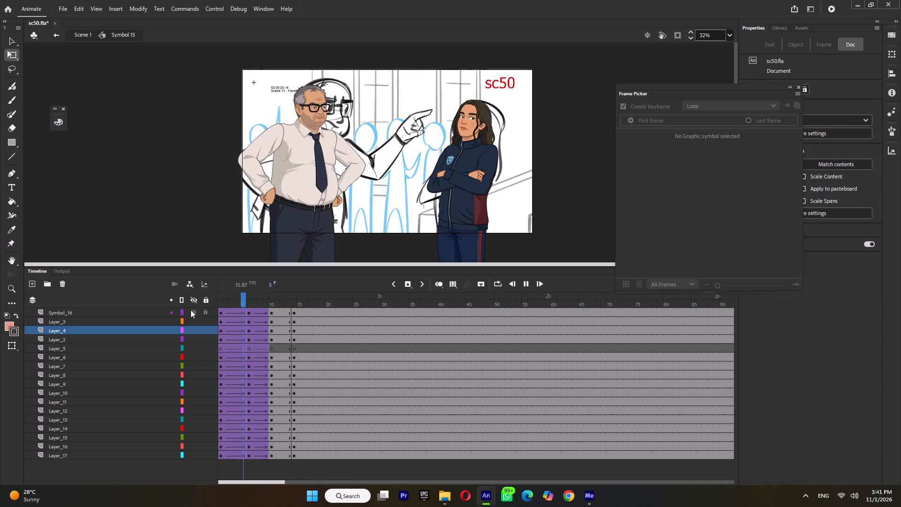
{"action": "key", "text": "Return"}
{"action": "left_click_drag", "start_coordinate": [222, 303], "coordinate": [210, 306]}
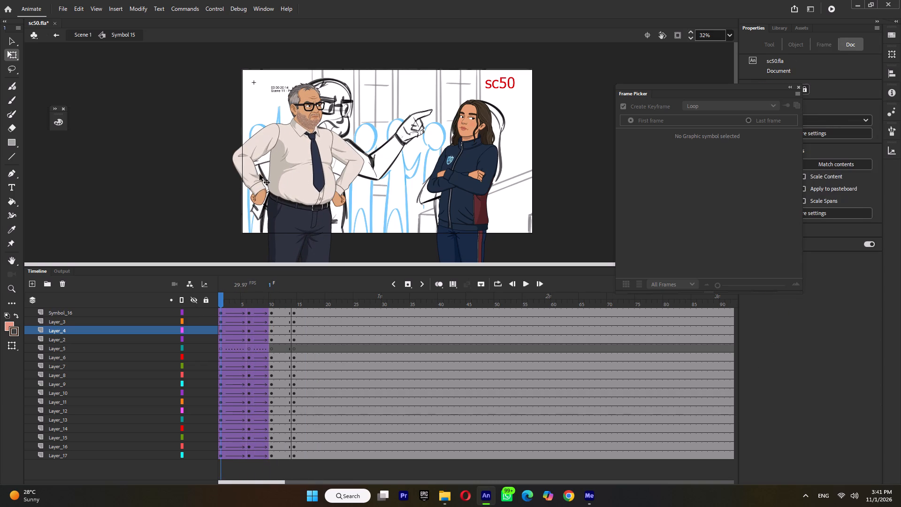
In frame 1, shorten the forearm on Layer_4, then move its fist on Layer_2 up to the cuff and rotate it slightly counterclockwise.
{"action": "left_click", "coordinate": [254, 178]}
{"action": "scroll", "coordinate": [255, 191], "scroll_direction": "up", "scroll_amount": 5, "text": "ctrl"}
{"action": "left_click_drag", "start_coordinate": [210, 197], "coordinate": [208, 192]}
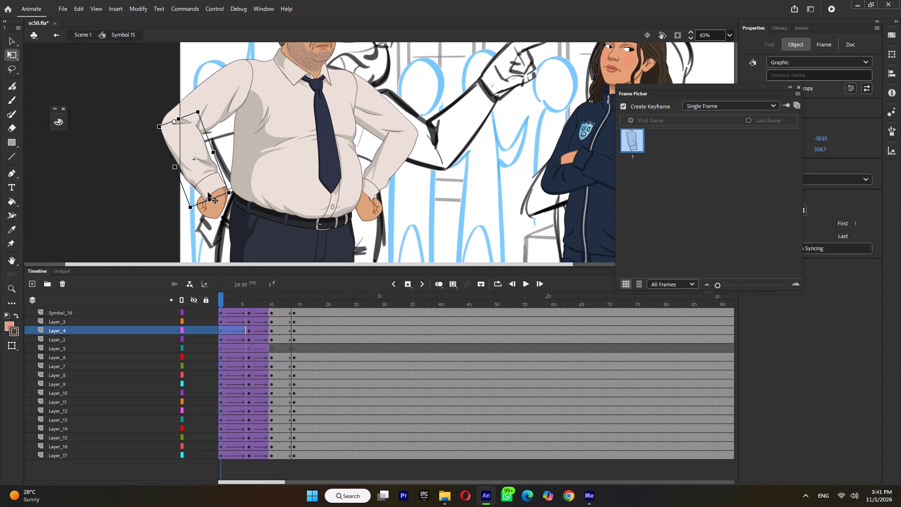
{"action": "left_click_drag", "start_coordinate": [208, 192], "coordinate": [208, 188]}
{"action": "left_click", "coordinate": [217, 200]}
{"action": "scroll", "coordinate": [219, 200], "scroll_direction": "up", "scroll_amount": 4, "text": "ctrl"}
{"action": "left_click_drag", "start_coordinate": [217, 200], "coordinate": [207, 184]}
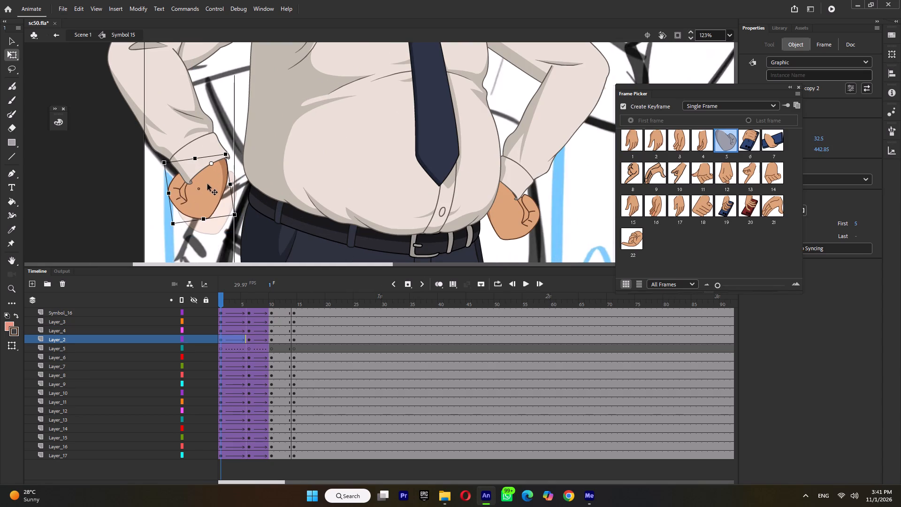
{"action": "left_click_drag", "start_coordinate": [207, 184], "coordinate": [208, 185]}
{"action": "left_click_drag", "start_coordinate": [167, 228], "coordinate": [177, 234]}
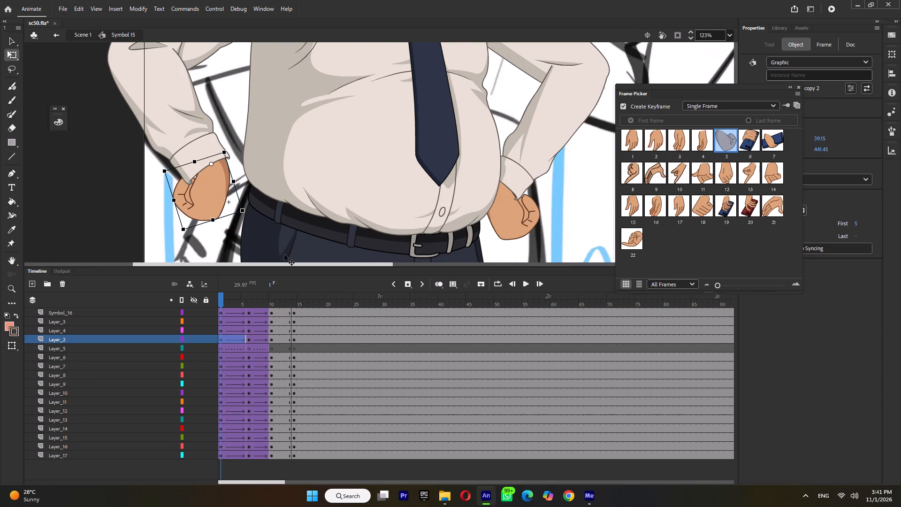
In frame 1, shorten the other forearm on Layer_15, fit its fist on Layer_16 to the cuff with a slight clockwise rotation, and preview.
{"action": "left_click", "coordinate": [567, 128]}
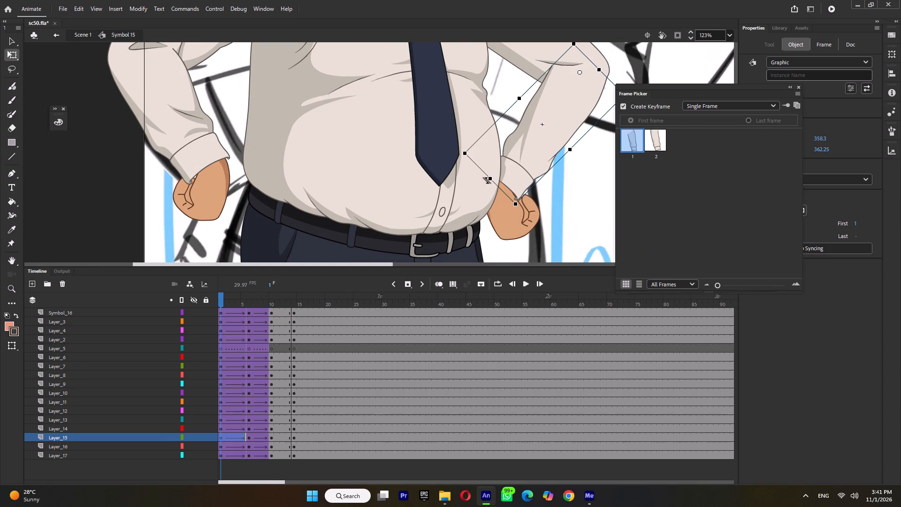
{"action": "left_click_drag", "start_coordinate": [490, 179], "coordinate": [498, 169]}
{"action": "left_click", "coordinate": [504, 202]}
{"action": "left_click_drag", "start_coordinate": [507, 213], "coordinate": [514, 200]}
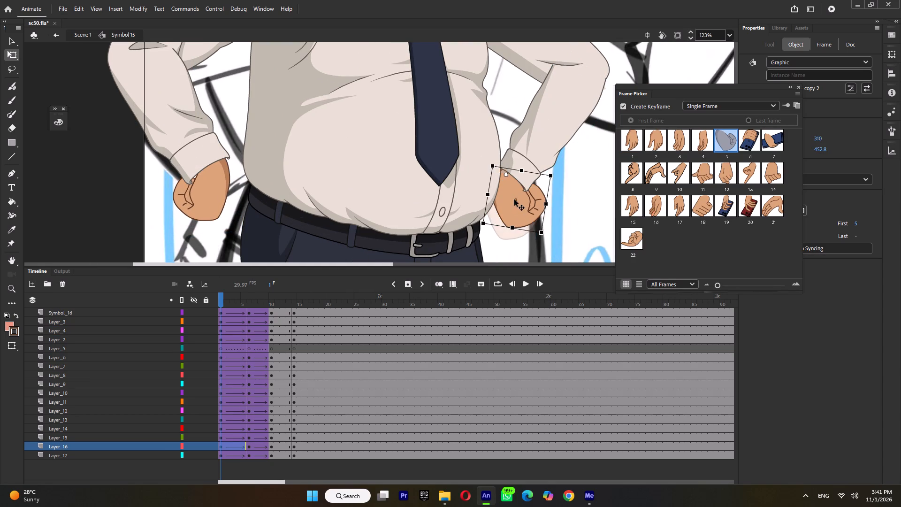
{"action": "left_click_drag", "start_coordinate": [514, 200], "coordinate": [516, 197]}
{"action": "left_click_drag", "start_coordinate": [548, 230], "coordinate": [543, 250]}
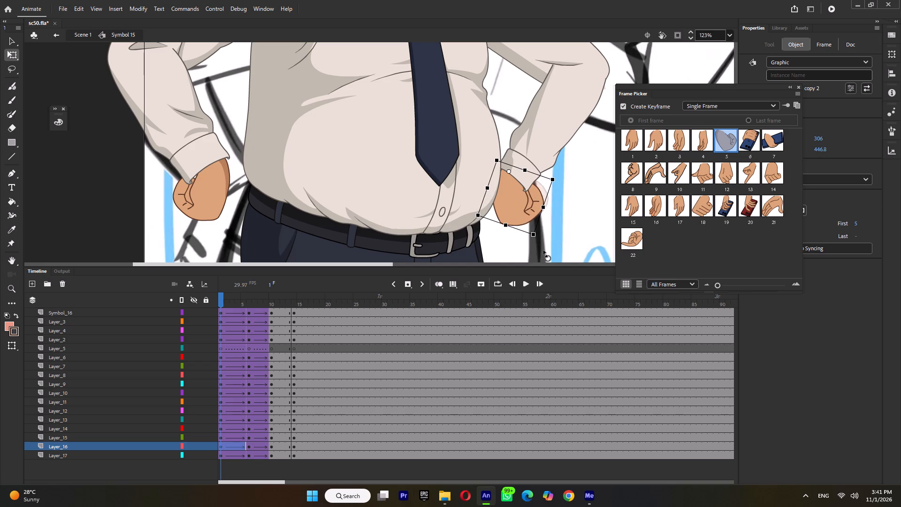
{"action": "left_click_drag", "start_coordinate": [543, 250], "coordinate": [545, 252]}
{"action": "scroll", "coordinate": [538, 197], "scroll_direction": "down", "scroll_amount": 5, "text": "ctrl"}
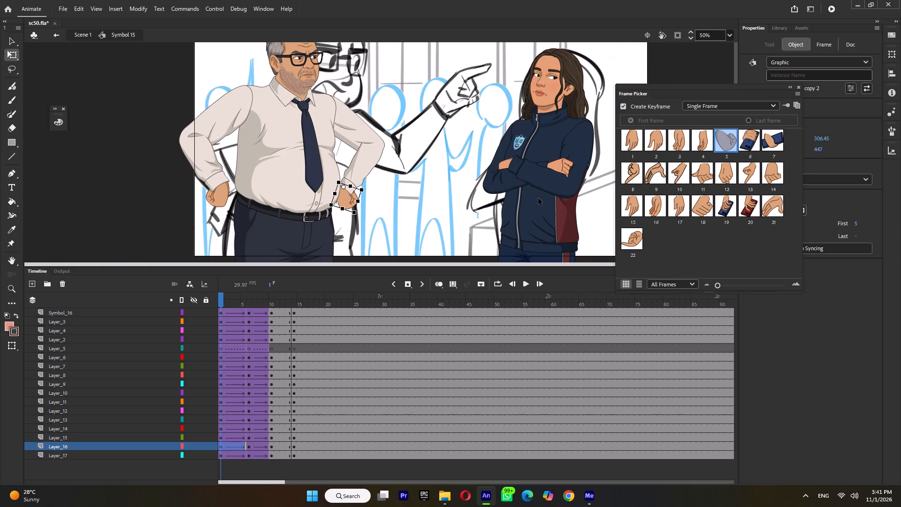
{"action": "key", "text": "Return"}
{"action": "key", "text": "Return"}
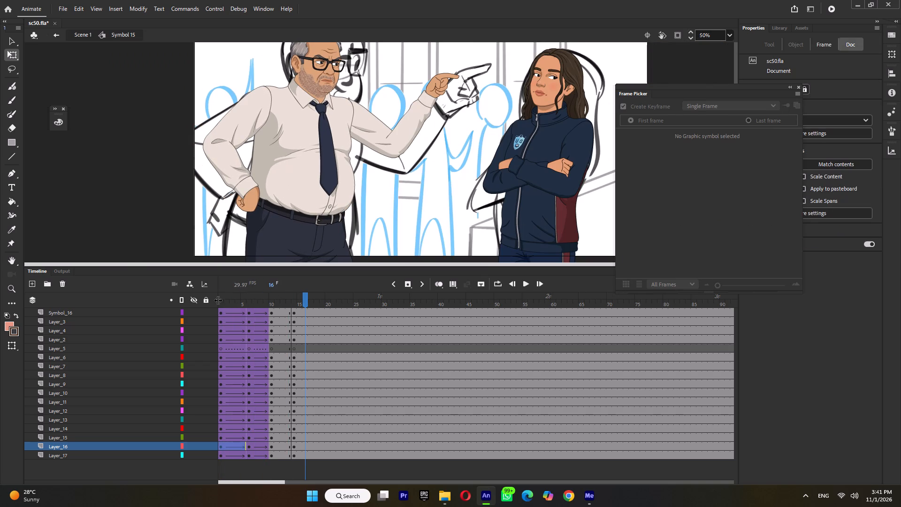
Move the second set of keyframes to frame 5 and the third set to frame 8 on all layers.
{"action": "double_click", "coordinate": [248, 298]}
{"action": "left_click_drag", "start_coordinate": [248, 310], "coordinate": [242, 312]}
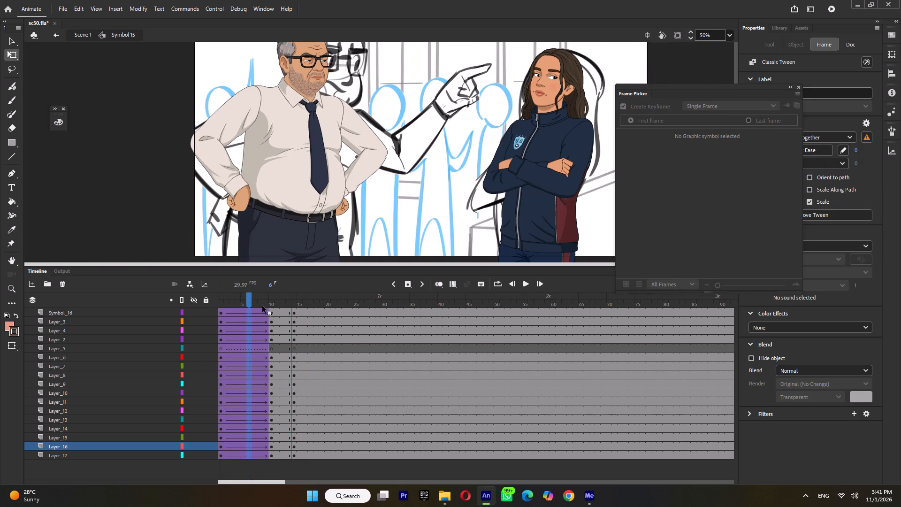
{"action": "double_click", "coordinate": [269, 301]}
{"action": "left_click_drag", "start_coordinate": [270, 312], "coordinate": [267, 313]}
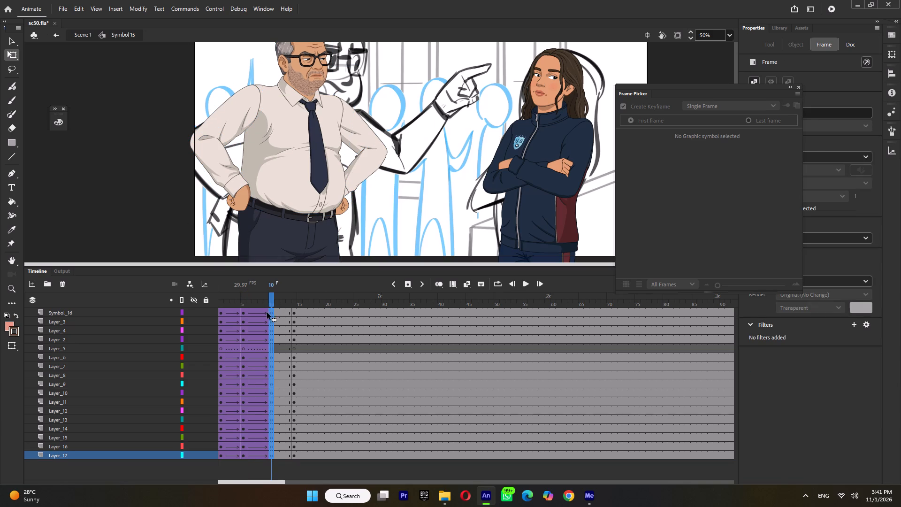
{"action": "left_click_drag", "start_coordinate": [267, 313], "coordinate": [261, 314]}
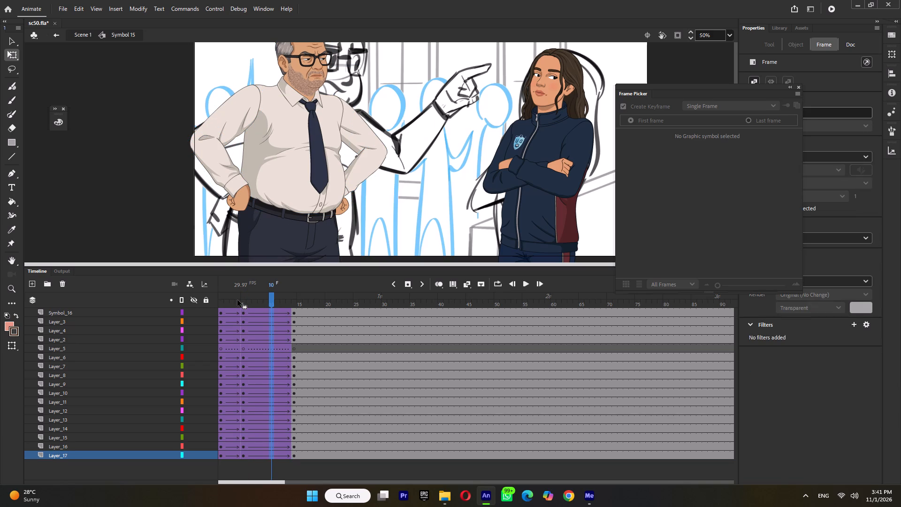
Play back the opening frames of Symbol 15 repeatedly to examine the timing of the body movement.
{"action": "left_click_drag", "start_coordinate": [237, 300], "coordinate": [198, 304]}
{"action": "key", "text": "Return"}
{"action": "key", "text": "Return"}
{"action": "left_click_drag", "start_coordinate": [246, 300], "coordinate": [231, 303]}
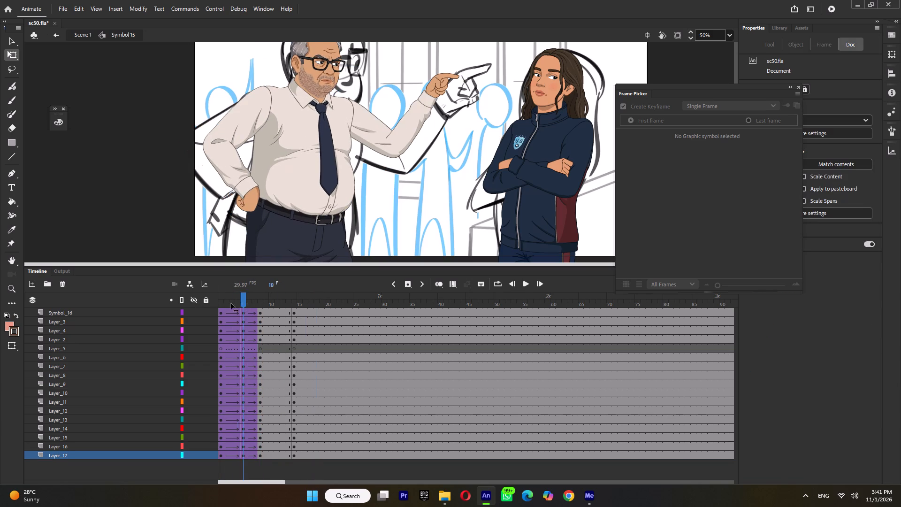
{"action": "left_click_drag", "start_coordinate": [231, 303], "coordinate": [180, 307]}
{"action": "key", "text": "Return"}
{"action": "key", "text": "Return"}
{"action": "left_click_drag", "start_coordinate": [232, 305], "coordinate": [190, 308]}
{"action": "key", "text": "Return"}
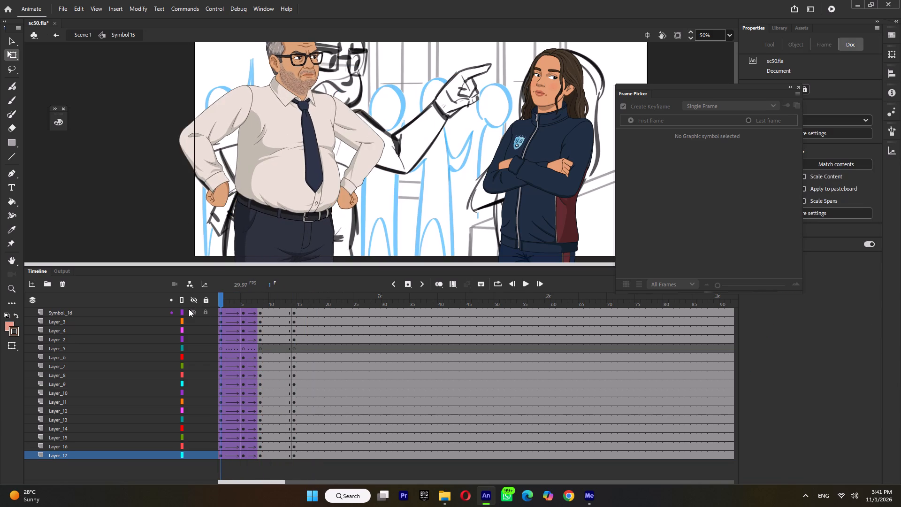
{"action": "key", "text": "Return"}
{"action": "left_click_drag", "start_coordinate": [236, 307], "coordinate": [209, 308]}
{"action": "left_click_drag", "start_coordinate": [232, 304], "coordinate": [199, 305]}
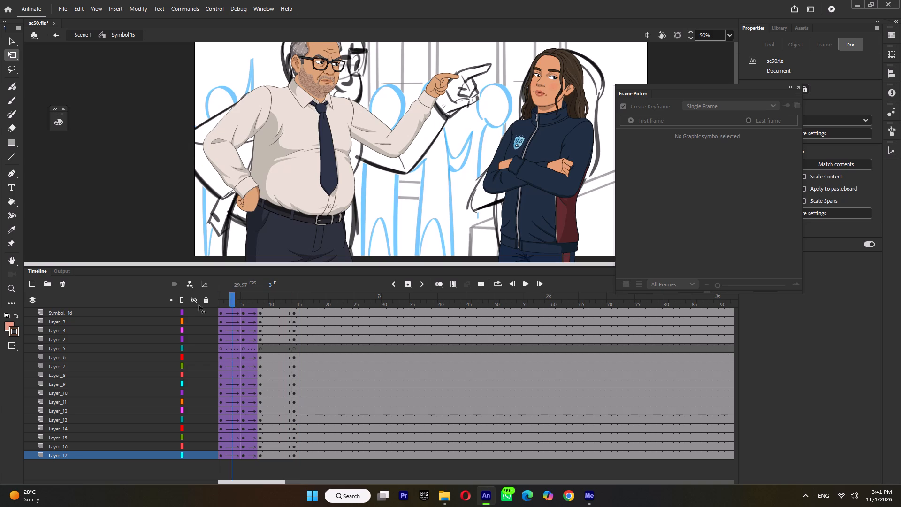
{"action": "left_click_drag", "start_coordinate": [199, 305], "coordinate": [191, 305]}
{"action": "key", "text": "Return"}
{"action": "key", "text": "Return"}
At frame 5, select the man's whole body, set its pivot down at the legs and rotate it very slightly clockwise.
{"action": "left_click", "coordinate": [243, 300]}
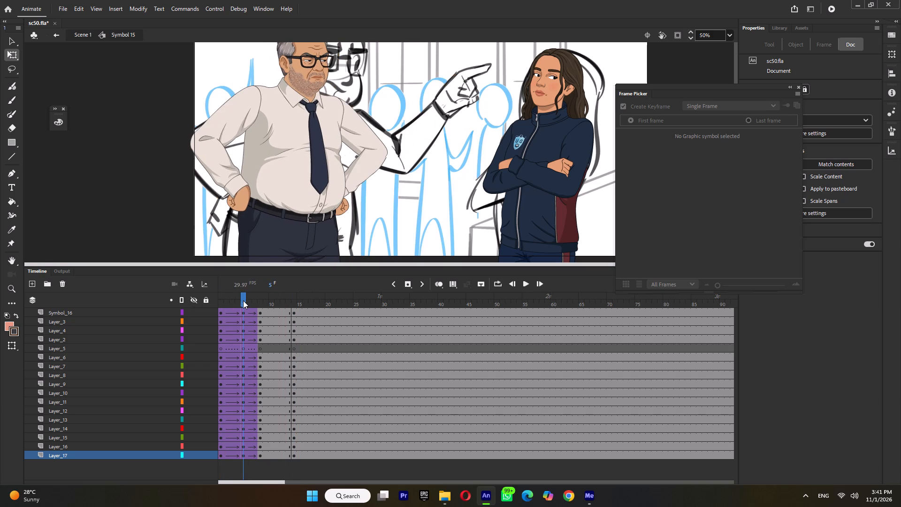
{"action": "scroll", "coordinate": [329, 187], "scroll_direction": "down", "scroll_amount": 5, "text": "ctrl"}
{"action": "left_click_drag", "start_coordinate": [199, 94], "coordinate": [357, 238]}
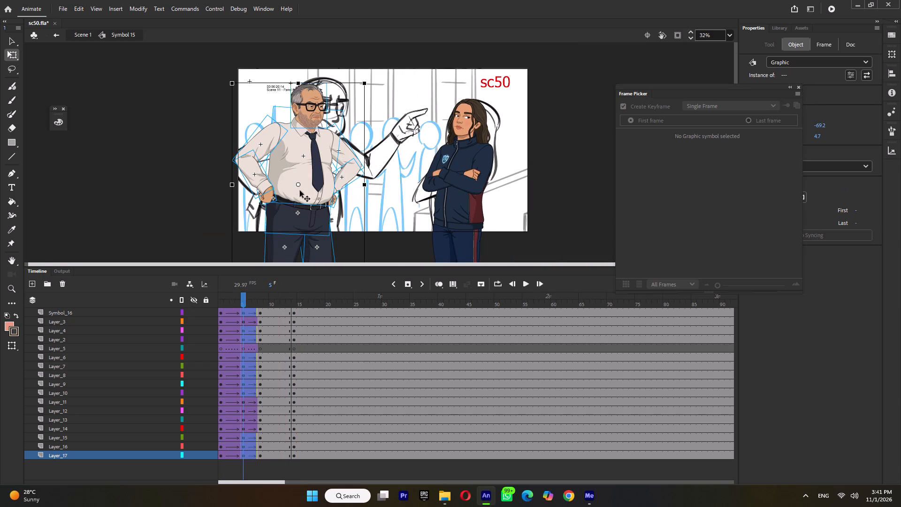
{"action": "left_click_drag", "start_coordinate": [299, 185], "coordinate": [276, 257]}
{"action": "scroll", "coordinate": [364, 78], "scroll_direction": "up", "scroll_amount": 4, "text": "ctrl"}
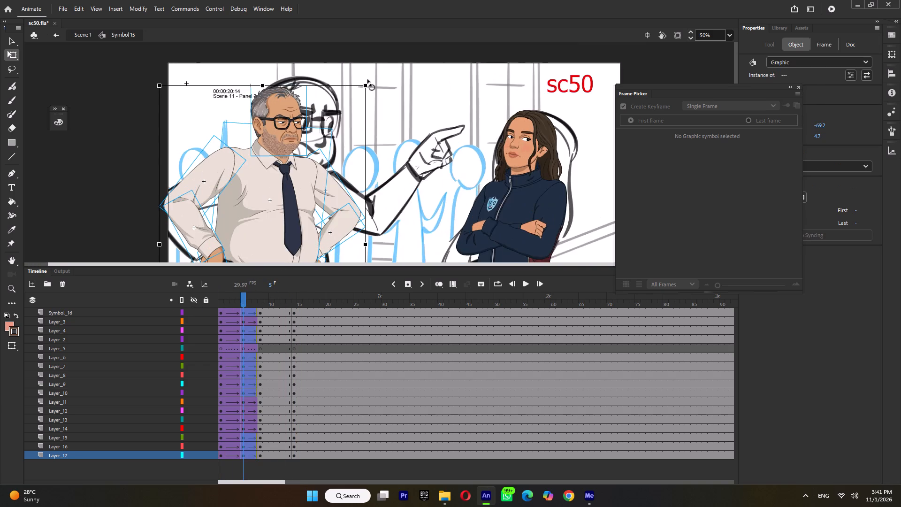
{"action": "scroll", "coordinate": [367, 80], "scroll_direction": "up", "scroll_amount": 9, "text": "ctrl"}
{"action": "left_click_drag", "start_coordinate": [367, 95], "coordinate": [371, 97]}
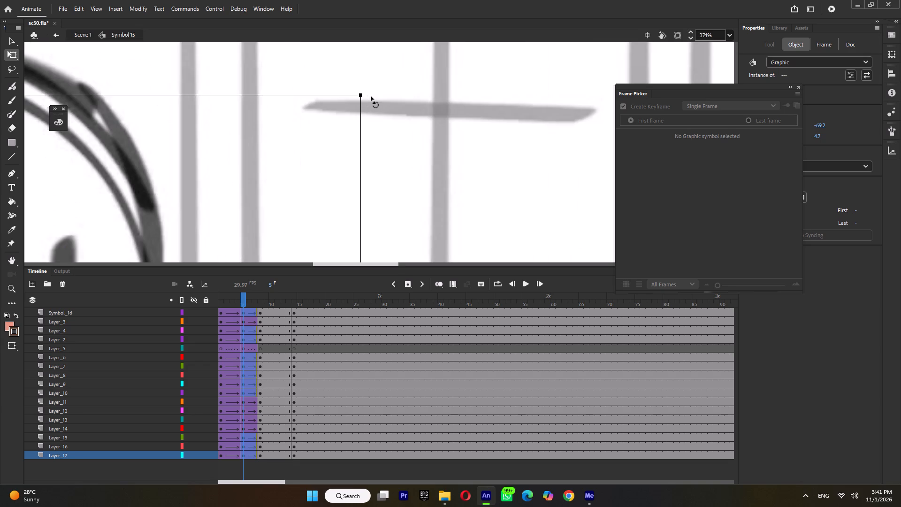
{"action": "left_click_drag", "start_coordinate": [371, 97], "coordinate": [372, 98]}
{"action": "scroll", "coordinate": [372, 98], "scroll_direction": "down", "scroll_amount": 15, "text": "ctrl"}
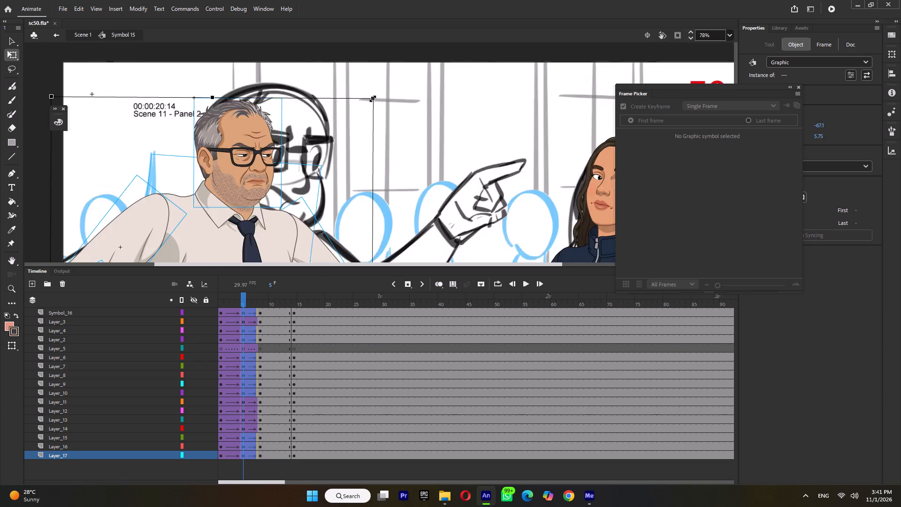
{"action": "scroll", "coordinate": [373, 99], "scroll_direction": "down", "scroll_amount": 2, "text": "ctrl"}
Play the animation with its audio in Scene 1, reopen Symbol 15 and review the movement there from frame 1.
{"action": "double_click", "coordinate": [403, 187]}
{"action": "left_click_drag", "start_coordinate": [226, 300], "coordinate": [195, 305]}
{"action": "key", "text": "Return"}
{"action": "key", "text": "Return"}
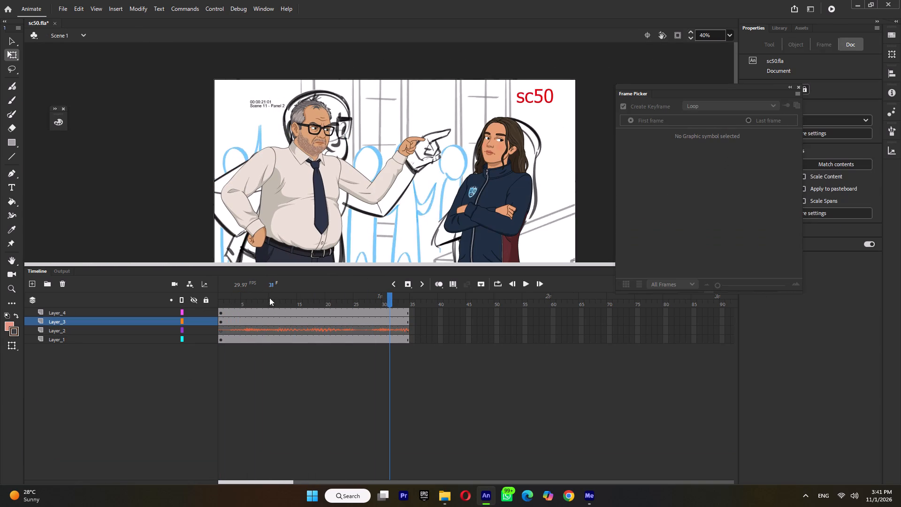
{"action": "left_click_drag", "start_coordinate": [267, 298], "coordinate": [155, 307]}
{"action": "key", "text": "Return"}
{"action": "key", "text": "Return"}
{"action": "key", "text": "Return"}
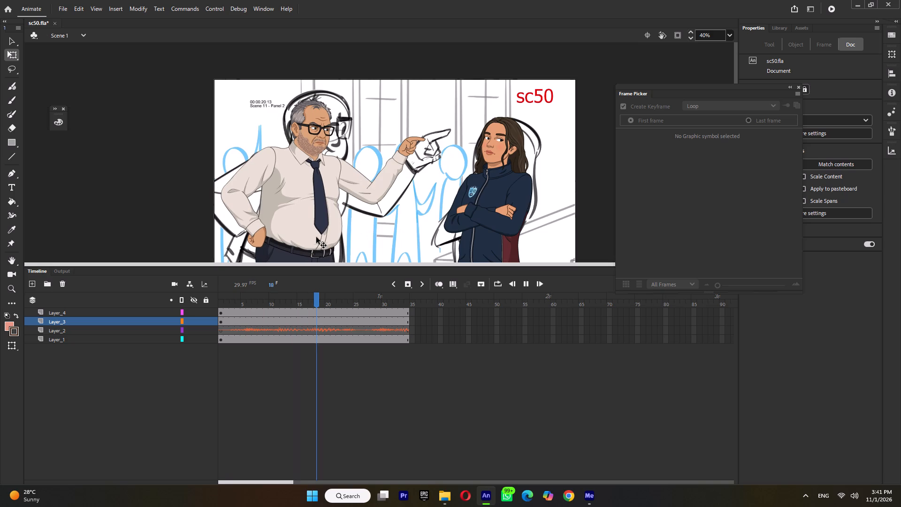
{"action": "key", "text": "Return"}
{"action": "double_click", "coordinate": [305, 221]}
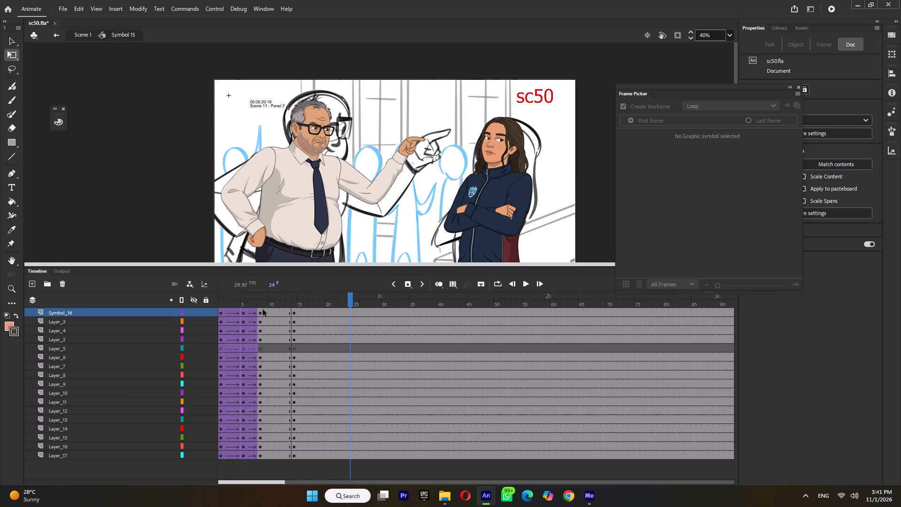
{"action": "left_click_drag", "start_coordinate": [235, 301], "coordinate": [185, 310]}
{"action": "key", "text": "Return"}
{"action": "key", "text": "Return"}
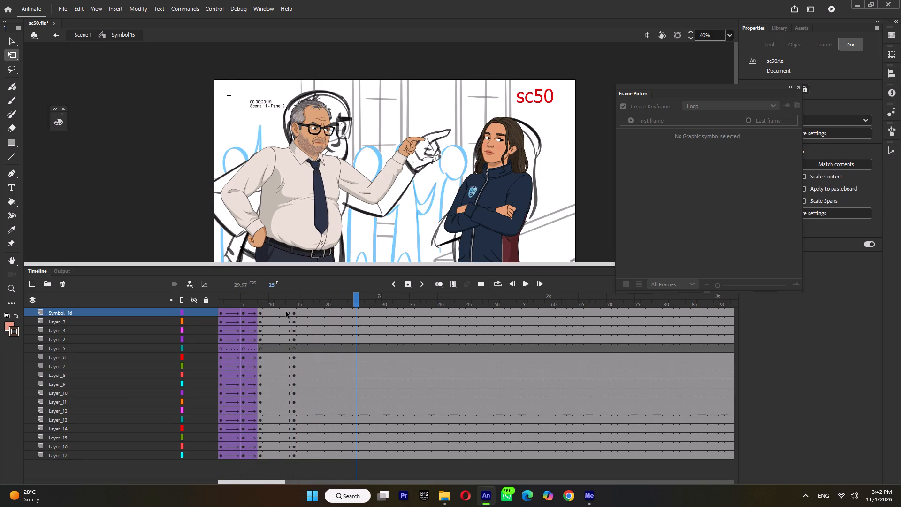
Insert keyframes at frame 9 on all layers of the man's symbol.
{"action": "left_click", "coordinate": [265, 307]}
{"action": "left_click", "coordinate": [270, 302]}
{"action": "double_click", "coordinate": [267, 304]}
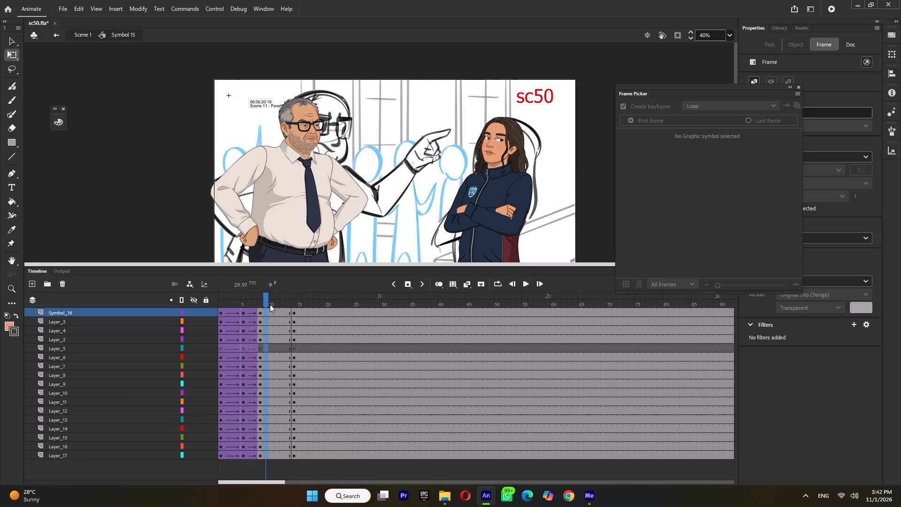
{"action": "key", "text": "F6"}
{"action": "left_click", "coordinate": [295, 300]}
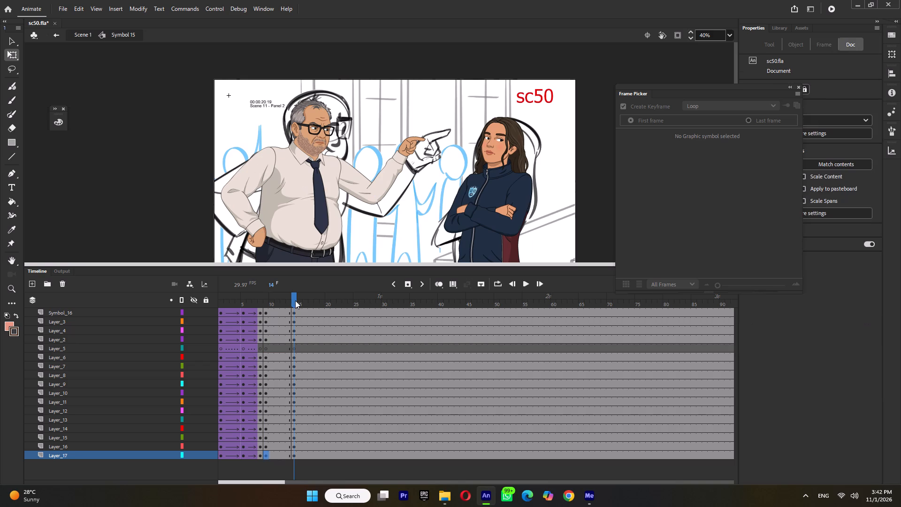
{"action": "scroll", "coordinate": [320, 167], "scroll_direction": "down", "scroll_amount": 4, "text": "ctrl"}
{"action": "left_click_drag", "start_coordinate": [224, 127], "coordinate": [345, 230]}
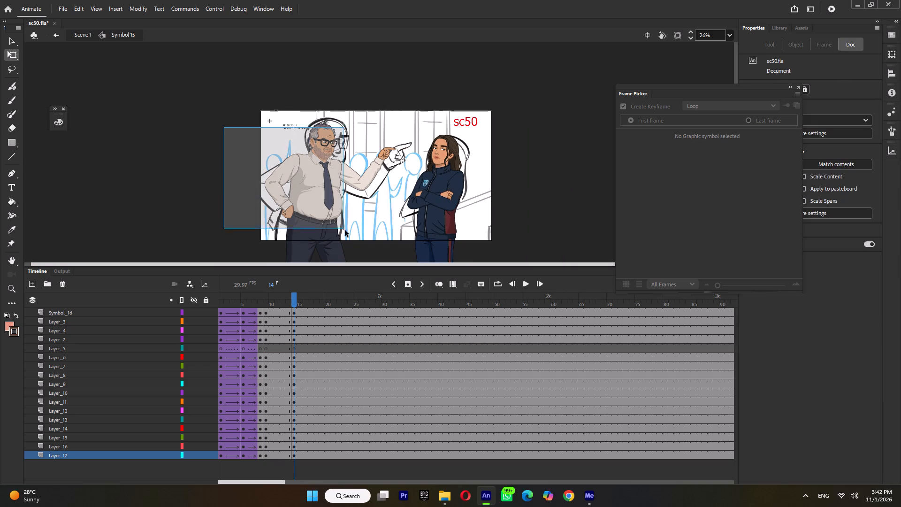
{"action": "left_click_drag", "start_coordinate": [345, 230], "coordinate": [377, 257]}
Insert keyframes at frame 19 on all layers of the man's symbol.
{"action": "double_click", "coordinate": [321, 299]}
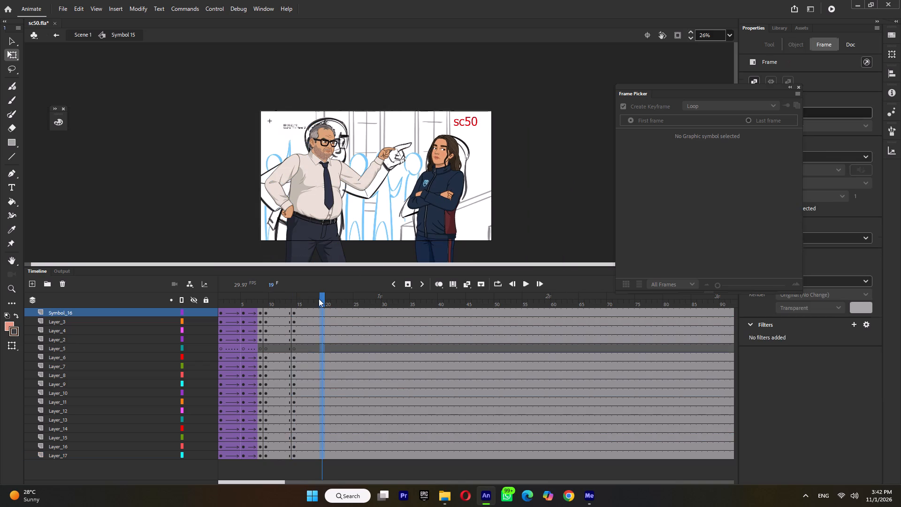
{"action": "key", "text": "F6"}
At frame 14, select the man's whole body, set its pivot down at the legs and rotate it very slightly clockwise.
{"action": "left_click", "coordinate": [284, 301]}
{"action": "left_click", "coordinate": [295, 301]}
{"action": "left_click_drag", "start_coordinate": [244, 139], "coordinate": [402, 252]}
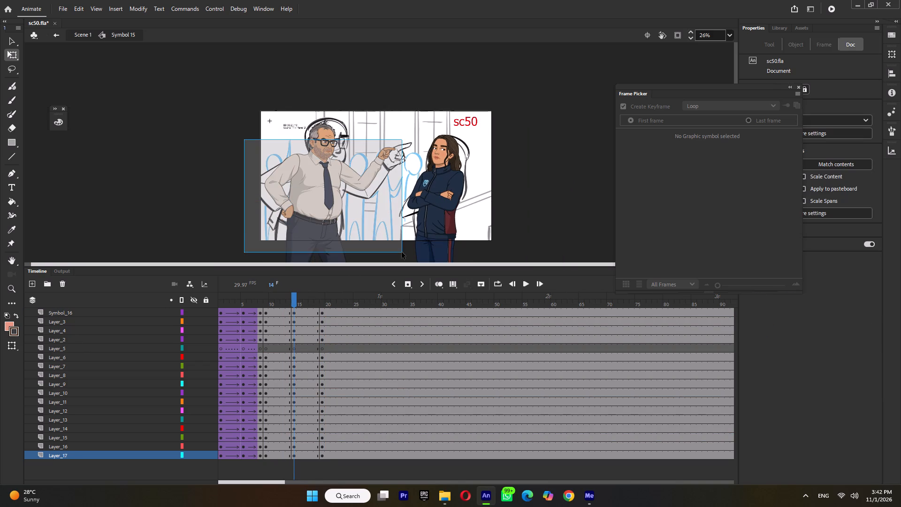
{"action": "left_click_drag", "start_coordinate": [402, 252], "coordinate": [401, 246]}
{"action": "left_click_drag", "start_coordinate": [330, 203], "coordinate": [291, 277]}
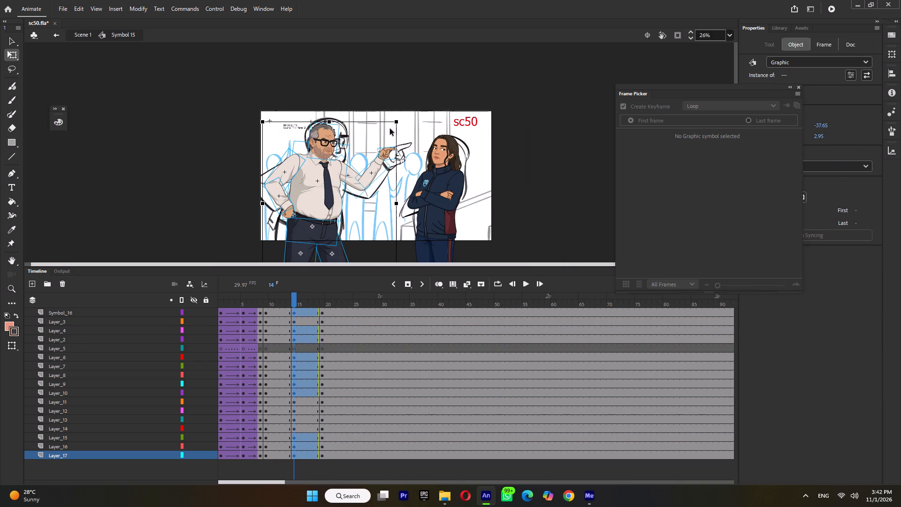
{"action": "scroll", "coordinate": [399, 119], "scroll_direction": "up", "scroll_amount": 7, "text": "ctrl"}
{"action": "left_click_drag", "start_coordinate": [407, 123], "coordinate": [411, 124]}
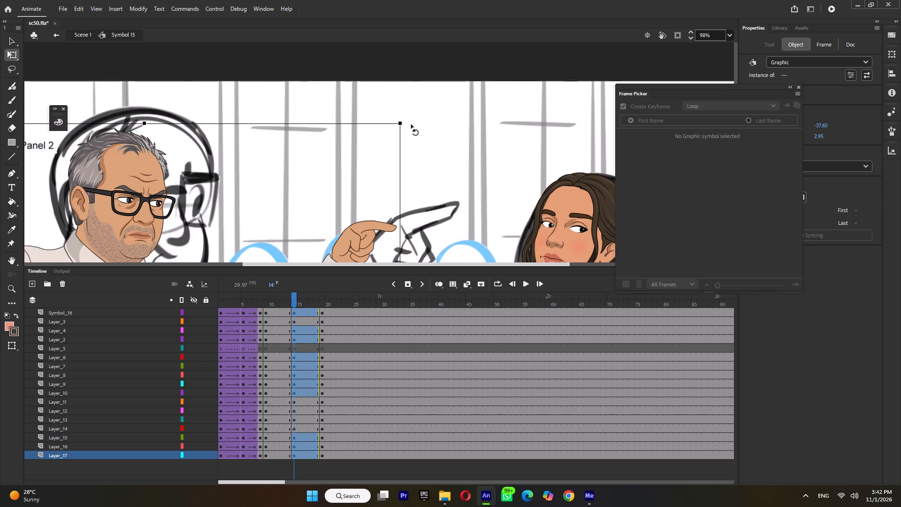
{"action": "left_click_drag", "start_coordinate": [411, 124], "coordinate": [412, 124]}
{"action": "scroll", "coordinate": [412, 124], "scroll_direction": "down", "scroll_amount": 6, "text": "ctrl"}
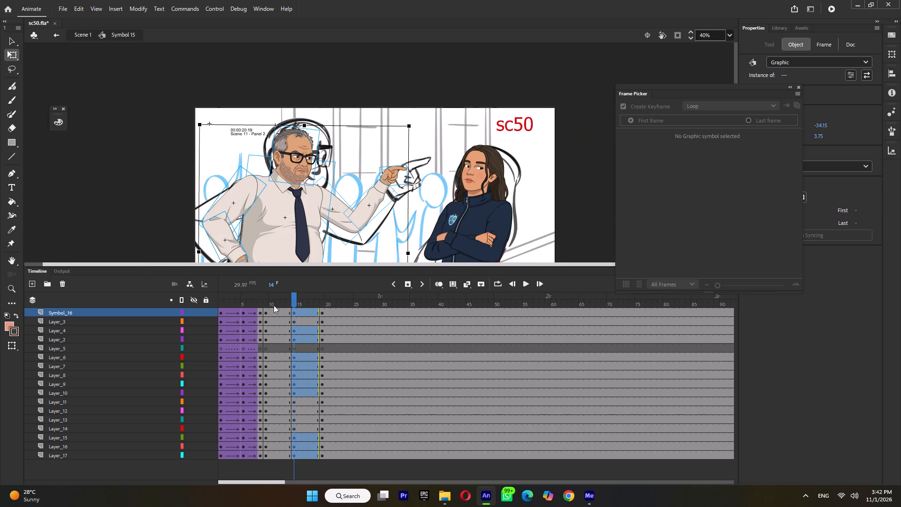
At frame 16, select the man's whole pointing arm, set its pivot at the shoulder and rotate it slightly upward.
{"action": "left_click", "coordinate": [277, 300]}
{"action": "left_click", "coordinate": [304, 302]}
{"action": "left_click_drag", "start_coordinate": [413, 121], "coordinate": [349, 241]}
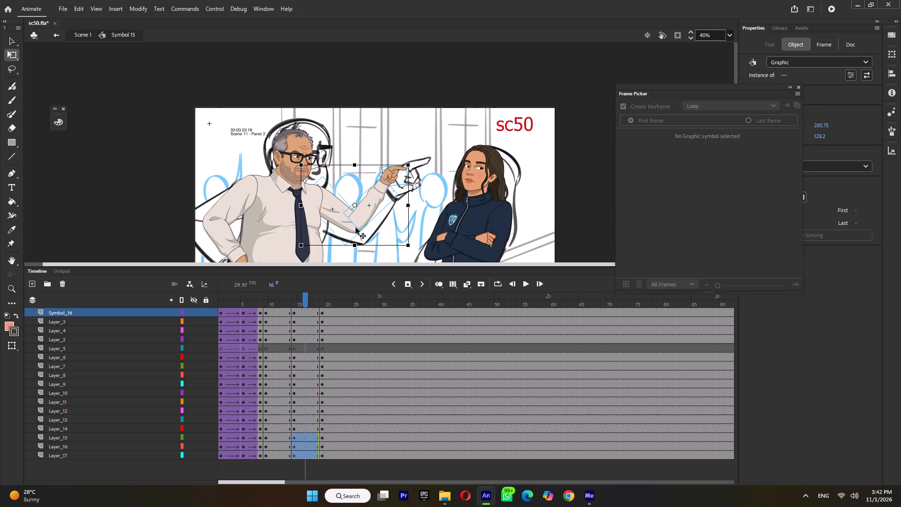
{"action": "left_click_drag", "start_coordinate": [354, 205], "coordinate": [316, 193]}
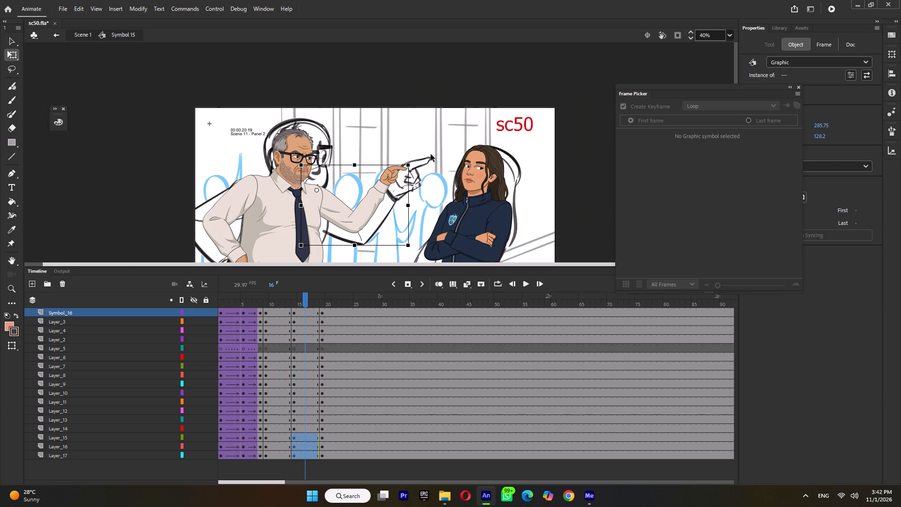
{"action": "left_click_drag", "start_coordinate": [412, 167], "coordinate": [415, 158]}
Rotate the pointing forearm and hand slightly clockwise about the elbow, and turn the hand alone slightly clockwise.
{"action": "left_click_drag", "start_coordinate": [438, 153], "coordinate": [384, 203]}
{"action": "left_click_drag", "start_coordinate": [376, 192], "coordinate": [356, 221]}
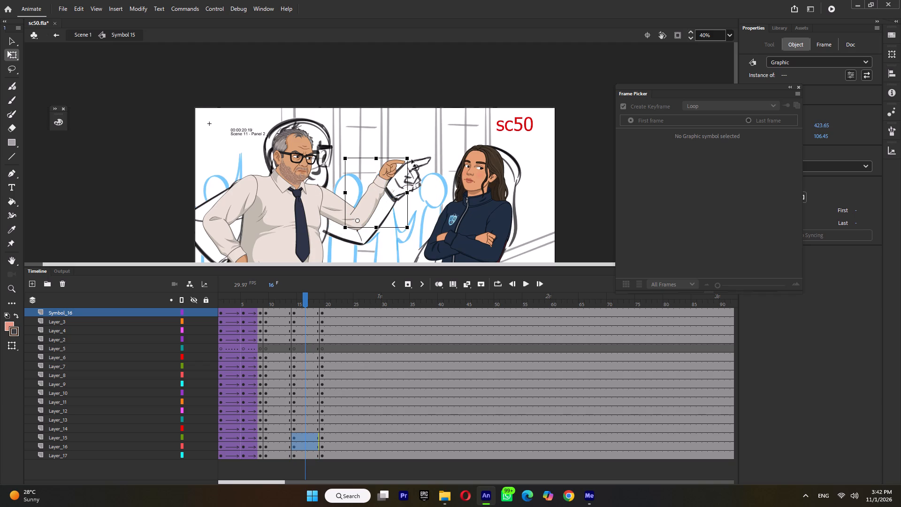
{"action": "left_click_drag", "start_coordinate": [412, 160], "coordinate": [419, 161]}
{"action": "left_click", "coordinate": [462, 182]}
{"action": "left_click", "coordinate": [388, 174]}
{"action": "scroll", "coordinate": [403, 169], "scroll_direction": "up", "scroll_amount": 4, "text": "ctrl"}
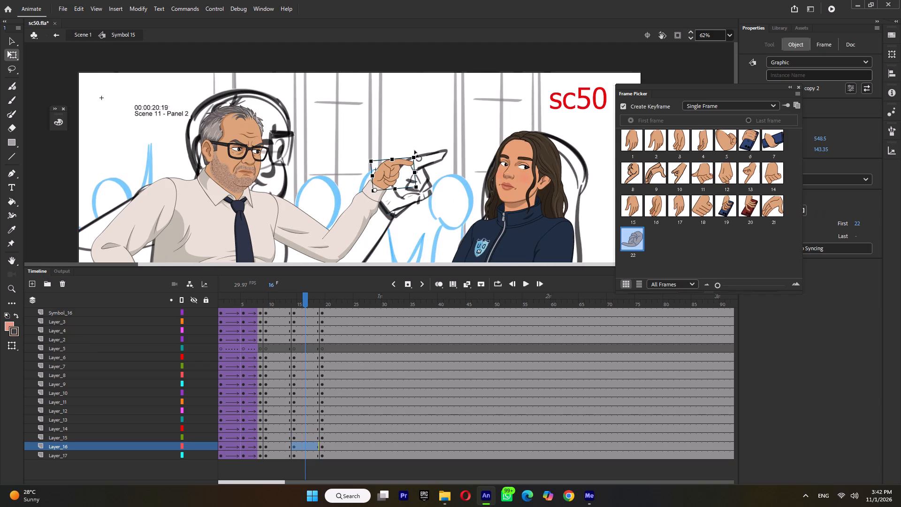
{"action": "left_click_drag", "start_coordinate": [417, 153], "coordinate": [422, 154]}
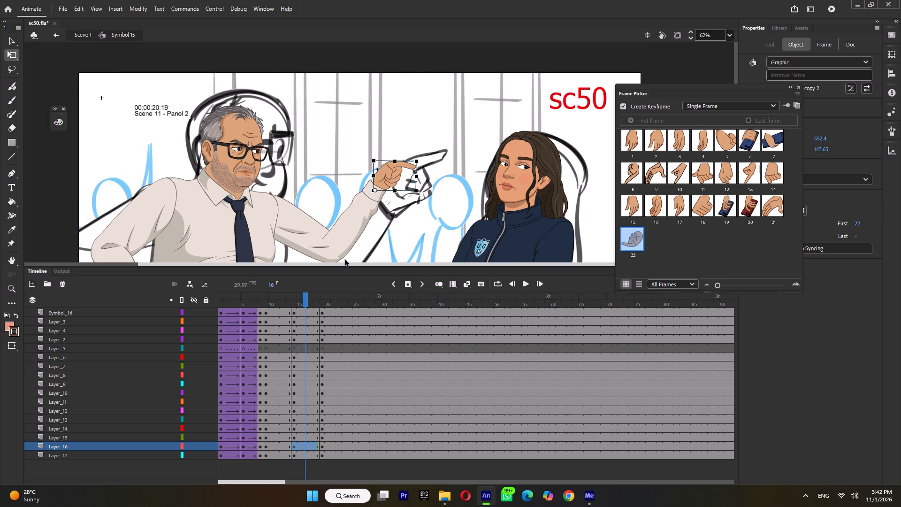
{"action": "scroll", "coordinate": [344, 261], "scroll_direction": "up", "scroll_amount": 4, "text": "ctrl"}
{"action": "scroll", "coordinate": [345, 233], "scroll_direction": "down", "scroll_amount": 3}
{"action": "scroll", "coordinate": [555, 109], "scroll_direction": "down", "scroll_amount": 2, "text": "ctrl"}
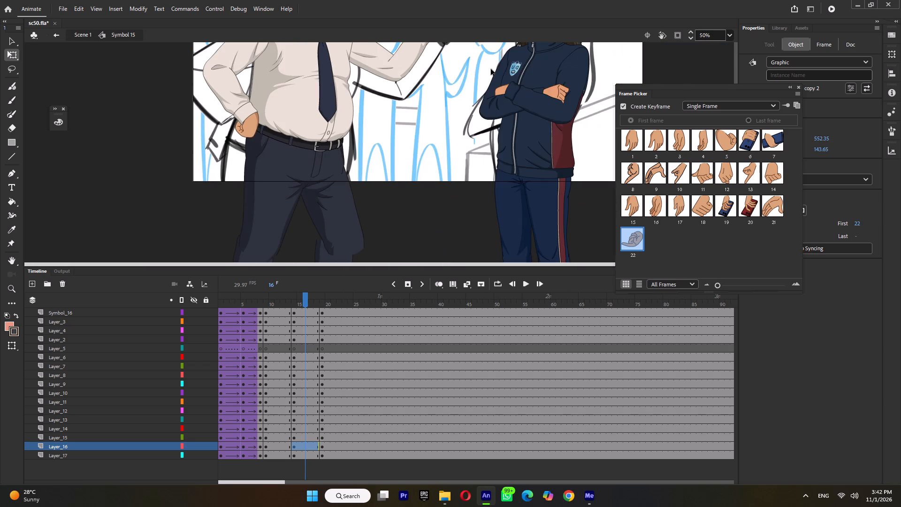
Open the group inside the arm's Tween 15 symbol and reshape the sleeve's fill and shadow edges at the elbow to blend the joint.
{"action": "scroll", "coordinate": [382, 56], "scroll_direction": "up", "scroll_amount": 5, "text": "ctrl"}
{"action": "scroll", "coordinate": [421, 103], "scroll_direction": "up", "scroll_amount": 1, "text": "ctrl"}
{"action": "triple_click", "coordinate": [408, 111]}
{"action": "left_click", "coordinate": [408, 111]}
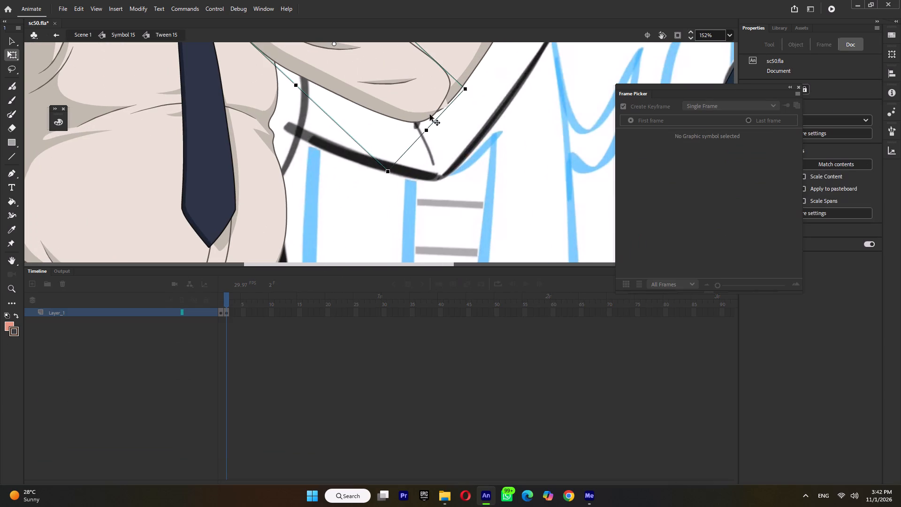
{"action": "scroll", "coordinate": [443, 112], "scroll_direction": "up", "scroll_amount": 3, "text": "ctrl"}
{"action": "left_click", "coordinate": [408, 113], "text": "ctrl"}
{"action": "left_click", "coordinate": [474, 118]}
{"action": "left_click_drag", "start_coordinate": [417, 110], "coordinate": [430, 96], "text": "alt"}
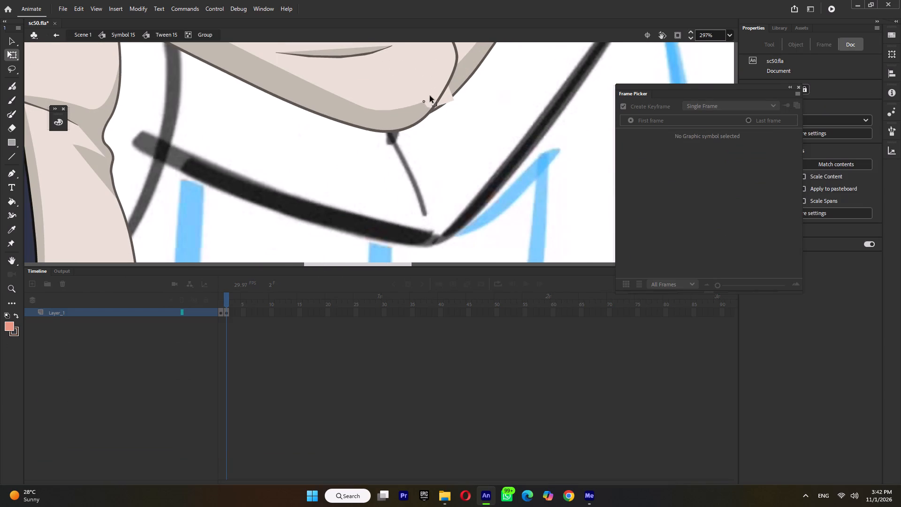
{"action": "left_click_drag", "start_coordinate": [430, 96], "coordinate": [438, 79], "text": "alt"}
{"action": "left_click_drag", "start_coordinate": [404, 100], "coordinate": [411, 107]}
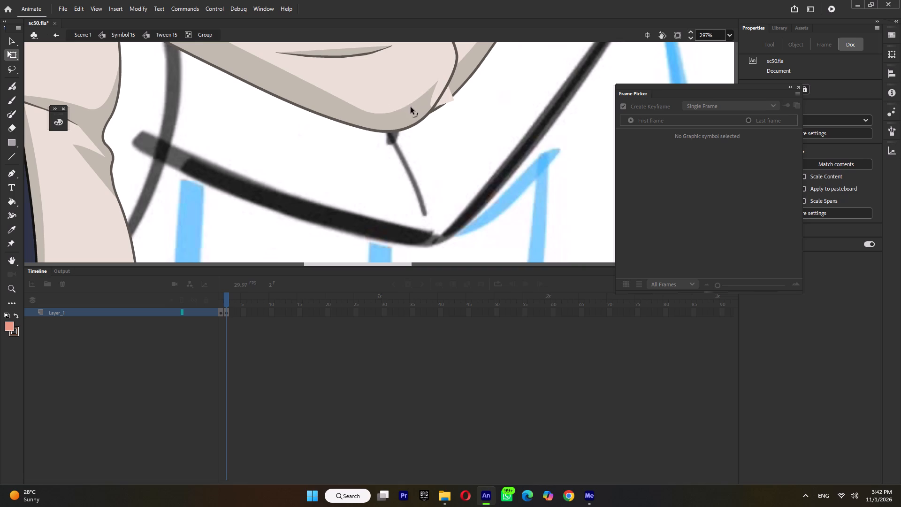
{"action": "left_click_drag", "start_coordinate": [411, 107], "coordinate": [416, 108]}
{"action": "left_click_drag", "start_coordinate": [430, 101], "coordinate": [466, 85]}
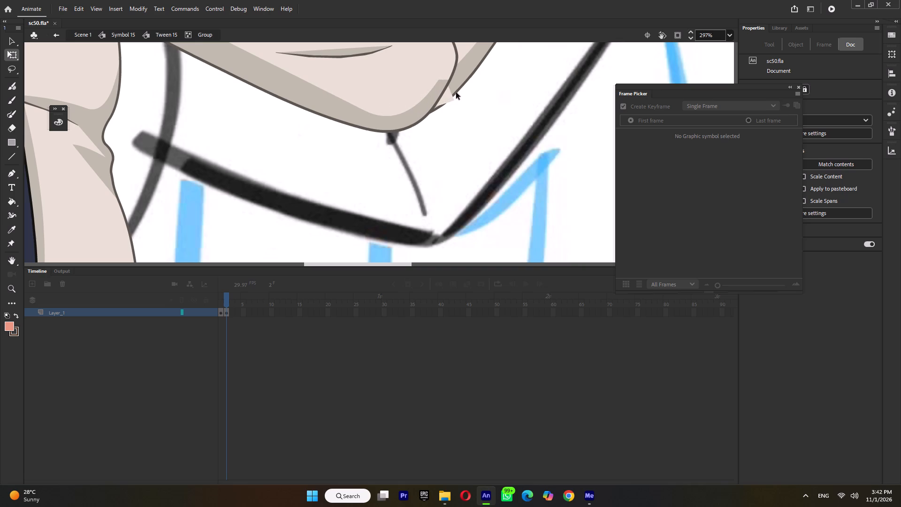
Save the document.
{"action": "key", "text": "ctrl+s"}
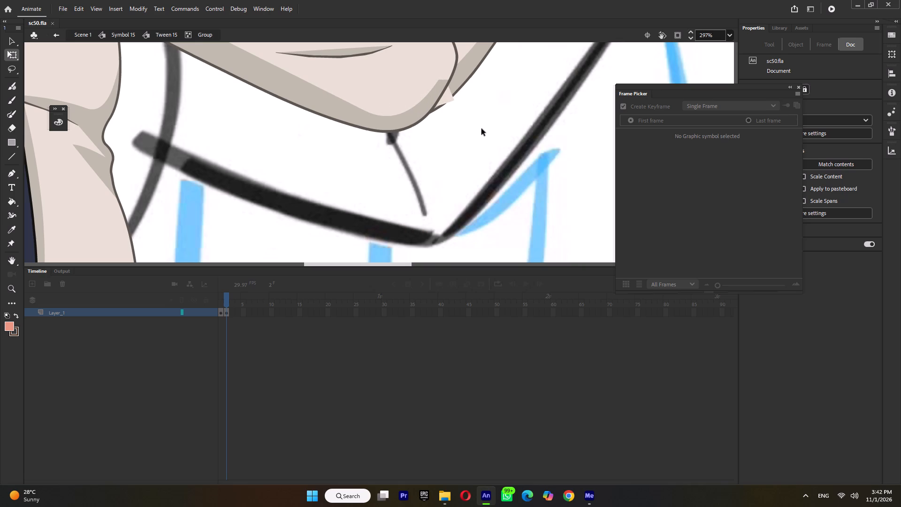
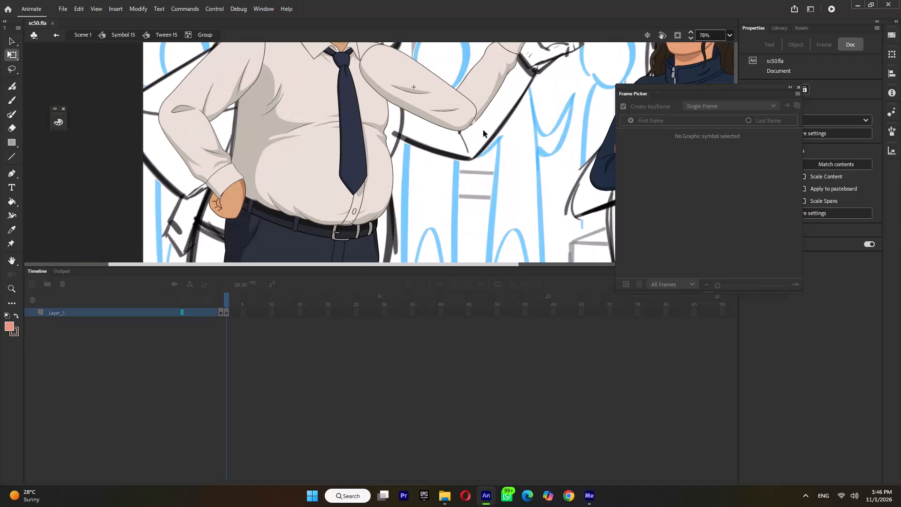
Delete the stray line fragment at the man's elbow inside the sleeve group and return to Symbol 15.
{"action": "left_click", "coordinate": [476, 119]}
{"action": "scroll", "coordinate": [477, 120], "scroll_direction": "up", "scroll_amount": 5, "text": "ctrl"}
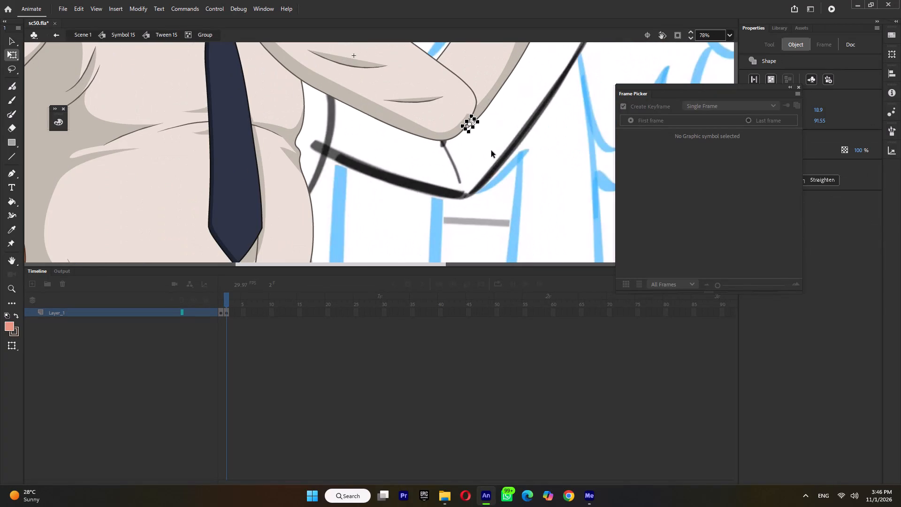
{"action": "key", "text": "Delete"}
{"action": "double_click", "coordinate": [497, 151]}
{"action": "scroll", "coordinate": [497, 151], "scroll_direction": "down", "scroll_amount": 5, "text": "ctrl"}
{"action": "double_click", "coordinate": [497, 150], "text": "ctrl"}
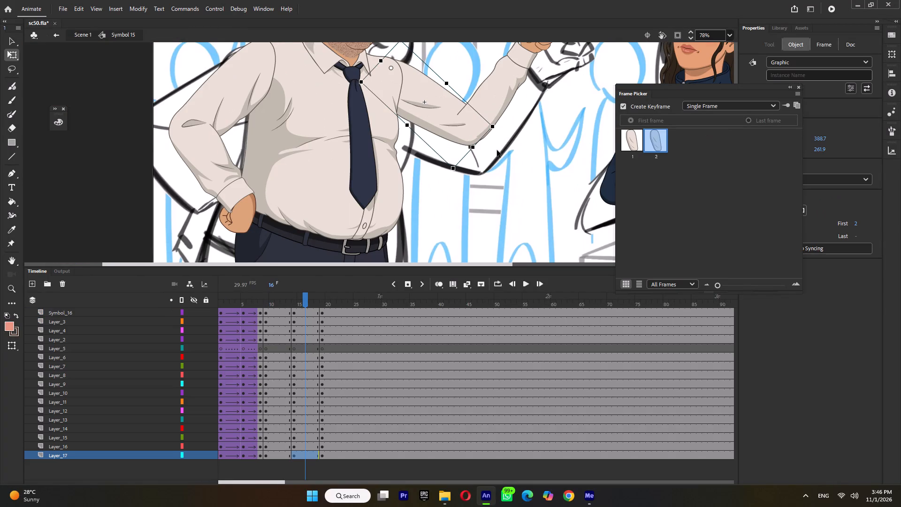
Play and scrub between frames 10 and 22 to examine how the man's arm and body poses change.
{"action": "scroll", "coordinate": [497, 150], "scroll_direction": "down", "scroll_amount": 4, "text": "ctrl"}
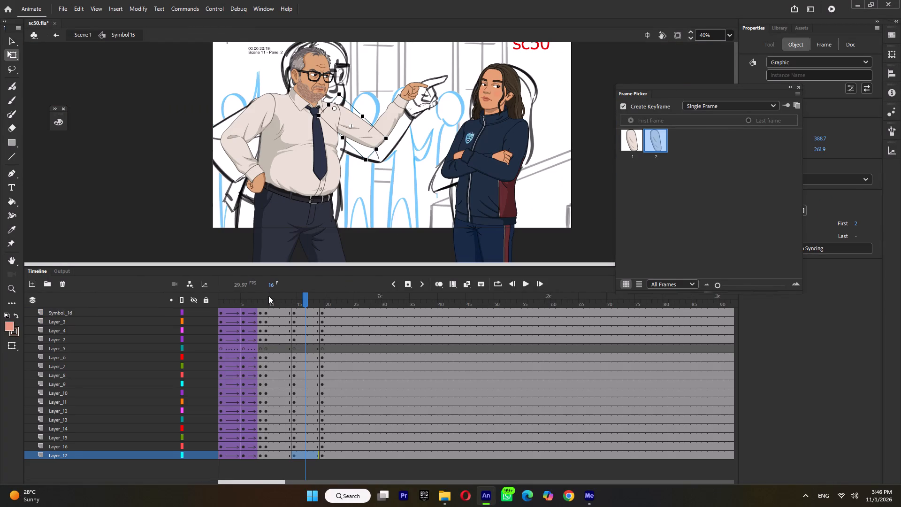
{"action": "left_click", "coordinate": [275, 302]}
{"action": "key", "text": "Return"}
{"action": "left_click", "coordinate": [275, 302]}
{"action": "key", "text": "Return"}
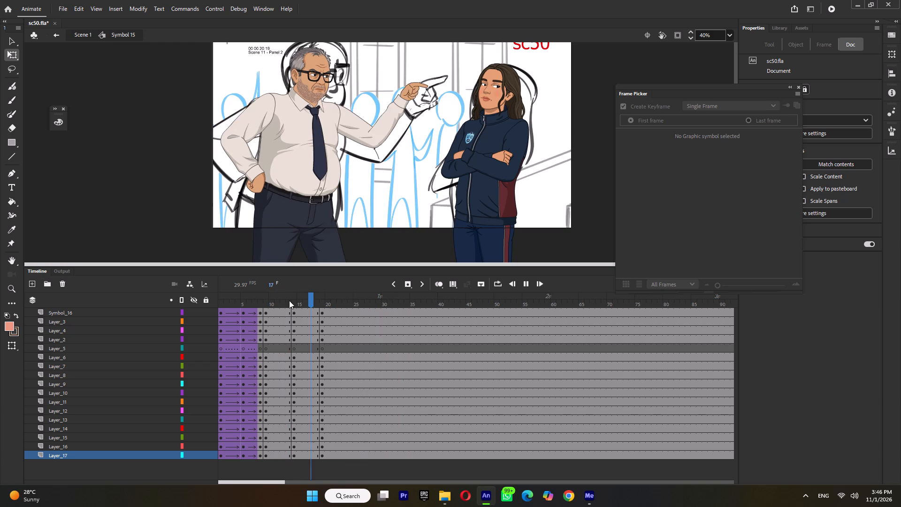
{"action": "key", "text": "Return"}
{"action": "left_click", "coordinate": [282, 297]}
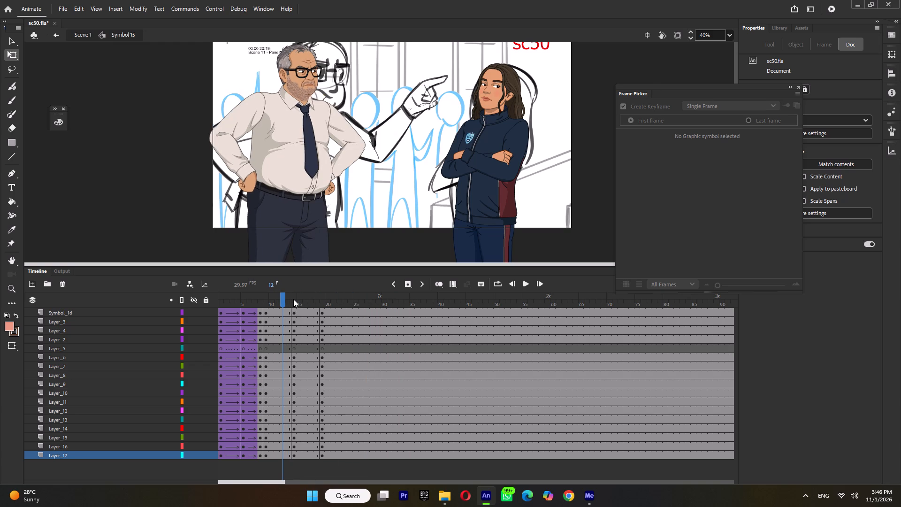
{"action": "left_click", "coordinate": [293, 299]}
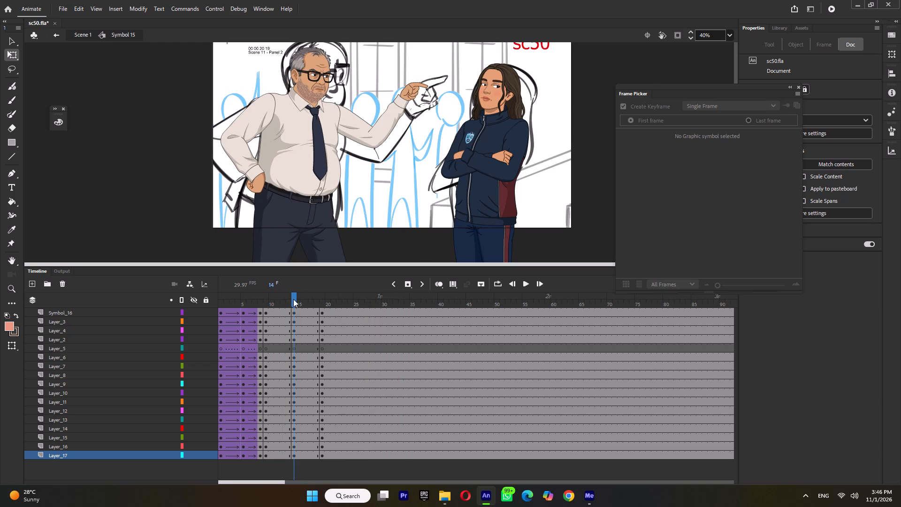
{"action": "left_click", "coordinate": [290, 296]}
{"action": "left_click", "coordinate": [303, 299]}
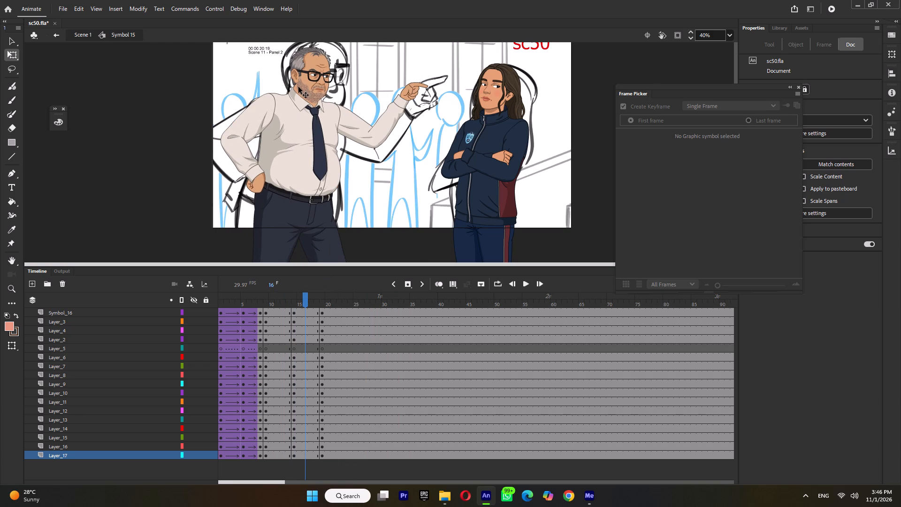
{"action": "left_click", "coordinate": [341, 301]}
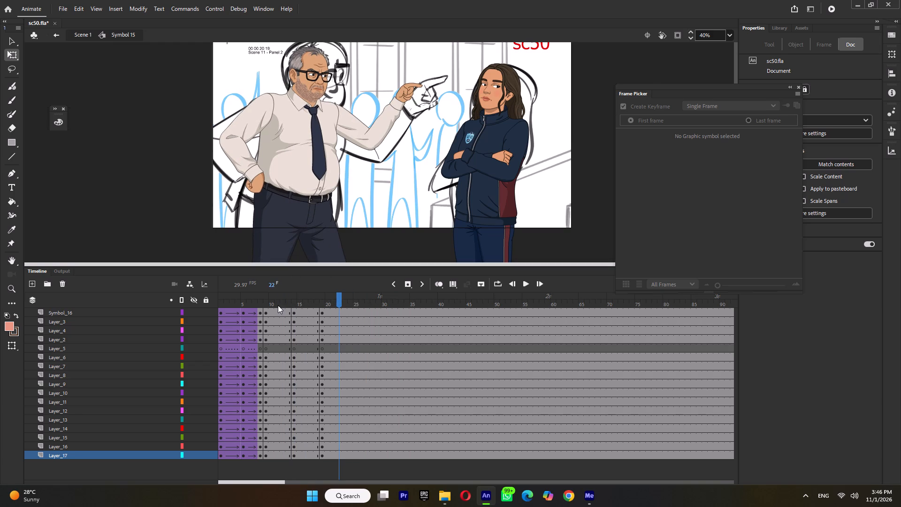
{"action": "left_click", "coordinate": [278, 305]}
{"action": "left_click", "coordinate": [304, 302]}
At frame 16, select the man's head and rotate it slightly clockwise.
{"action": "left_click", "coordinate": [316, 51]}
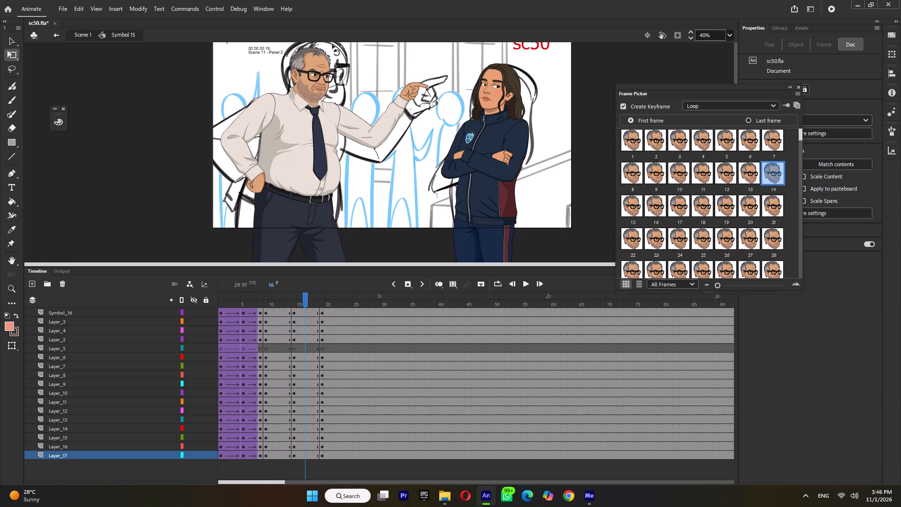
{"action": "scroll", "coordinate": [332, 49], "scroll_direction": "up", "scroll_amount": 12, "text": "ctrl"}
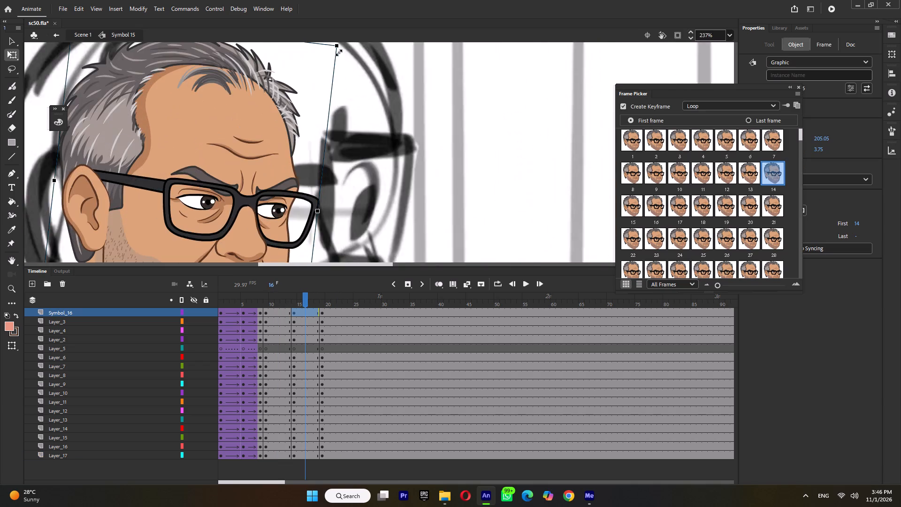
{"action": "scroll", "coordinate": [343, 49], "scroll_direction": "up", "scroll_amount": 2, "text": "ctrl"}
{"action": "left_click_drag", "start_coordinate": [338, 44], "coordinate": [344, 48]}
{"action": "scroll", "coordinate": [344, 50], "scroll_direction": "down", "scroll_amount": 2, "text": "ctrl"}
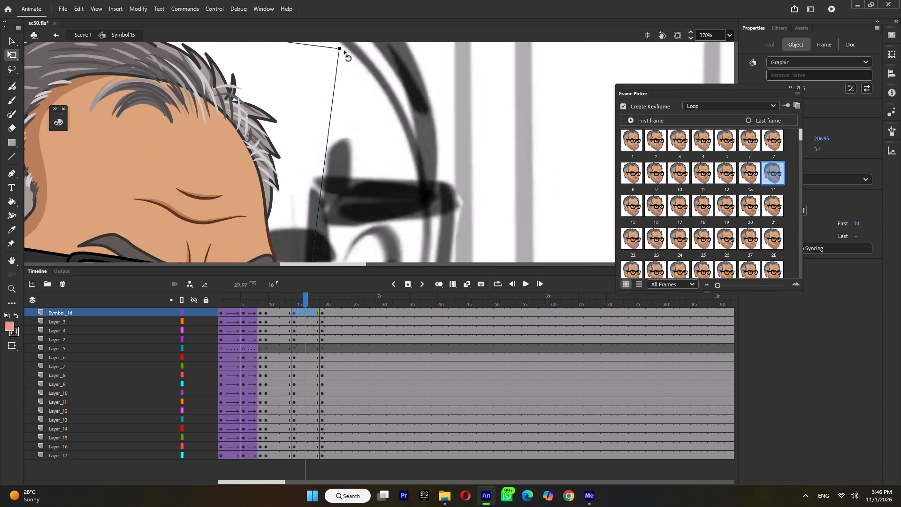
{"action": "scroll", "coordinate": [344, 50], "scroll_direction": "down", "scroll_amount": 11, "text": "ctrl"}
Create classic tweens on all layers across the spans containing frames 12 and 14, and play the result back.
{"action": "double_click", "coordinate": [282, 300]}
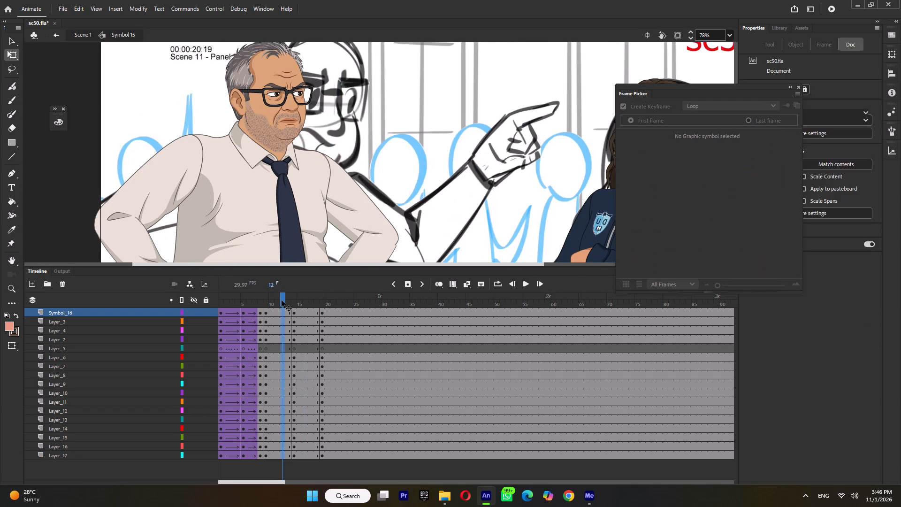
{"action": "key", "text": "ctrl+m"}
{"action": "double_click", "coordinate": [296, 299]}
{"action": "key", "text": "ctrl+m"}
{"action": "scroll", "coordinate": [348, 136], "scroll_direction": "down", "scroll_amount": 5, "text": "ctrl"}
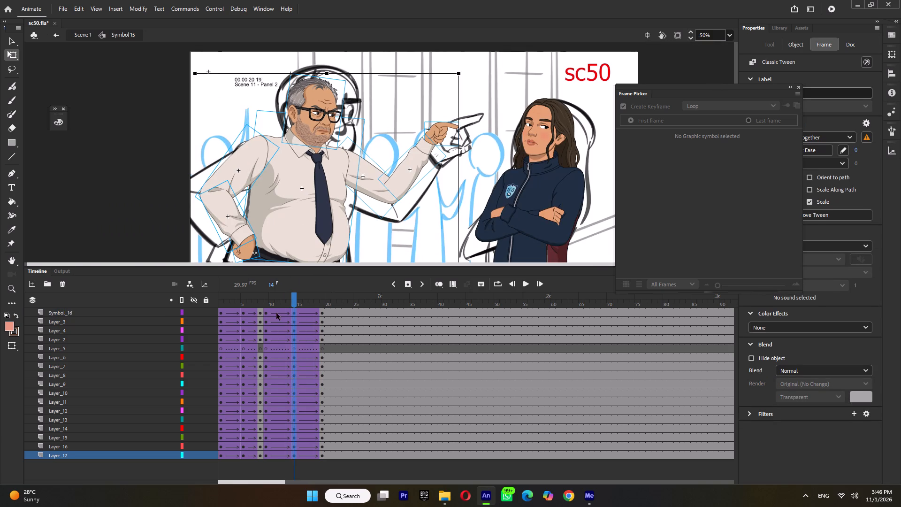
{"action": "left_click", "coordinate": [266, 300]}
{"action": "key", "text": "Return"}
{"action": "key", "text": "Return"}
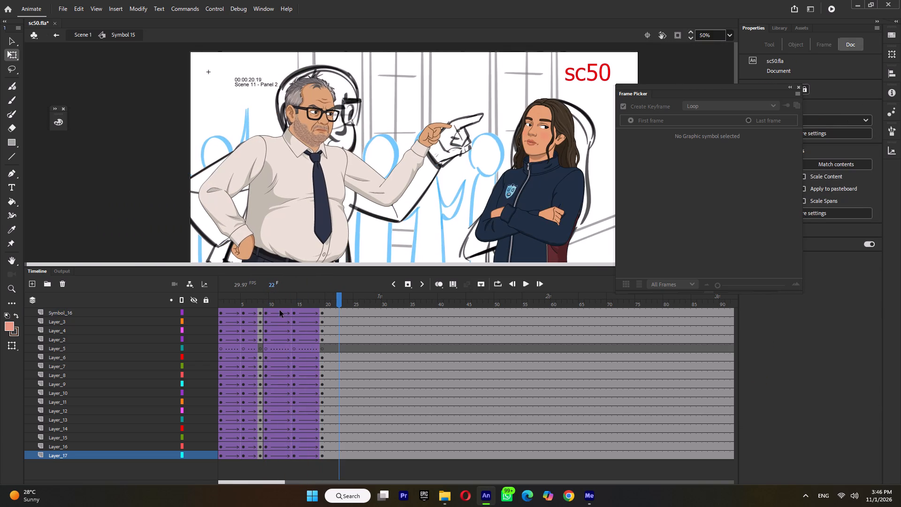
Apply an Ease In Out Quad ease to all layers' tweens across frames 12 to 16 and preview the motion.
{"action": "scroll", "coordinate": [280, 310], "scroll_direction": "up", "scroll_amount": 5}
{"action": "left_click_drag", "start_coordinate": [280, 310], "coordinate": [304, 506]}
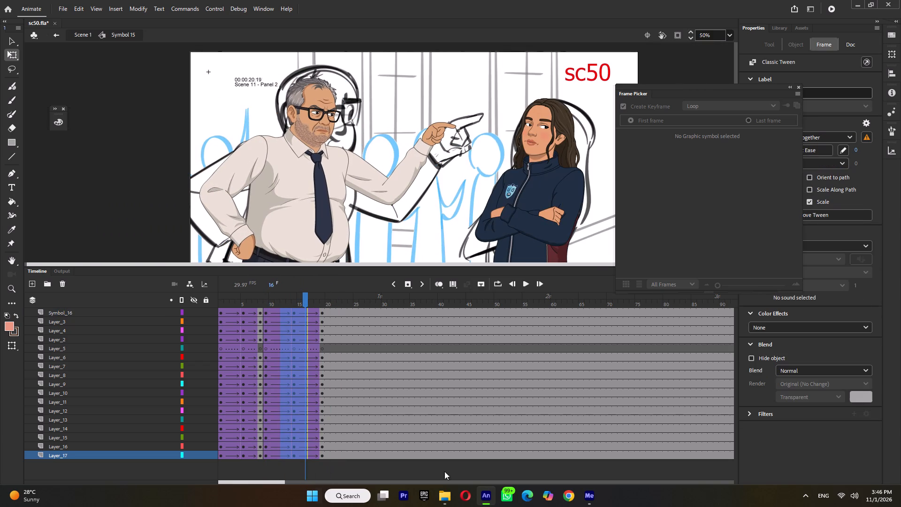
{"action": "left_click", "coordinate": [821, 146]}
{"action": "left_click", "coordinate": [591, 193]}
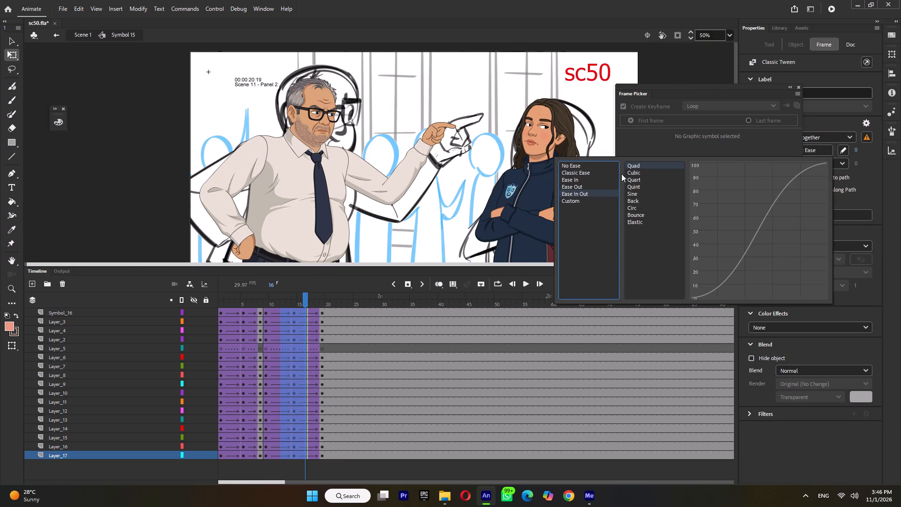
{"action": "double_click", "coordinate": [631, 167]}
{"action": "left_click", "coordinate": [270, 299]}
{"action": "key", "text": "Return"}
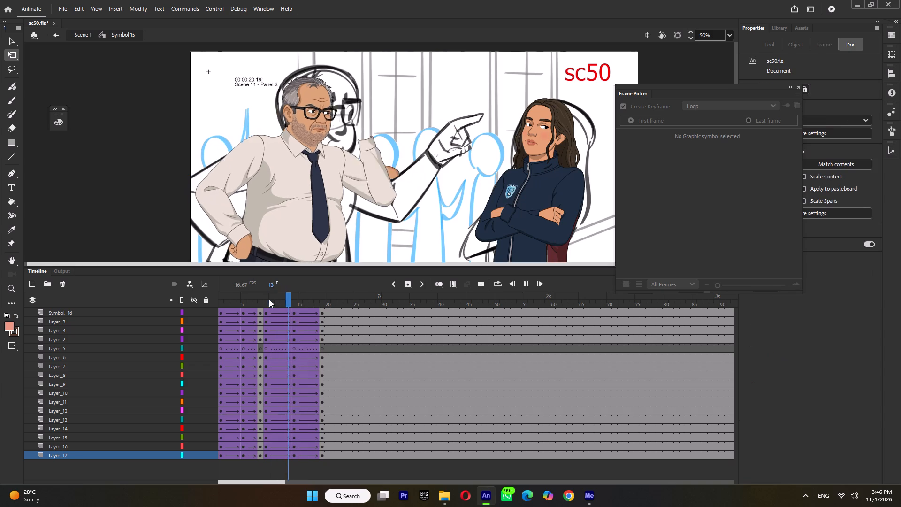
{"action": "left_click", "coordinate": [262, 300]}
Add a keyframe on all layers at frame 12, and lengthen the preceding tween by one frame at frame 10.
{"action": "double_click", "coordinate": [284, 301]}
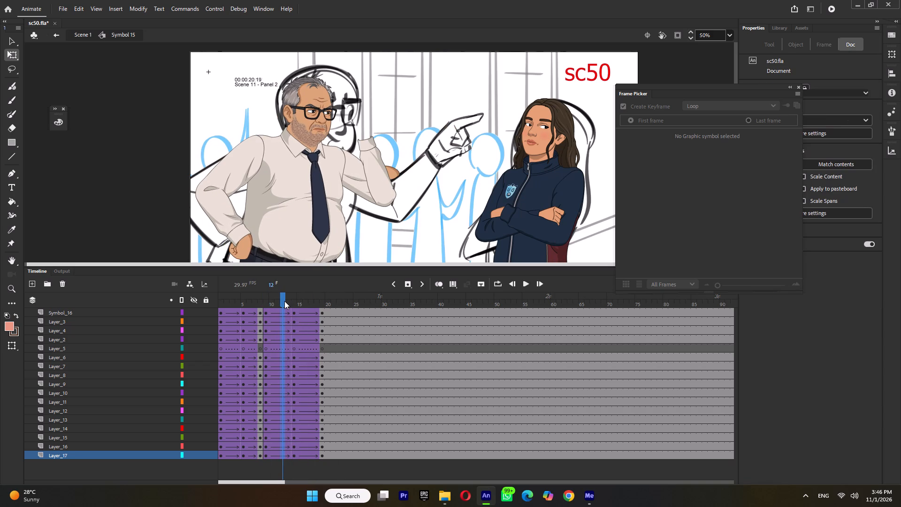
{"action": "key", "text": "F6"}
{"action": "left_click", "coordinate": [274, 300]}
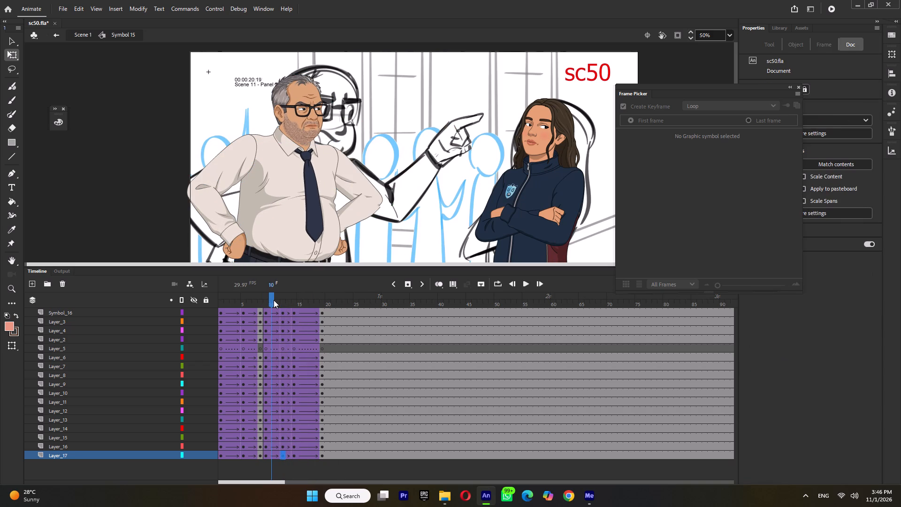
{"action": "double_click", "coordinate": [274, 300]}
{"action": "key", "text": "F5"}
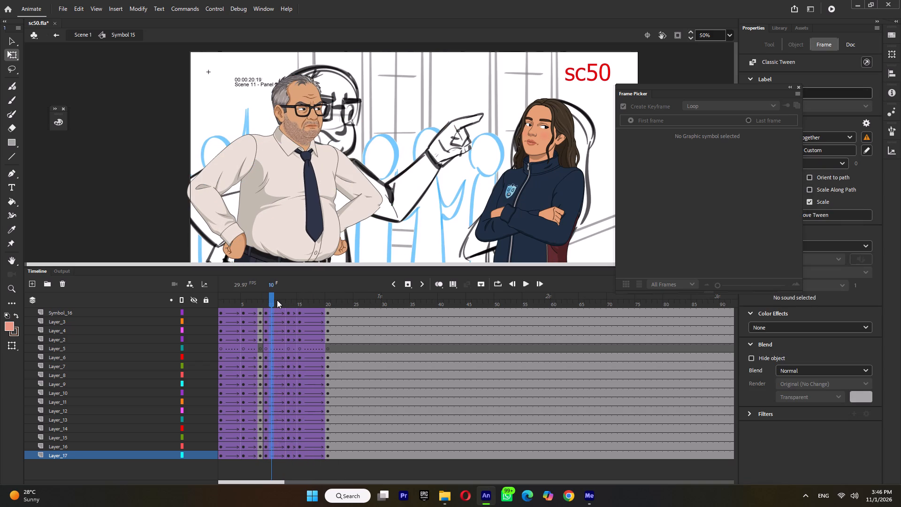
Add a keyframe on all layers at frame 11 and play the animation back from the beginning.
{"action": "double_click", "coordinate": [274, 300]}
{"action": "double_click", "coordinate": [276, 300]}
{"action": "key", "text": "F6"}
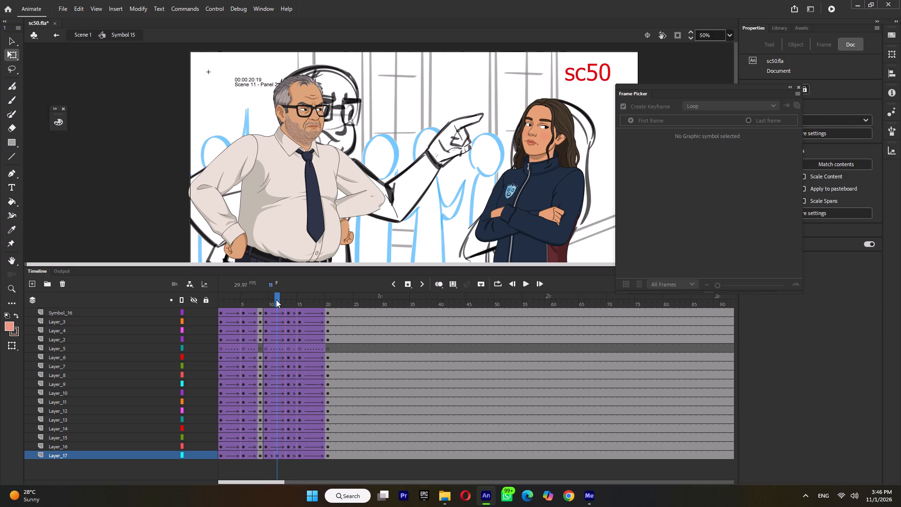
{"action": "double_click", "coordinate": [276, 300]}
{"action": "key", "text": "F6"}
{"action": "left_click_drag", "start_coordinate": [263, 296], "coordinate": [170, 311]}
{"action": "key", "text": "Return"}
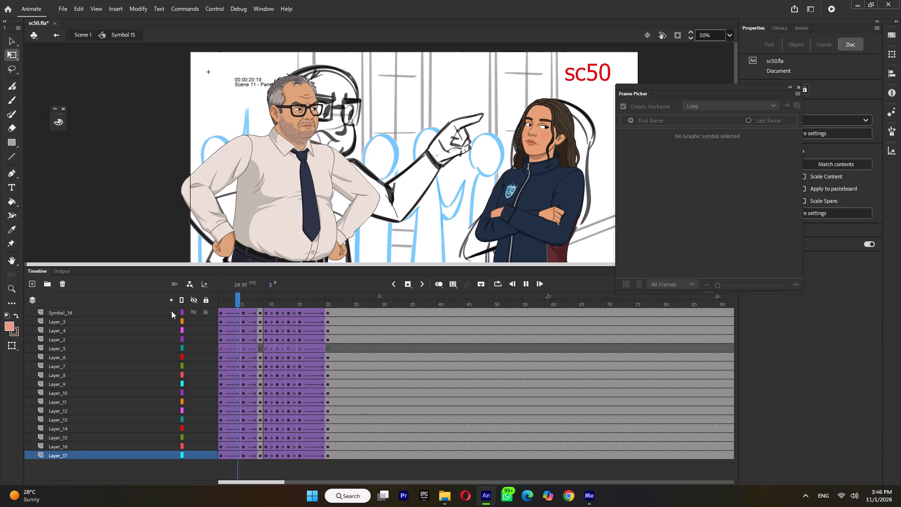
{"action": "key", "text": "Return"}
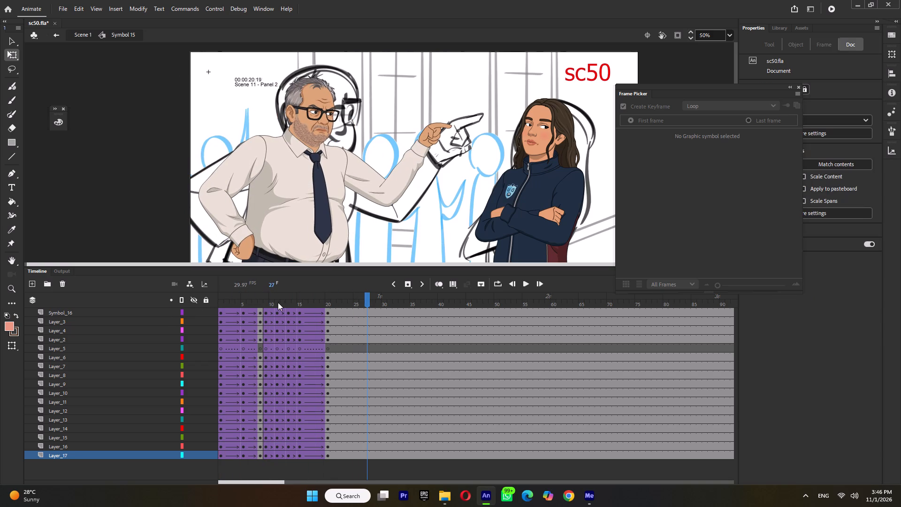
At frame 11, keep the forearm's first drawing, shorten the forearm slightly lengthwise and shift it to line up with the elbow.
{"action": "left_click", "coordinate": [277, 302]}
{"action": "left_click", "coordinate": [356, 201]}
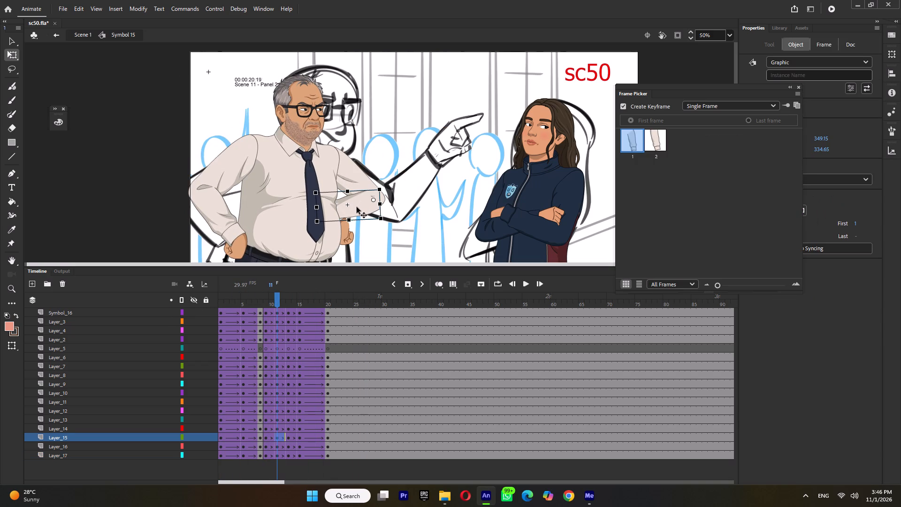
{"action": "left_click", "coordinate": [657, 139]}
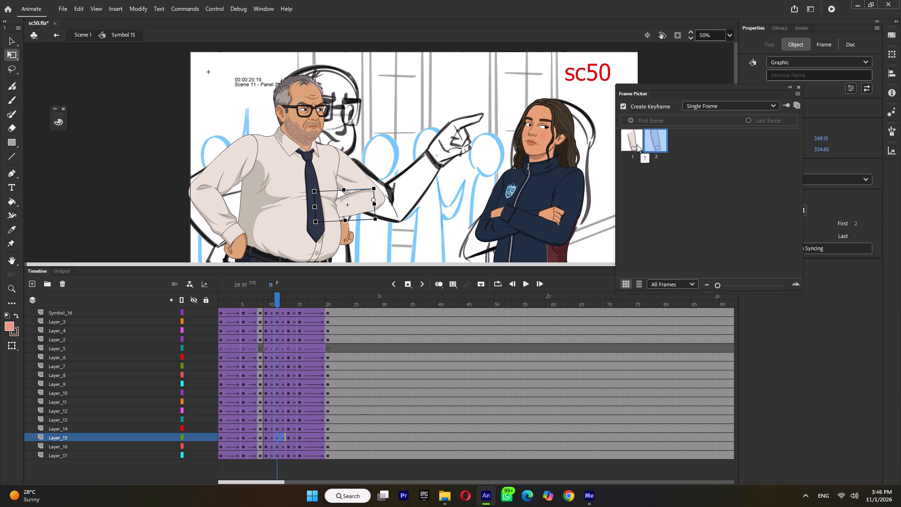
{"action": "left_click", "coordinate": [637, 145]}
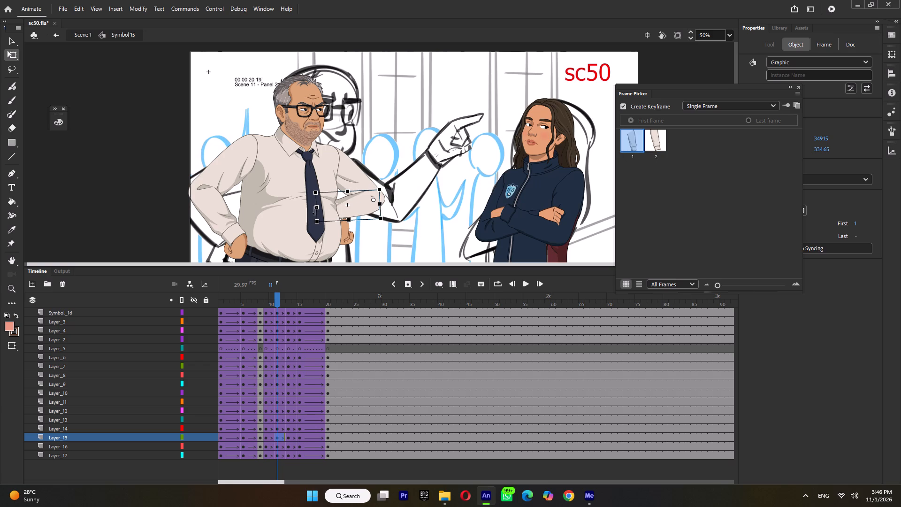
{"action": "middle_click", "coordinate": [318, 210], "text": "ctrl"}
{"action": "scroll", "coordinate": [318, 210], "scroll_direction": "up", "scroll_amount": 3, "text": "ctrl"}
{"action": "left_click_drag", "start_coordinate": [317, 204], "coordinate": [329, 204]}
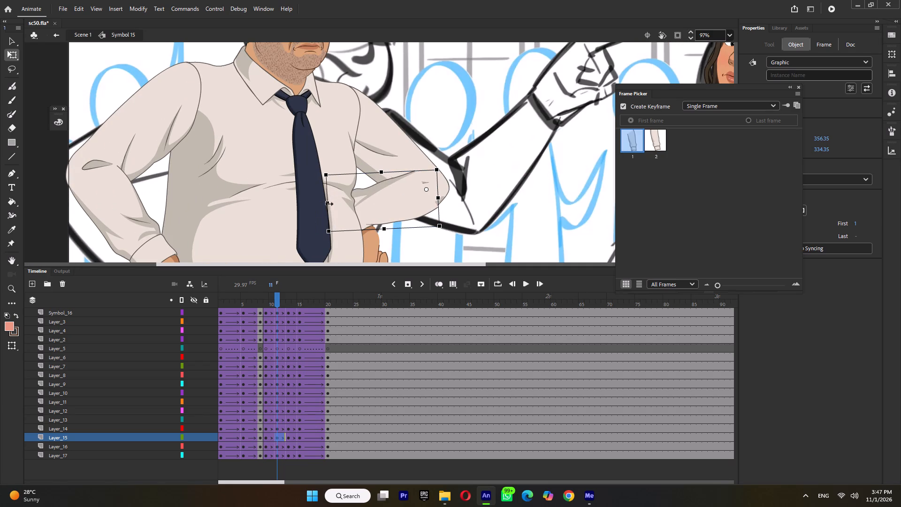
{"action": "left_click_drag", "start_coordinate": [329, 204], "coordinate": [328, 209]}
{"action": "left_click_drag", "start_coordinate": [328, 209], "coordinate": [328, 208]}
{"action": "scroll", "coordinate": [421, 218], "scroll_direction": "up", "scroll_amount": 5, "text": "ctrl"}
{"action": "left_click_drag", "start_coordinate": [424, 195], "coordinate": [413, 196]}
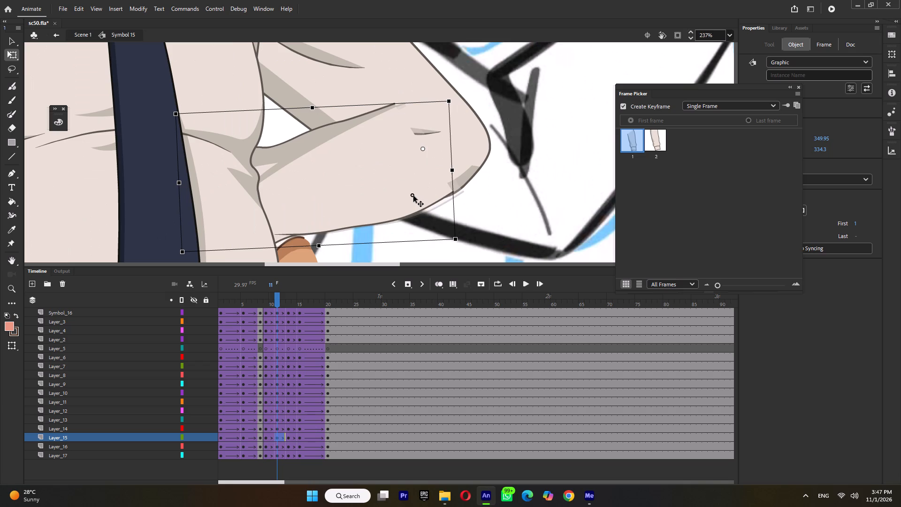
{"action": "left_click_drag", "start_coordinate": [413, 196], "coordinate": [414, 196]}
Open the upper arm's Tween 15 symbol and add a keyframe at frame 3.
{"action": "left_click", "coordinate": [495, 154]}
{"action": "double_click", "coordinate": [484, 155]}
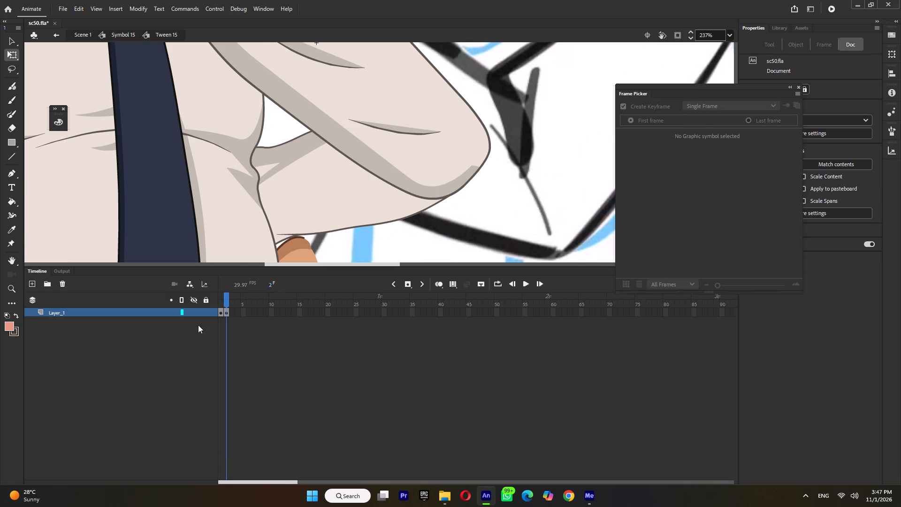
{"action": "left_click_drag", "start_coordinate": [228, 302], "coordinate": [229, 310]}
{"action": "key", "text": "F5"}
{"action": "key", "text": "F6"}
Inside the sleeve group, pull the shadow's edges out past the elbow, delete the leftover piece and return to Tween 15.
{"action": "double_click", "coordinate": [467, 188]}
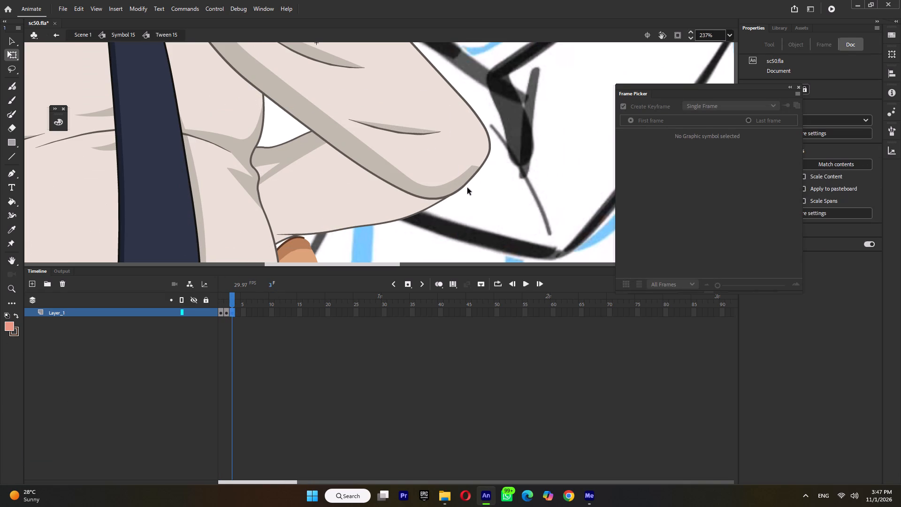
{"action": "triple_click", "coordinate": [458, 176]}
{"action": "left_click", "coordinate": [458, 176]}
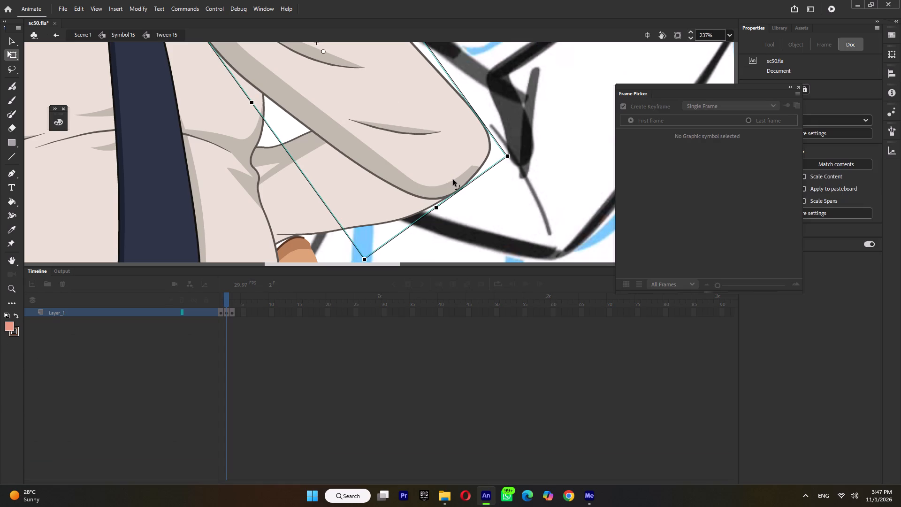
{"action": "left_click_drag", "start_coordinate": [453, 180], "coordinate": [474, 202]}
{"action": "left_click_drag", "start_coordinate": [472, 167], "coordinate": [523, 170]}
{"action": "left_click", "coordinate": [497, 168]}
{"action": "key", "text": "Delete"}
{"action": "double_click", "coordinate": [504, 202]}
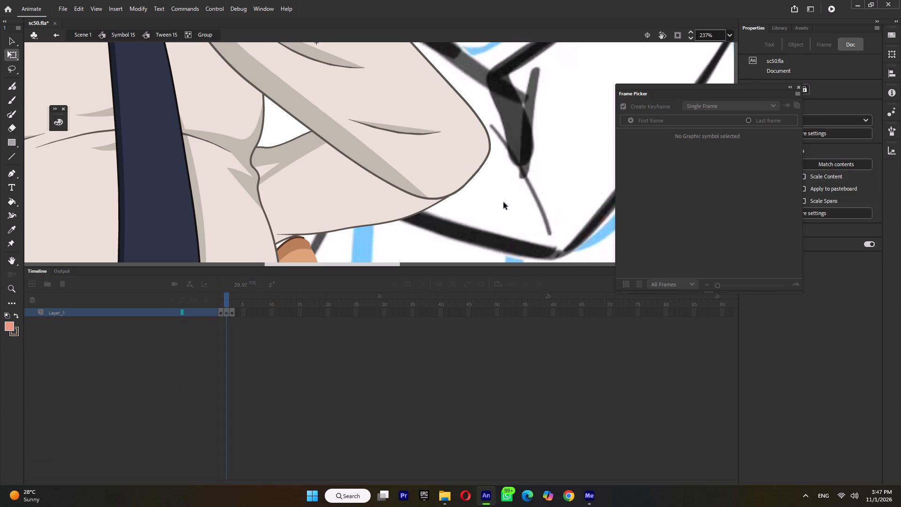
{"action": "scroll", "coordinate": [504, 202], "scroll_direction": "down", "scroll_amount": 4, "text": "ctrl"}
{"action": "double_click", "coordinate": [504, 202]}
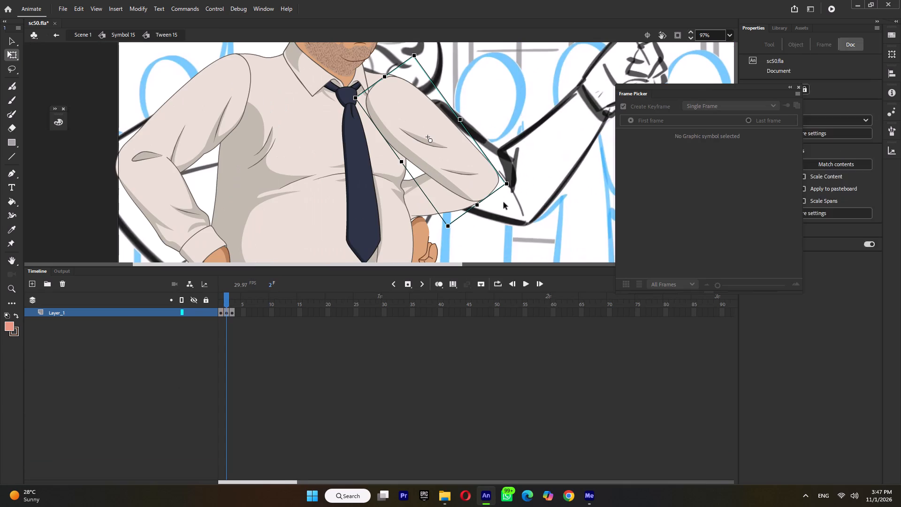
Swap the pointing arm's hand at frame 11 to drawing 18 in the hand symbol.
{"action": "left_click", "coordinate": [431, 246]}
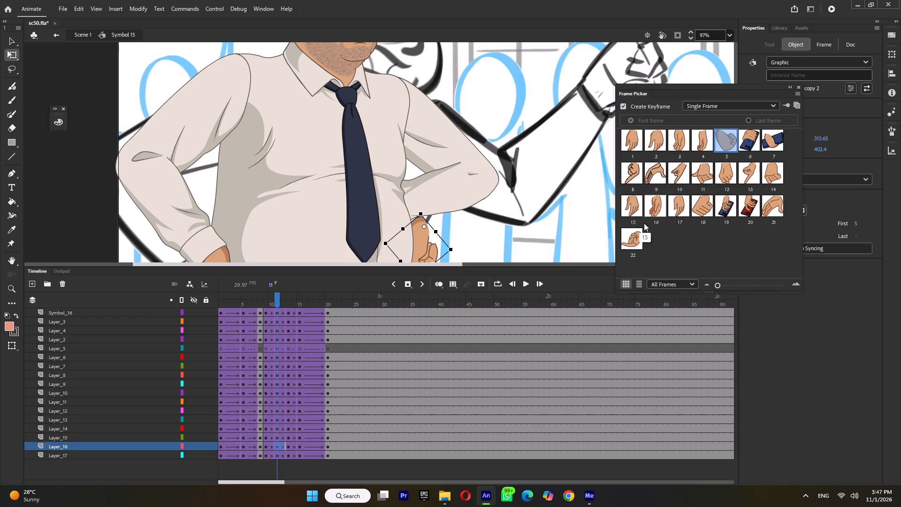
{"action": "left_click", "coordinate": [696, 207]}
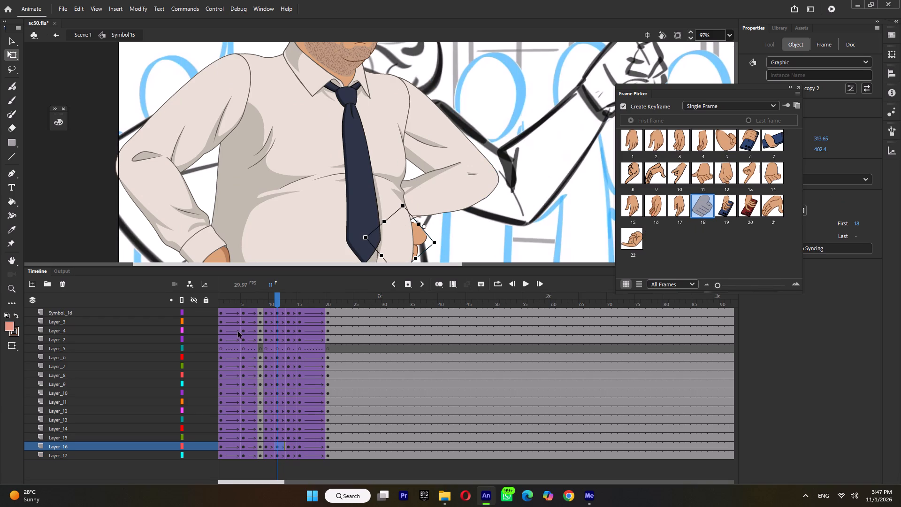
Remove the classic tweens on all layers from the spans covering frames 9 to 14.
{"action": "double_click", "coordinate": [269, 301]}
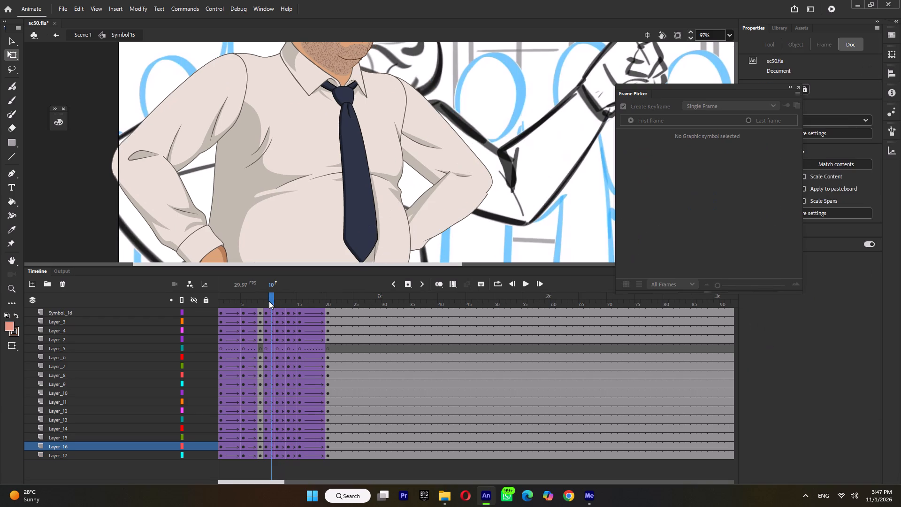
{"action": "key", "text": "ctrl+n"}
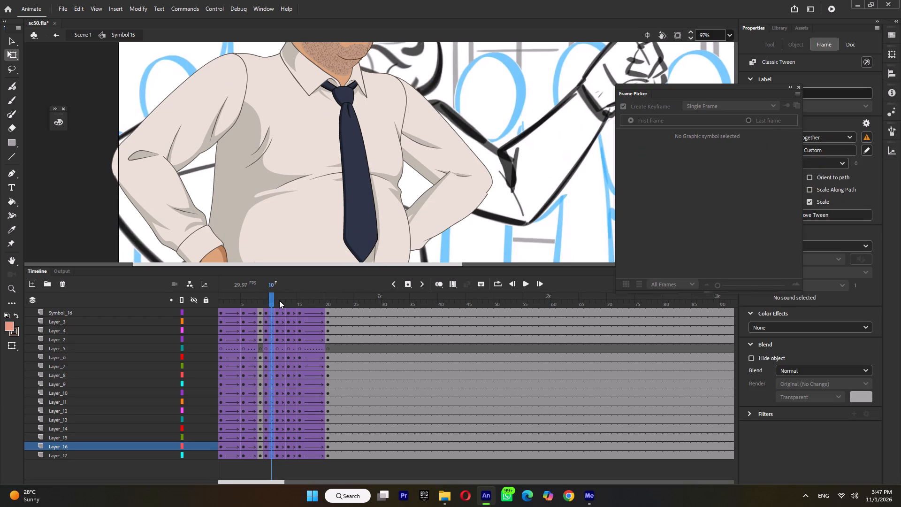
{"action": "key", "text": "ctrl+m"}
{"action": "left_click", "coordinate": [630, 87]}
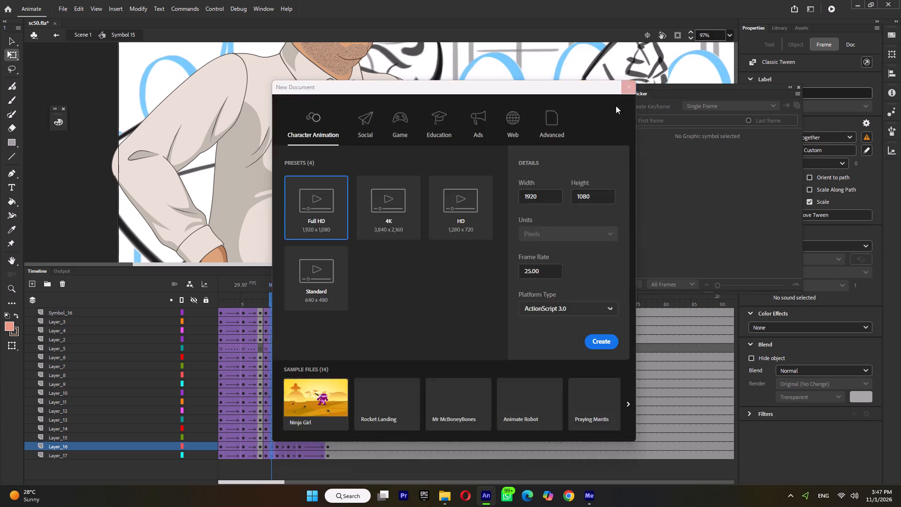
{"action": "key", "text": "ctrl+m"}
{"action": "double_click", "coordinate": [280, 298]}
{"action": "key", "text": "ctrl+m"}
{"action": "double_click", "coordinate": [291, 300]}
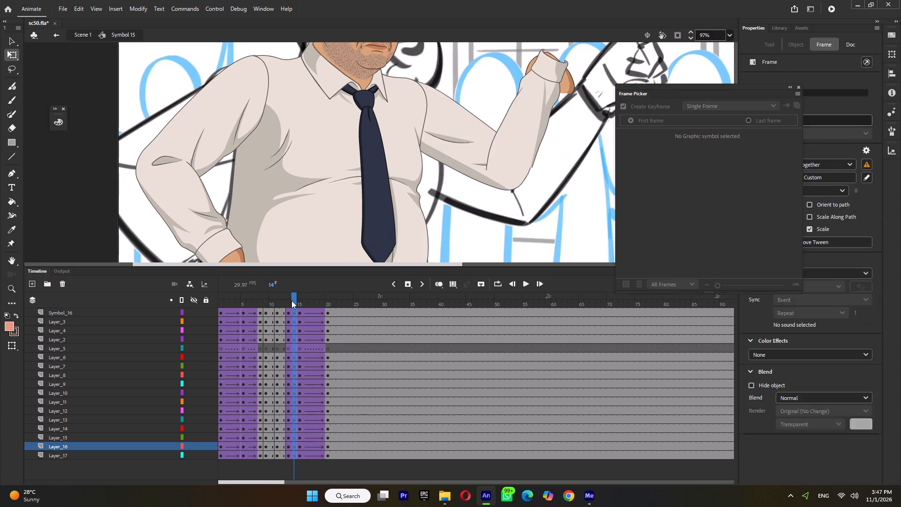
{"action": "key", "text": "ctrl+m"}
At frame 13, set the hand-on-hip arm's pivot at the shoulder and rotate the whole arm slightly outwards from the body.
{"action": "left_click", "coordinate": [267, 302]}
{"action": "scroll", "coordinate": [346, 170], "scroll_direction": "down", "scroll_amount": 3, "text": "ctrl"}
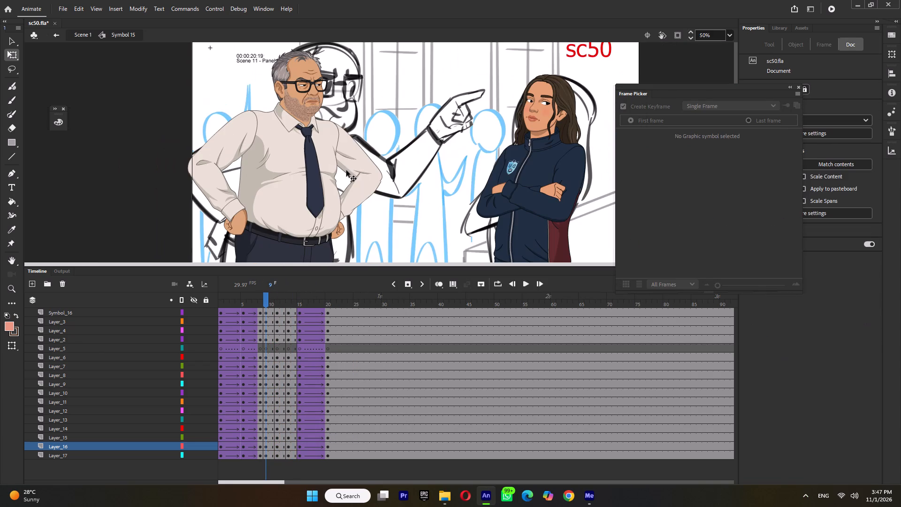
{"action": "left_click", "coordinate": [275, 303]}
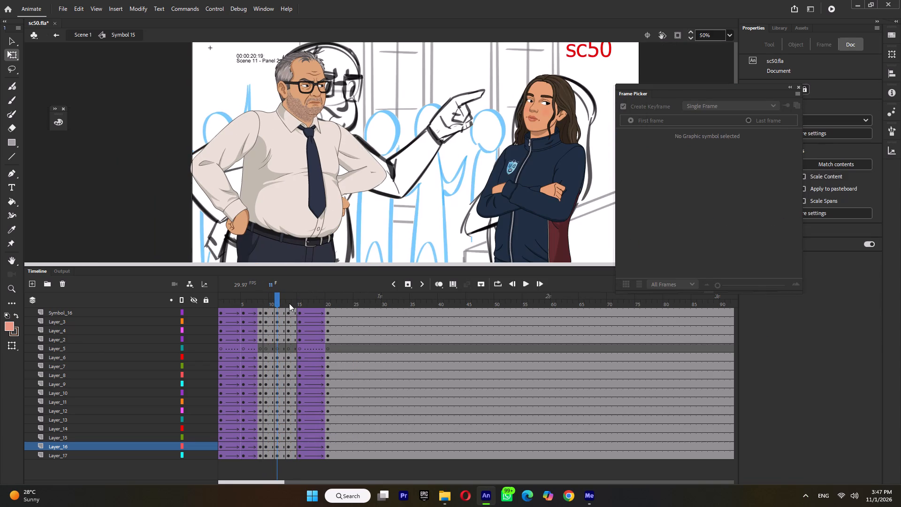
{"action": "left_click", "coordinate": [287, 303]}
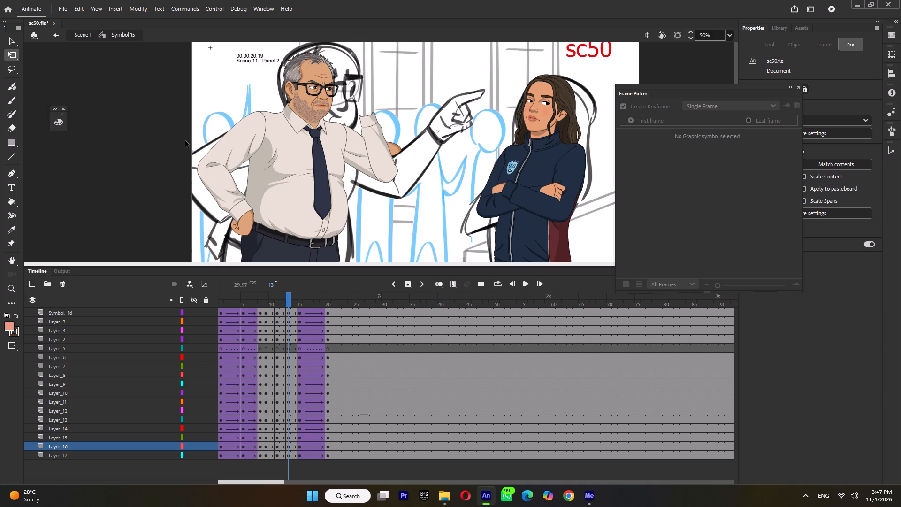
{"action": "left_click_drag", "start_coordinate": [187, 140], "coordinate": [222, 185]}
{"action": "left_click", "coordinate": [249, 224], "text": "shift"}
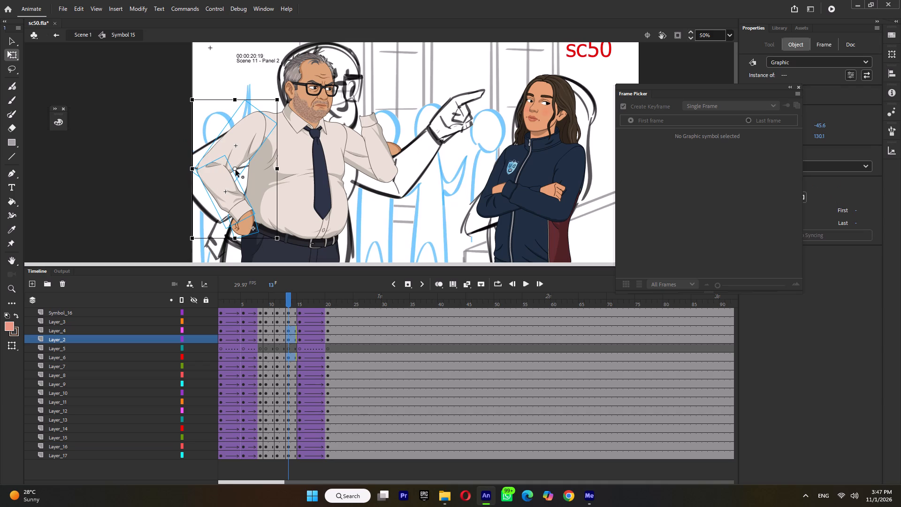
{"action": "left_click_drag", "start_coordinate": [235, 170], "coordinate": [259, 122]}
{"action": "left_click_drag", "start_coordinate": [276, 244], "coordinate": [267, 246]}
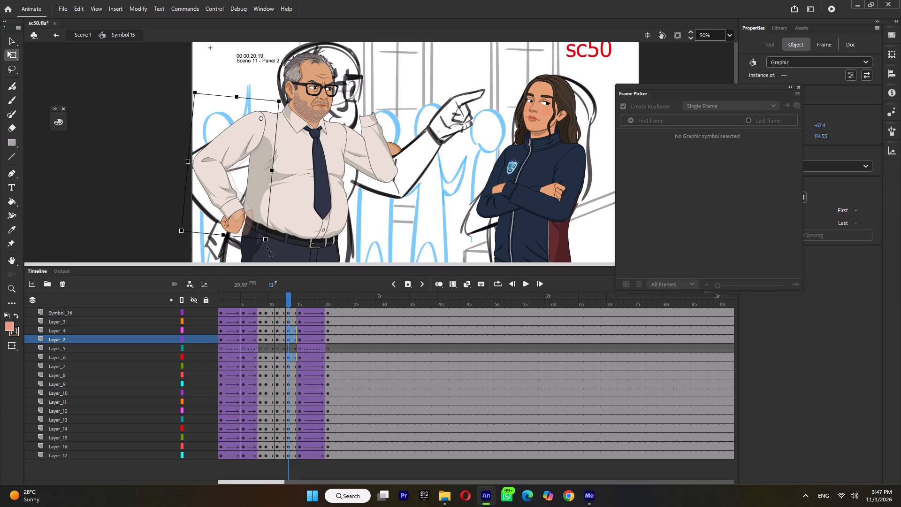
{"action": "left_click_drag", "start_coordinate": [267, 246], "coordinate": [266, 246]}
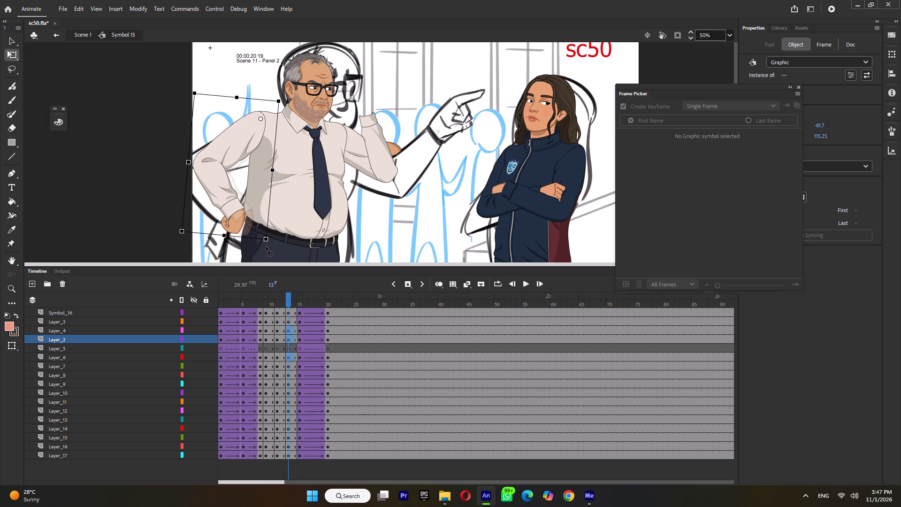
{"action": "left_click_drag", "start_coordinate": [266, 246], "coordinate": [266, 246]}
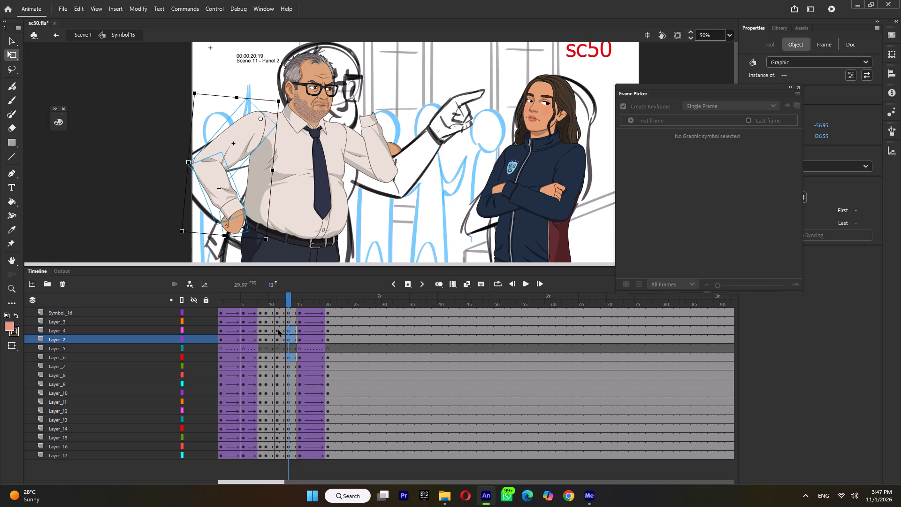
On Layer_4, Layer_2 and Layer_6, rebuild frame 11 as a tweened in-between pose, then remove the tweens around it.
{"action": "left_click_drag", "start_coordinate": [277, 330], "coordinate": [279, 356]}
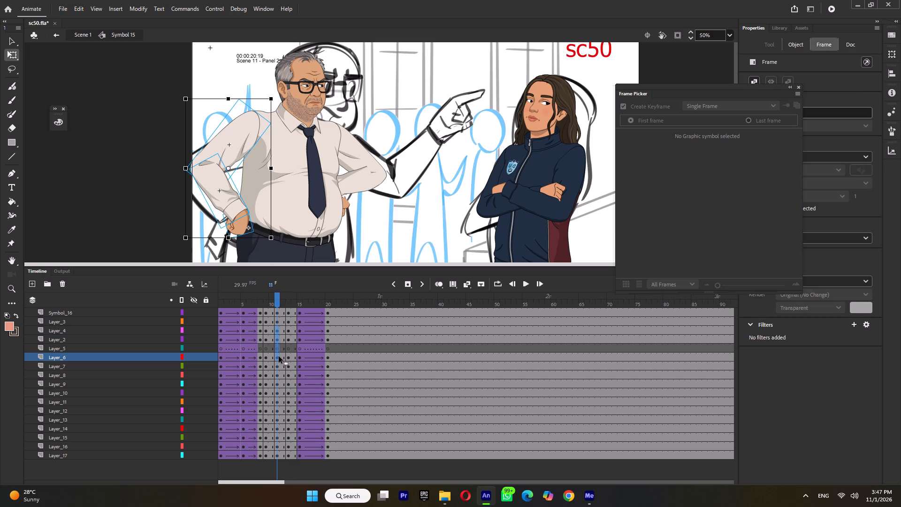
{"action": "key", "text": "shift+F6"}
{"action": "key", "text": "ctrl+m"}
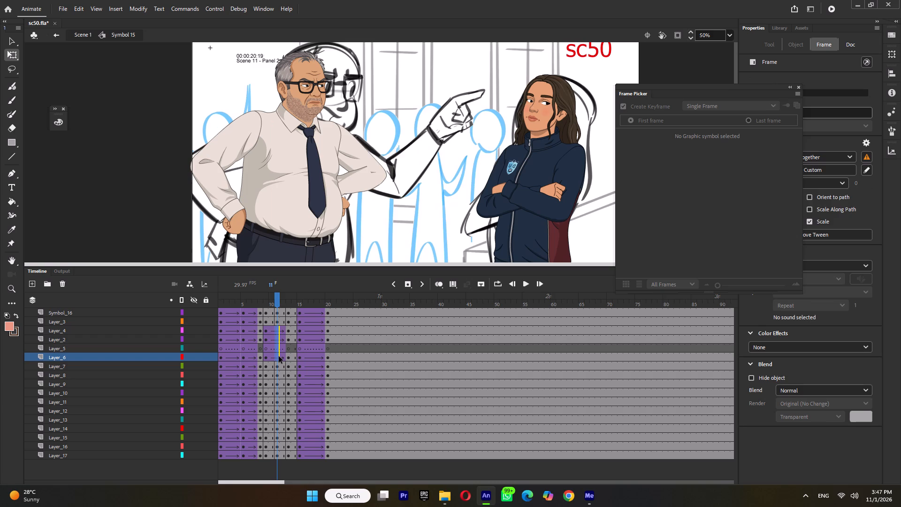
{"action": "key", "text": "F6"}
{"action": "key", "text": "ctrl+m"}
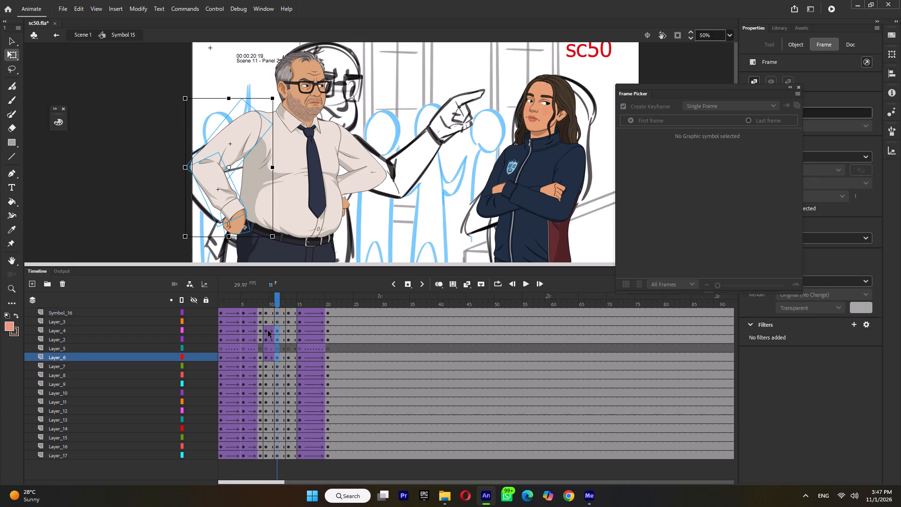
{"action": "left_click_drag", "start_coordinate": [268, 330], "coordinate": [270, 358]}
{"action": "key", "text": "ctrl+m"}
Play the animation back from frame 9 and scrub through to frame 15 to check the arm motion.
{"action": "left_click", "coordinate": [266, 296]}
{"action": "key", "text": "Return"}
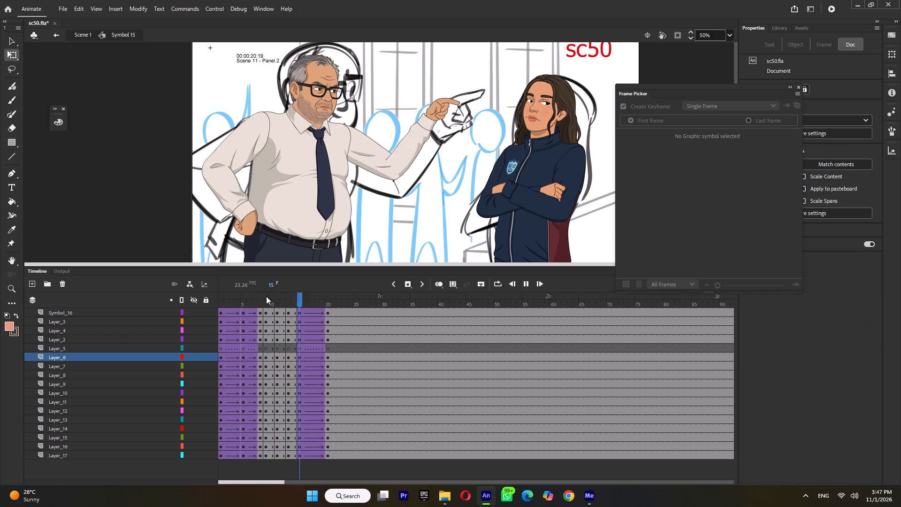
{"action": "left_click", "coordinate": [266, 296]}
{"action": "key", "text": "Return"}
{"action": "key", "text": "Return"}
{"action": "left_click_drag", "start_coordinate": [267, 300], "coordinate": [282, 305]}
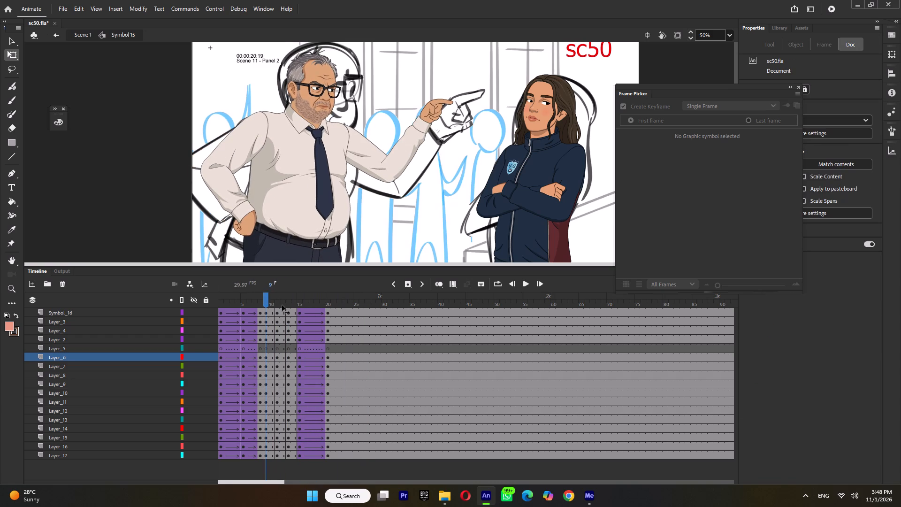
{"action": "left_click_drag", "start_coordinate": [282, 305], "coordinate": [301, 313]}
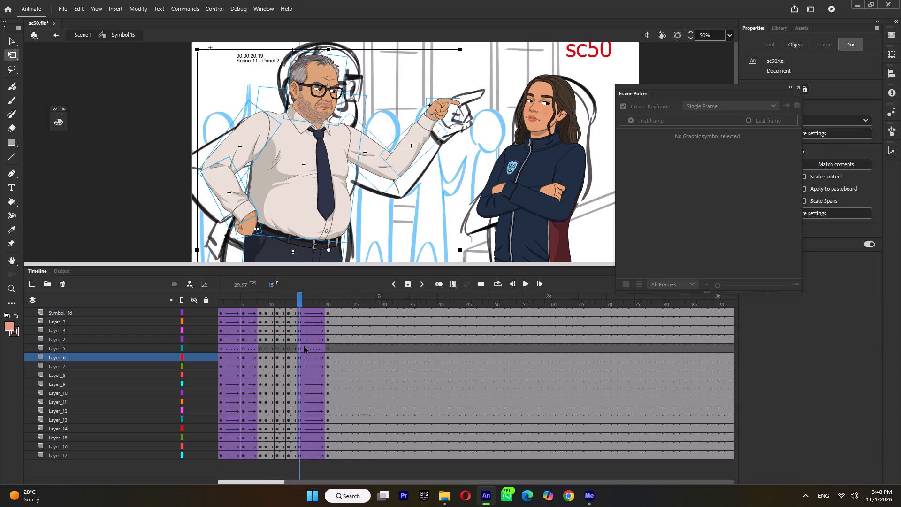
Add a keyframe on all layers at frame 17.
{"action": "double_click", "coordinate": [309, 301]}
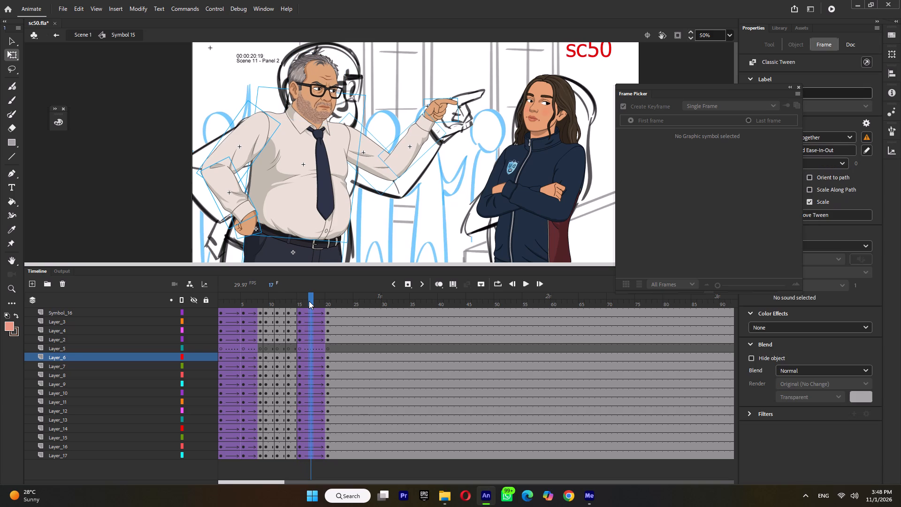
{"action": "key", "text": "F6"}
Clear the frame 15 keyframes of the hand-on-hip forearm and hand on Layer_4 and Layer_2.
{"action": "left_click", "coordinate": [291, 299]}
{"action": "left_click", "coordinate": [302, 302]}
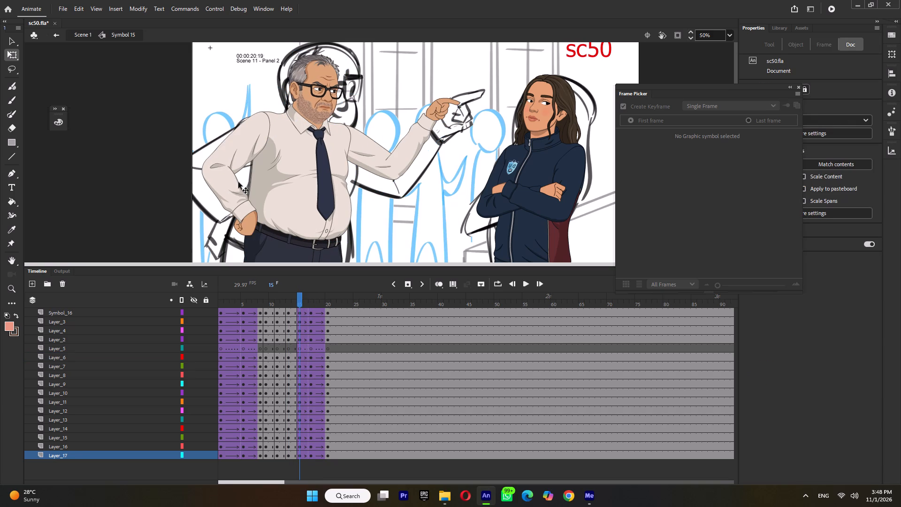
{"action": "left_click", "coordinate": [251, 231]}
{"action": "left_click_drag", "start_coordinate": [214, 109], "coordinate": [232, 202]}
{"action": "left_click", "coordinate": [290, 348]}
{"action": "left_click_drag", "start_coordinate": [298, 332], "coordinate": [298, 353]}
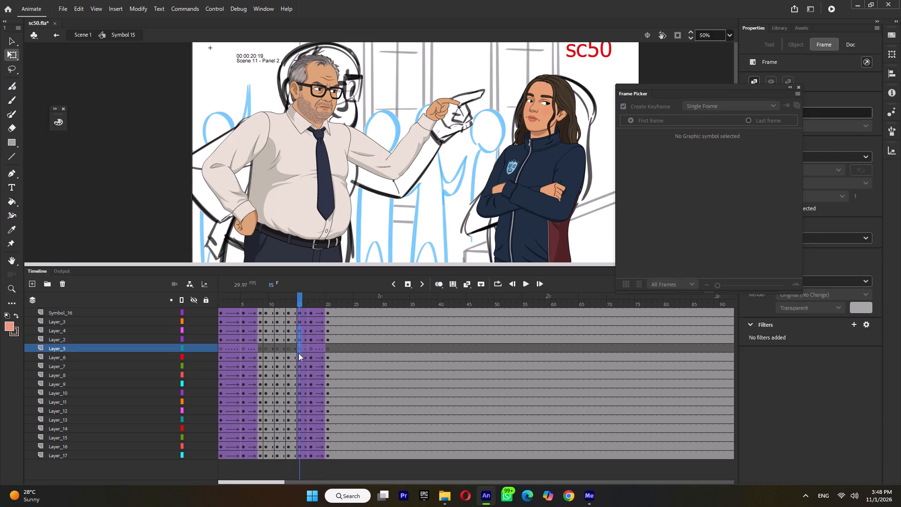
{"action": "left_click_drag", "start_coordinate": [298, 353], "coordinate": [298, 355]}
{"action": "left_click", "coordinate": [299, 338]}
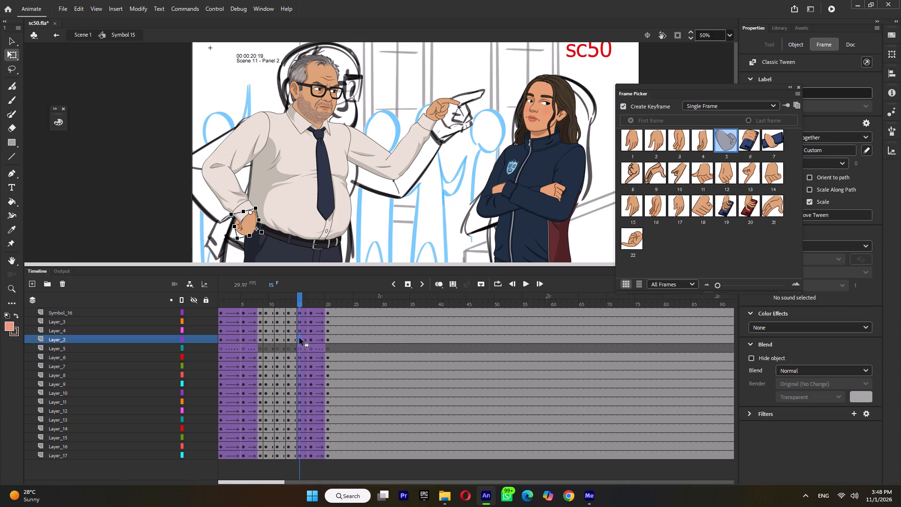
{"action": "left_click", "coordinate": [300, 331], "text": "shift"}
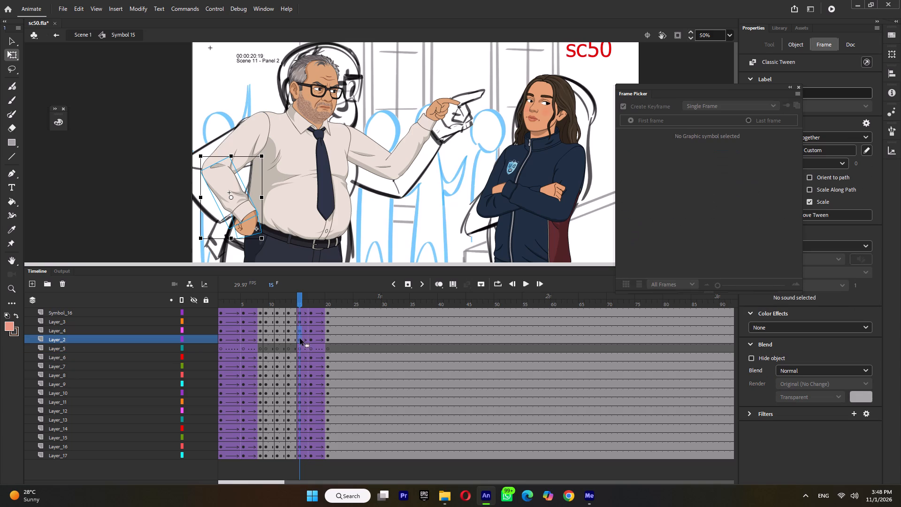
{"action": "key", "text": "shift+F6"}
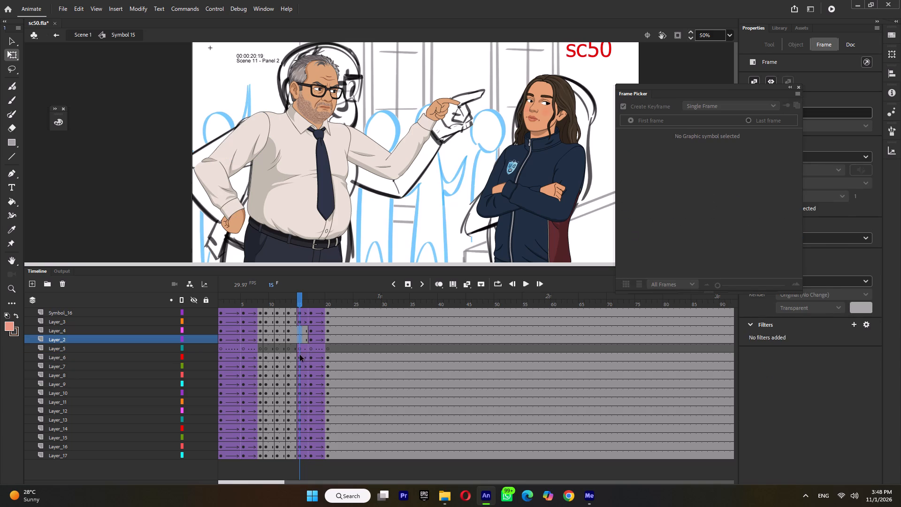
At frame 15, rotate the hand-on-hip upper arm on Layer_6 outwards to meet the forearm.
{"action": "left_click", "coordinate": [300, 356]}
{"action": "left_click_drag", "start_coordinate": [228, 203], "coordinate": [221, 203]}
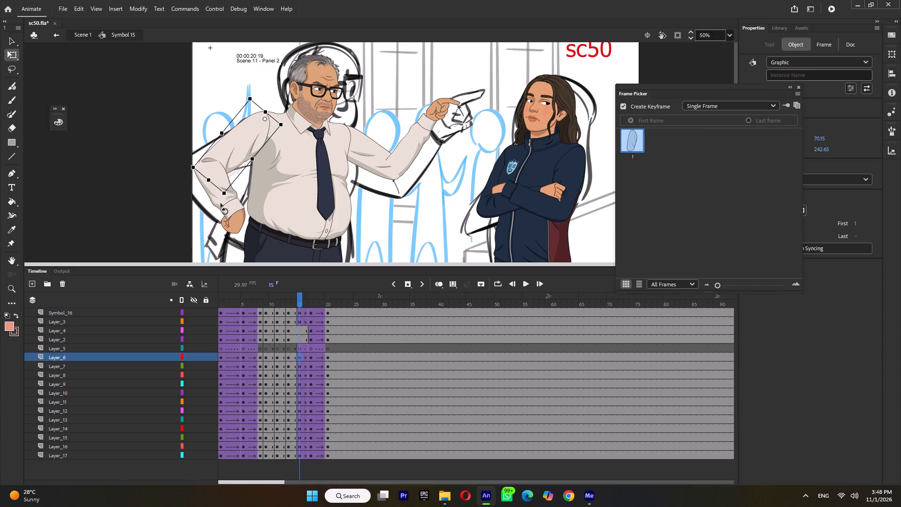
{"action": "left_click_drag", "start_coordinate": [221, 203], "coordinate": [221, 203]}
Add frame 15 keyframes on Layer_4 and Layer_2 and shift the forearm and hand slightly inwards to line up with the elbow.
{"action": "left_click_drag", "start_coordinate": [299, 331], "coordinate": [299, 337]}
{"action": "key", "text": "F6"}
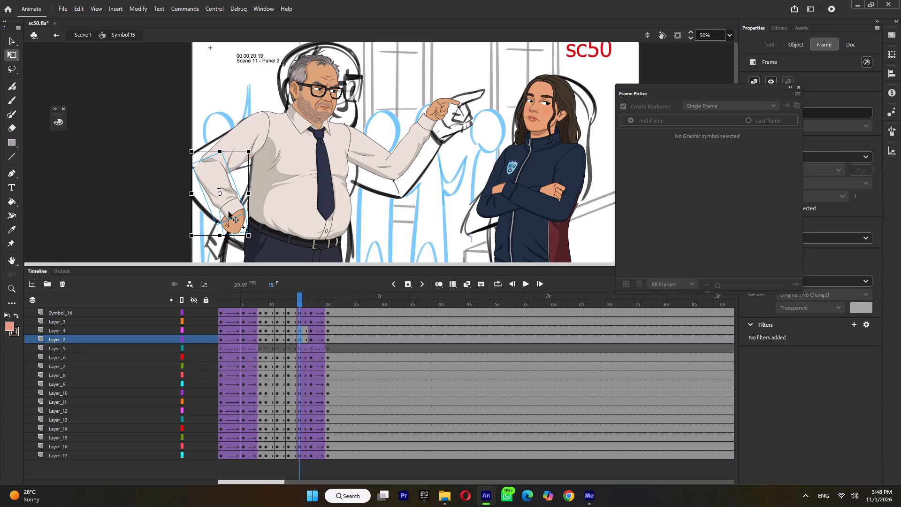
{"action": "left_click", "coordinate": [252, 234]}
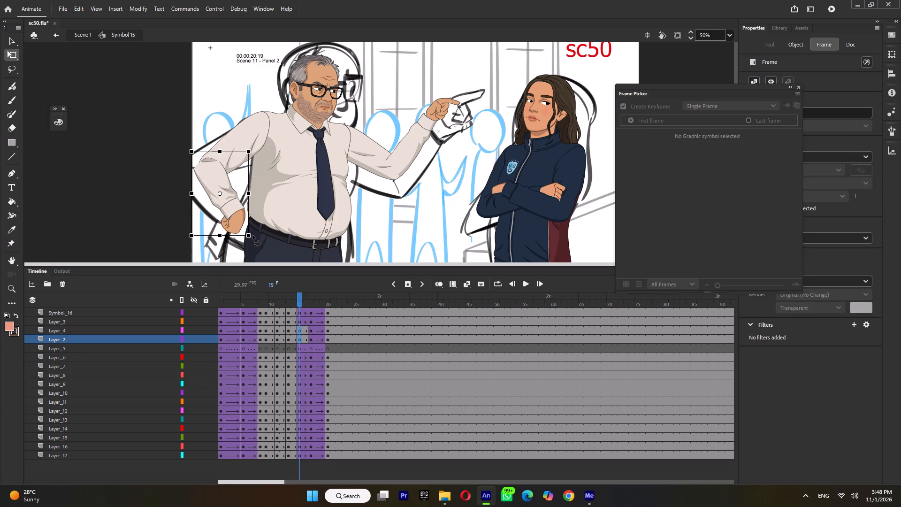
{"action": "scroll", "coordinate": [198, 172], "scroll_direction": "up", "scroll_amount": 6, "text": "ctrl"}
{"action": "left_click_drag", "start_coordinate": [205, 175], "coordinate": [221, 172]}
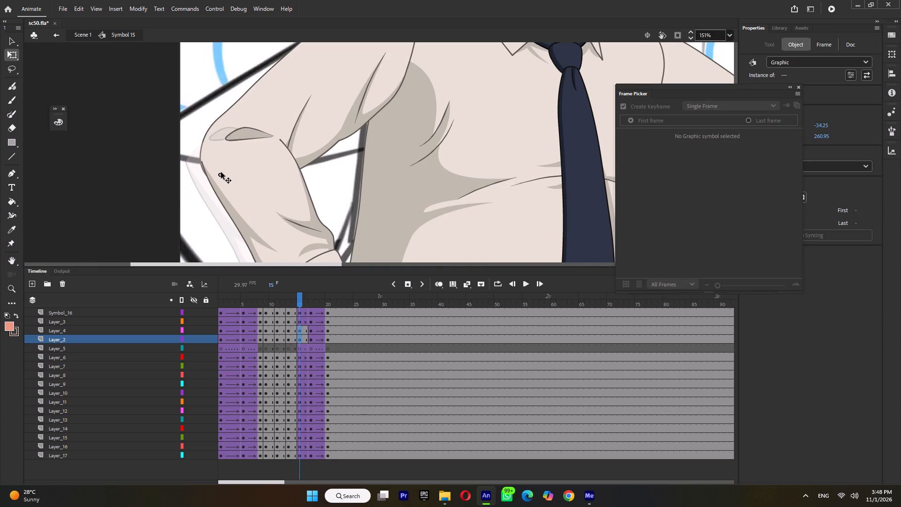
{"action": "left_click_drag", "start_coordinate": [221, 172], "coordinate": [220, 172]}
Play the animation back repeatedly from around frames 8 and 9 to review the arm swing at full view.
{"action": "scroll", "coordinate": [220, 174], "scroll_direction": "down", "scroll_amount": 10, "text": "ctrl"}
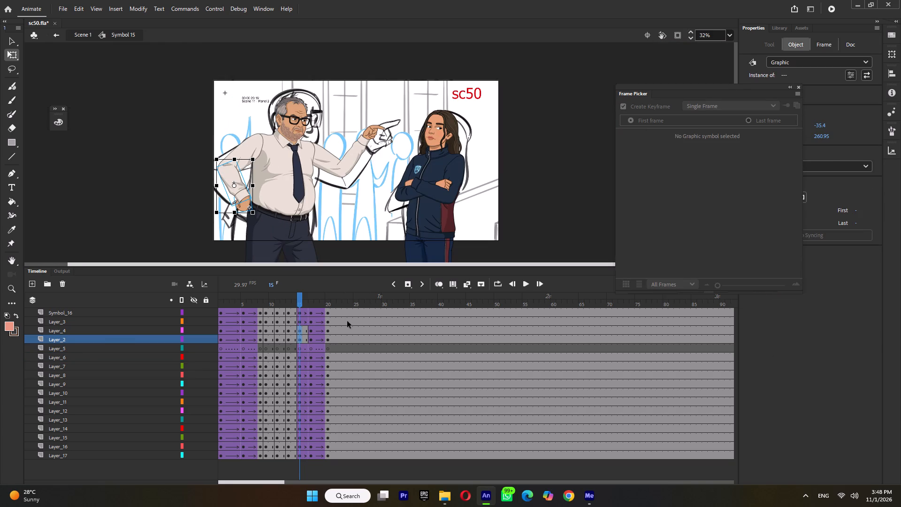
{"action": "key", "text": "Return"}
{"action": "key", "text": "Return"}
{"action": "left_click", "coordinate": [260, 296]}
{"action": "key", "text": "Return"}
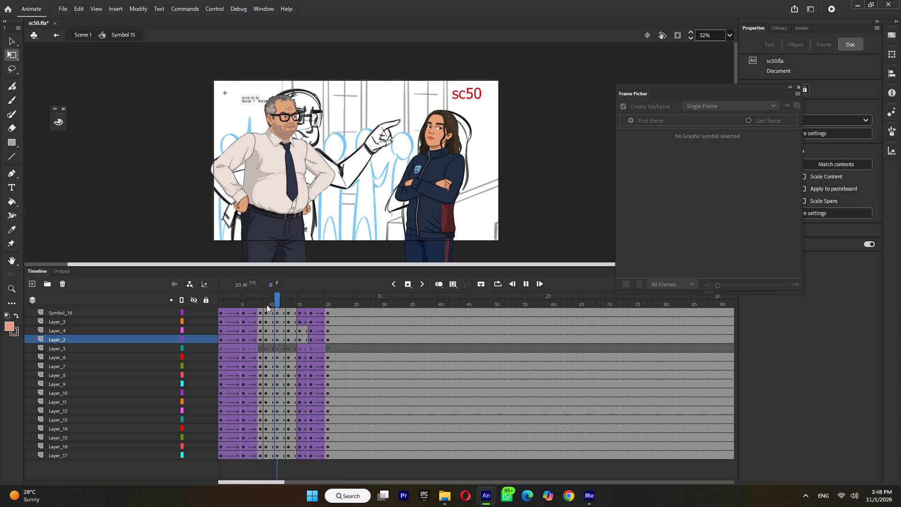
{"action": "key", "text": "Return"}
{"action": "left_click", "coordinate": [267, 305]}
{"action": "key", "text": "Return"}
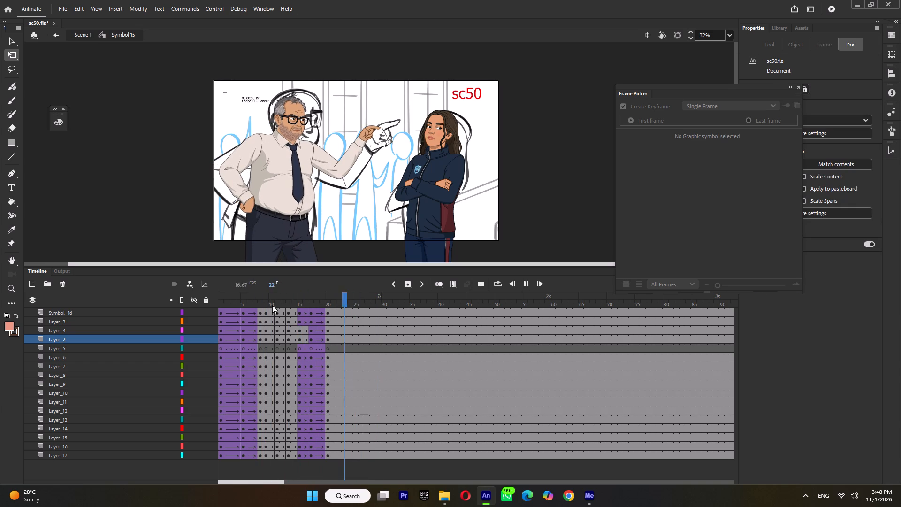
{"action": "key", "text": "Return"}
Remove the remaining classic tweens on all layers from the span covering frames 15 and 16.
{"action": "double_click", "coordinate": [303, 302]}
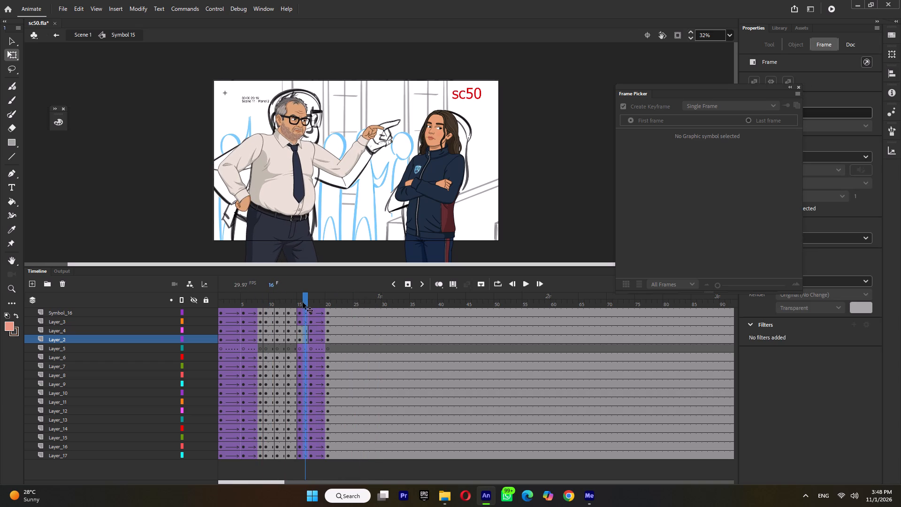
{"action": "key", "text": "ctrl+m"}
Replay the animation from just before the arm swing to check its timing.
{"action": "left_click", "coordinate": [263, 302]}
{"action": "key", "text": "Return"}
{"action": "key", "text": "apostrophe"}
{"action": "left_click", "coordinate": [263, 302]}
{"action": "key", "text": "Return"}
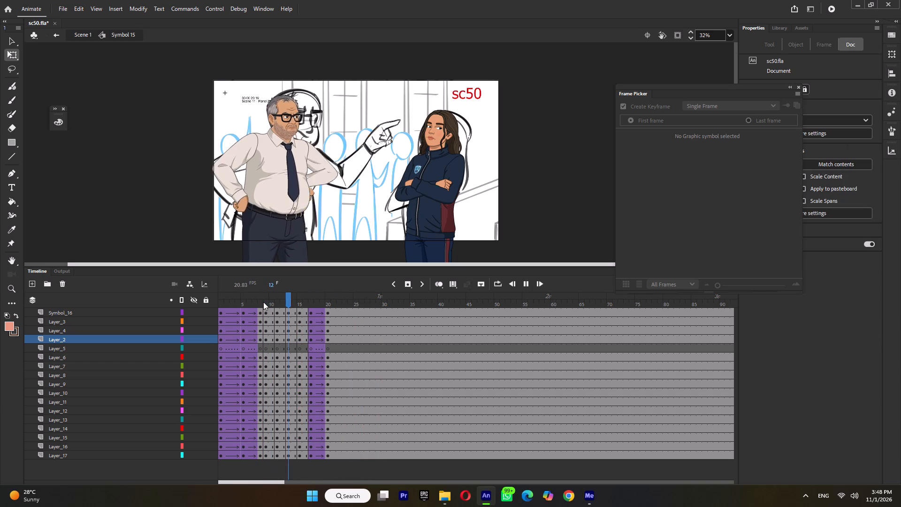
Replay the arm swing repeatedly from around frame 9 and examine the pose at frame 20.
{"action": "left_click", "coordinate": [266, 300]}
{"action": "key", "text": "Return"}
{"action": "left_click", "coordinate": [266, 300]}
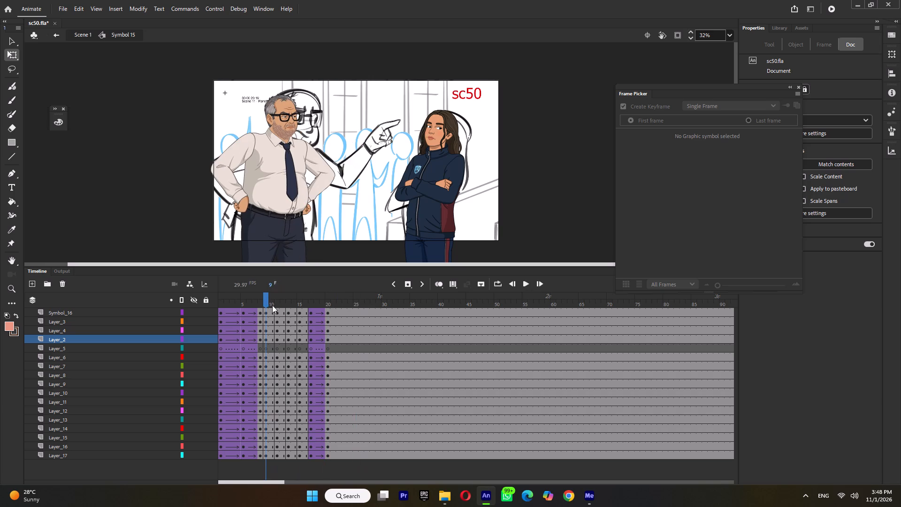
{"action": "key", "text": "Return"}
{"action": "left_click", "coordinate": [273, 306]}
{"action": "key", "text": "Return"}
{"action": "key", "text": "Return"}
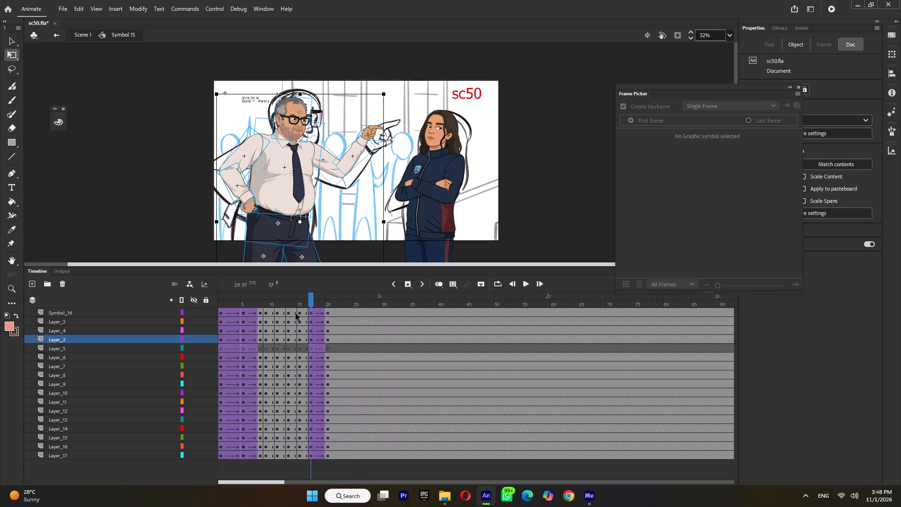
{"action": "left_click", "coordinate": [329, 304]}
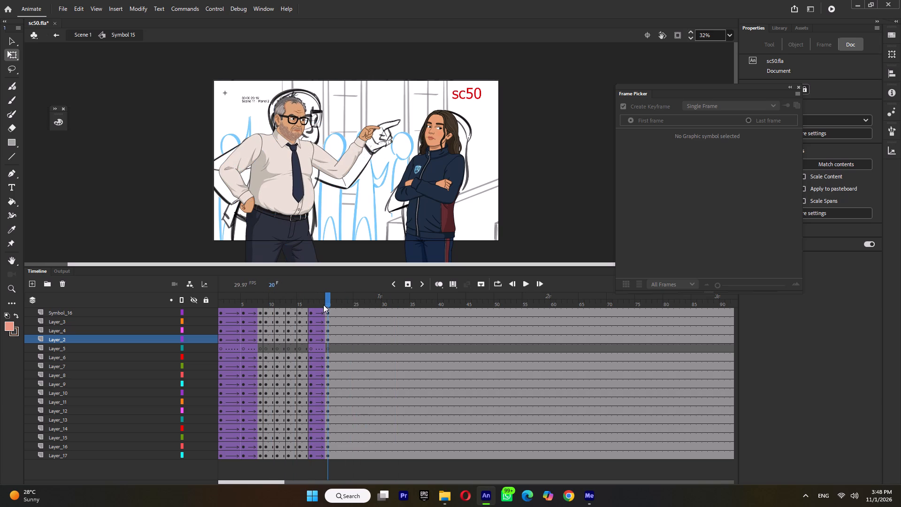
At frame 17, rotate the bent arm's forearm and hand about the elbow towards the waist, and adjust the hand's angle at the wrist.
{"action": "left_click", "coordinate": [311, 304]}
{"action": "left_click_drag", "start_coordinate": [201, 141], "coordinate": [234, 178]}
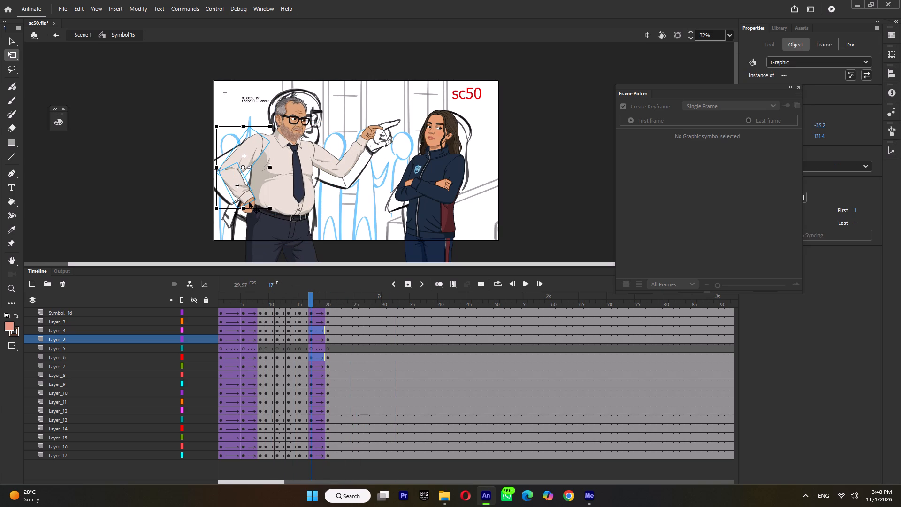
{"action": "left_click", "coordinate": [250, 204], "text": "shift"}
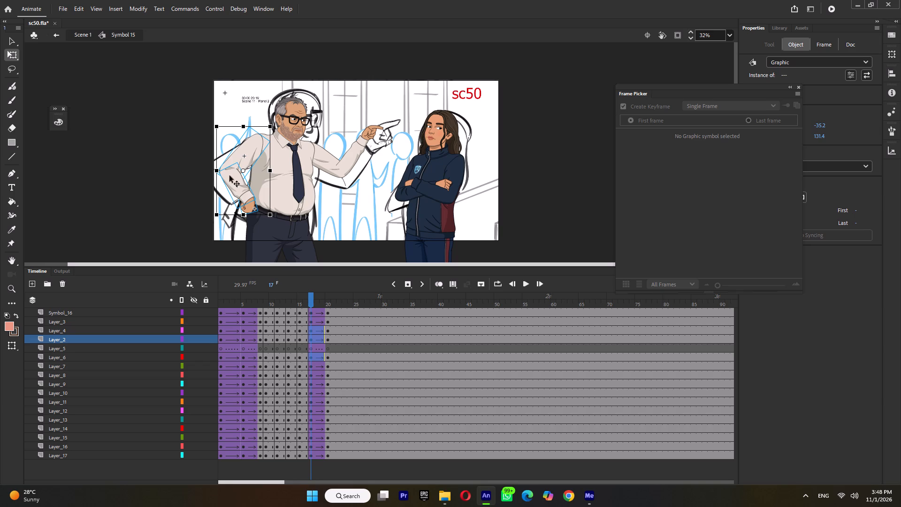
{"action": "left_click", "coordinate": [237, 158], "text": "shift"}
{"action": "left_click_drag", "start_coordinate": [238, 188], "coordinate": [227, 171]}
{"action": "scroll", "coordinate": [258, 213], "scroll_direction": "up", "scroll_amount": 4, "text": "ctrl"}
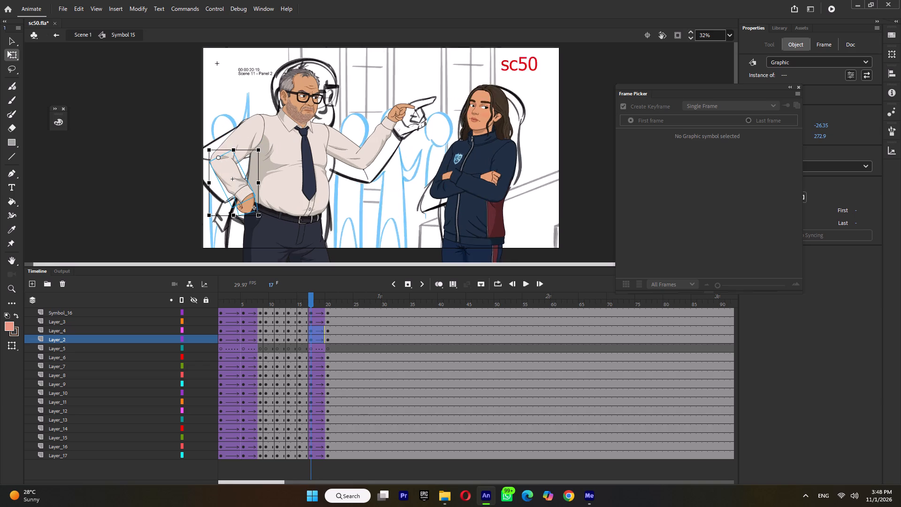
{"action": "scroll", "coordinate": [256, 226], "scroll_direction": "up", "scroll_amount": 5, "text": "ctrl"}
{"action": "left_click_drag", "start_coordinate": [259, 209], "coordinate": [266, 205]}
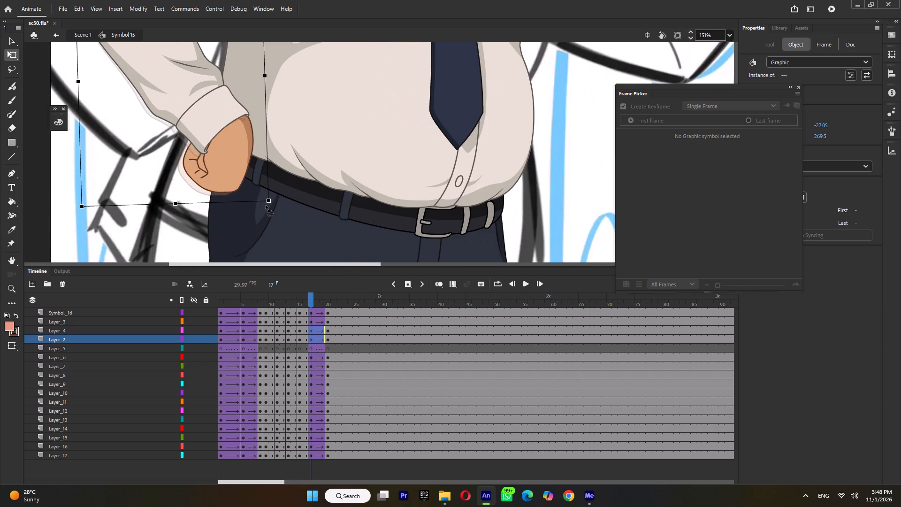
{"action": "left_click_drag", "start_coordinate": [266, 205], "coordinate": [268, 204]}
{"action": "left_click", "coordinate": [150, 169]}
{"action": "left_click", "coordinate": [201, 171]}
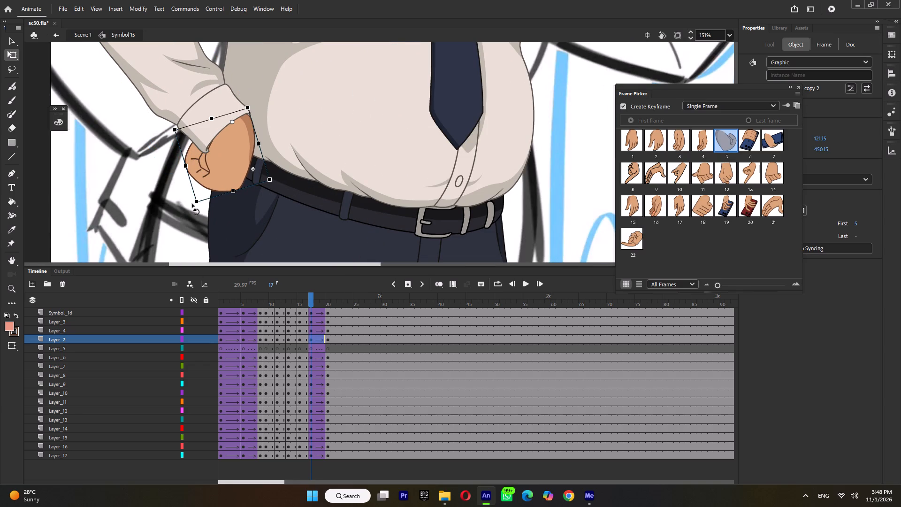
{"action": "left_click_drag", "start_coordinate": [192, 204], "coordinate": [185, 194]}
{"action": "scroll", "coordinate": [185, 195], "scroll_direction": "down", "scroll_amount": 8, "text": "ctrl"}
Replay the animation from frame 9 to review the adjusted hip-side arm.
{"action": "left_click", "coordinate": [267, 301]}
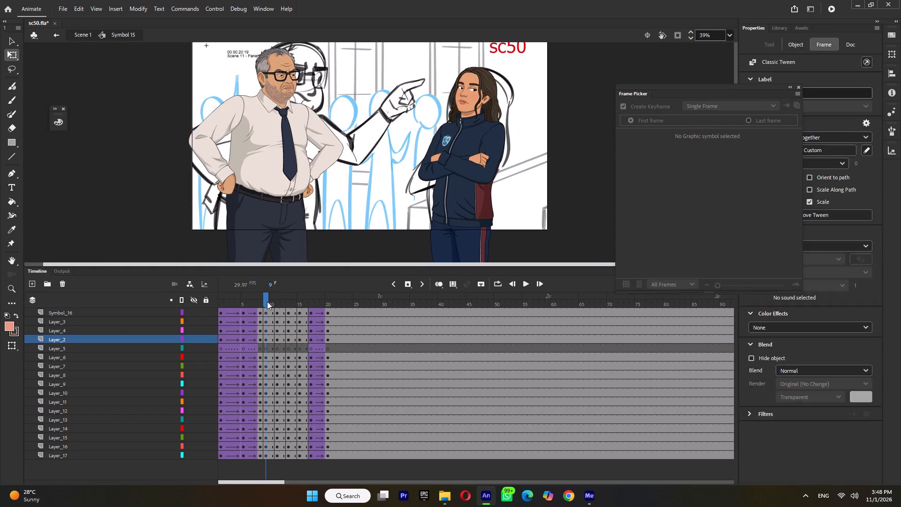
{"action": "key", "text": "Return"}
{"action": "left_click", "coordinate": [267, 301]}
{"action": "key", "text": "Return"}
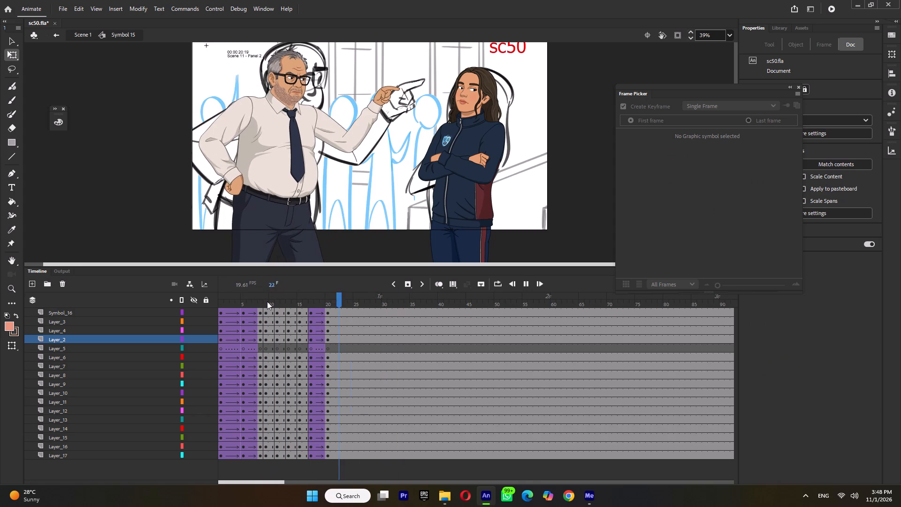
{"action": "left_click", "coordinate": [267, 301]}
{"action": "key", "text": "Return"}
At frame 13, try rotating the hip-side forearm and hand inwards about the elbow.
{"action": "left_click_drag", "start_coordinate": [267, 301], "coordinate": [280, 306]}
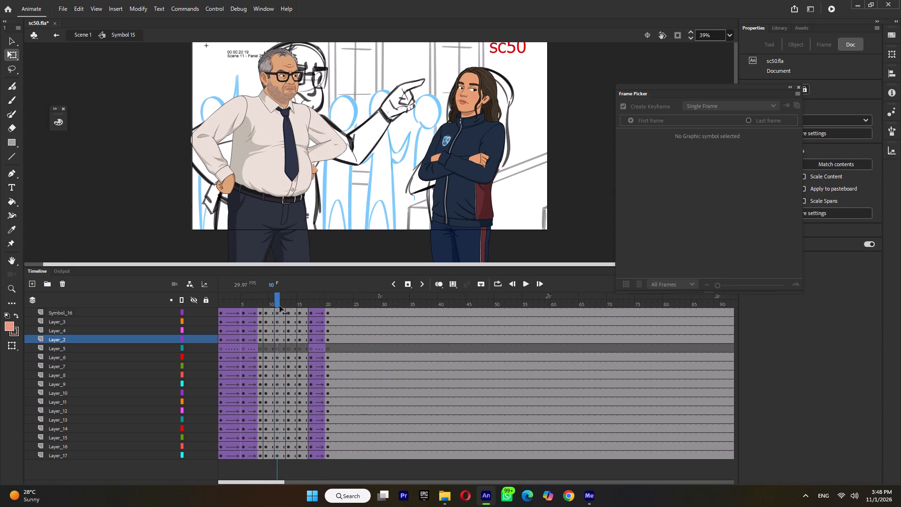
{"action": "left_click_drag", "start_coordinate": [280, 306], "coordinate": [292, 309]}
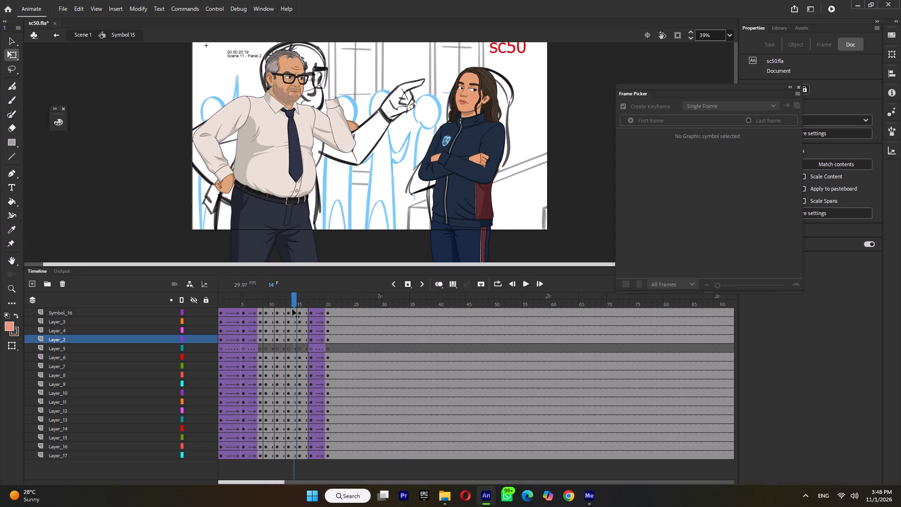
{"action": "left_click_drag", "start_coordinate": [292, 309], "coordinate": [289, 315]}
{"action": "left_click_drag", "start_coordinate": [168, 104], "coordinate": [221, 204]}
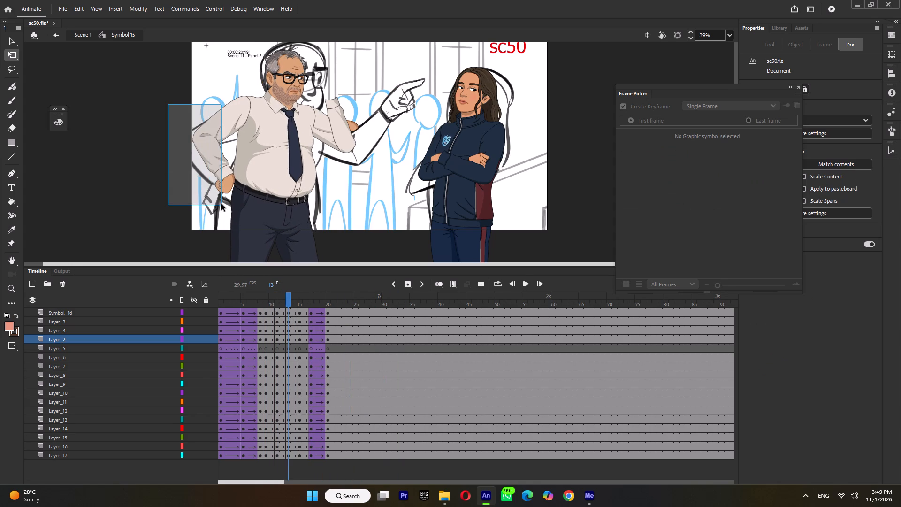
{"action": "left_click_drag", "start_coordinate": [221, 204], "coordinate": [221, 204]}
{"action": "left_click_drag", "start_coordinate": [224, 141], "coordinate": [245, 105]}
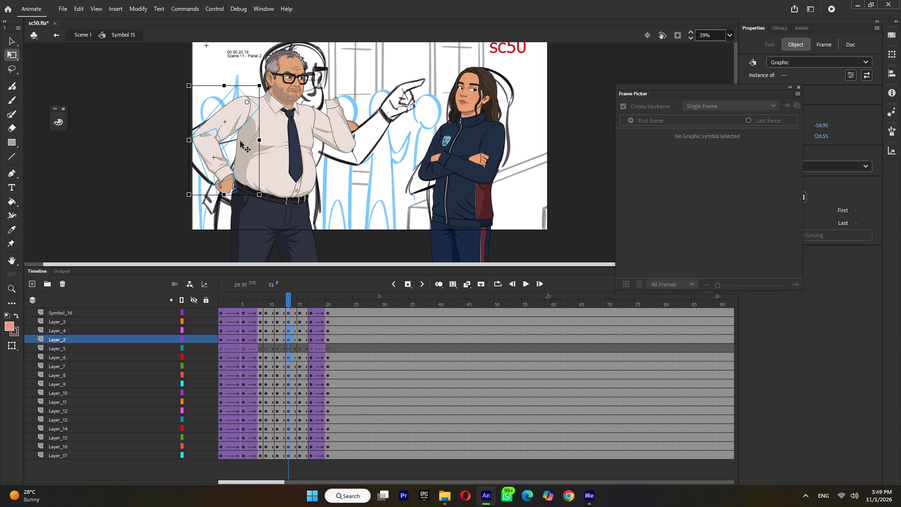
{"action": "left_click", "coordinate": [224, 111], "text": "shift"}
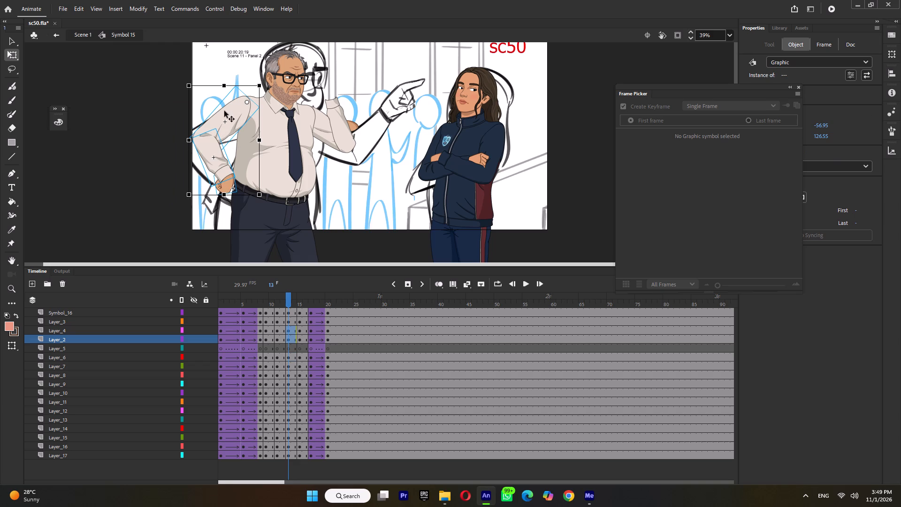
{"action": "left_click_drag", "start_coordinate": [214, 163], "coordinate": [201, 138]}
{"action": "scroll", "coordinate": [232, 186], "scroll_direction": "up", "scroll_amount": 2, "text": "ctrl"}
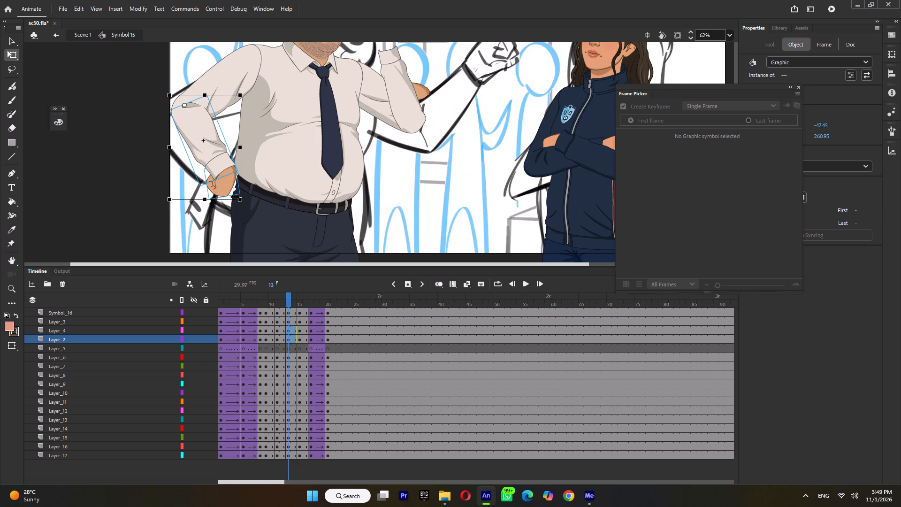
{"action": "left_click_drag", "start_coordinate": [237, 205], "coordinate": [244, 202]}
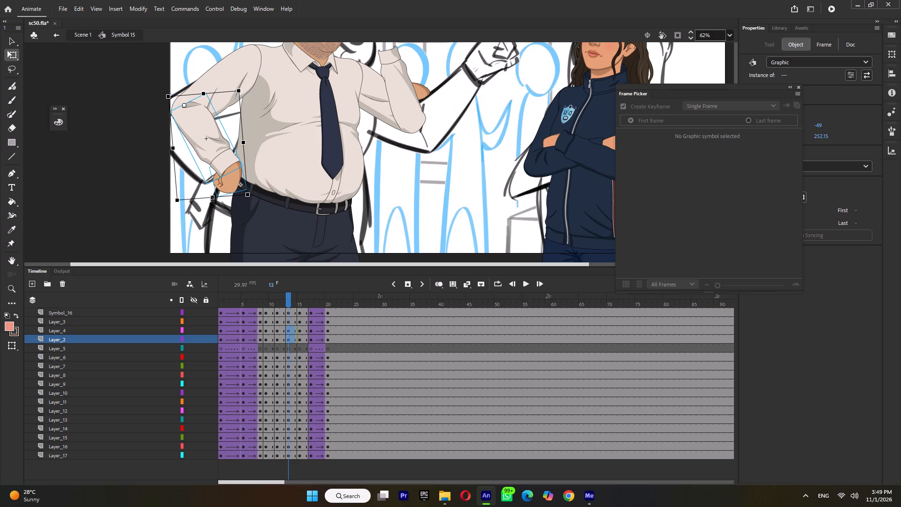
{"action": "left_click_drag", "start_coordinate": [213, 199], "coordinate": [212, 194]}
Replay the animation from frame 10 to check the hip-side arm's motion.
{"action": "left_click", "coordinate": [271, 303]}
{"action": "key", "text": "Return"}
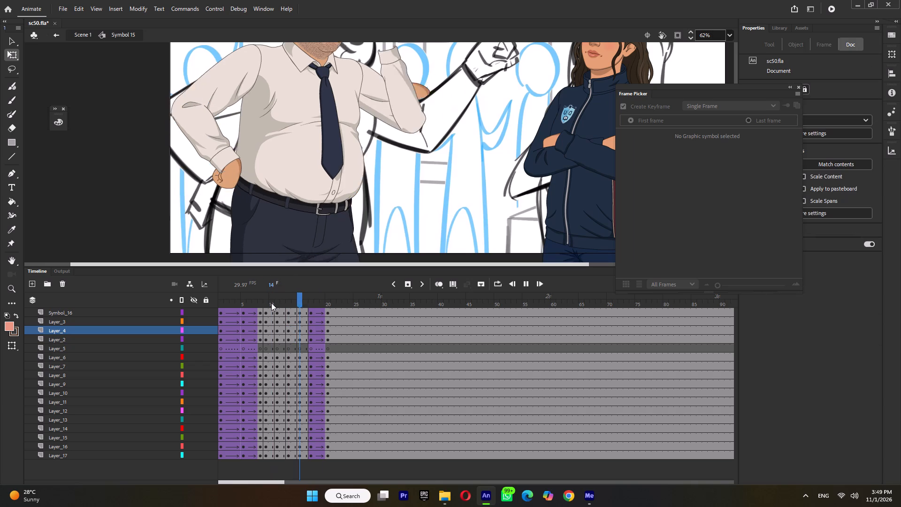
{"action": "left_click", "coordinate": [269, 304]}
{"action": "key", "text": "Return"}
{"action": "left_click", "coordinate": [269, 304]}
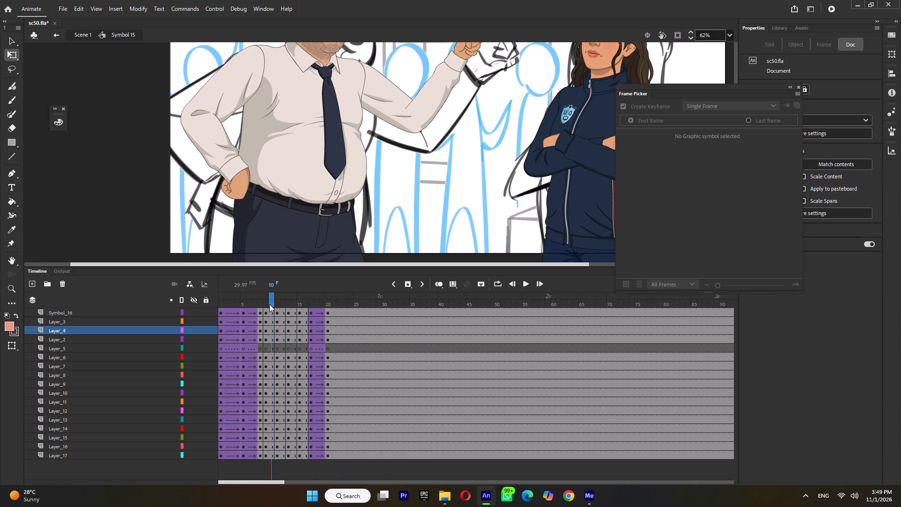
{"action": "key", "text": "Return"}
{"action": "key", "text": "Return"}
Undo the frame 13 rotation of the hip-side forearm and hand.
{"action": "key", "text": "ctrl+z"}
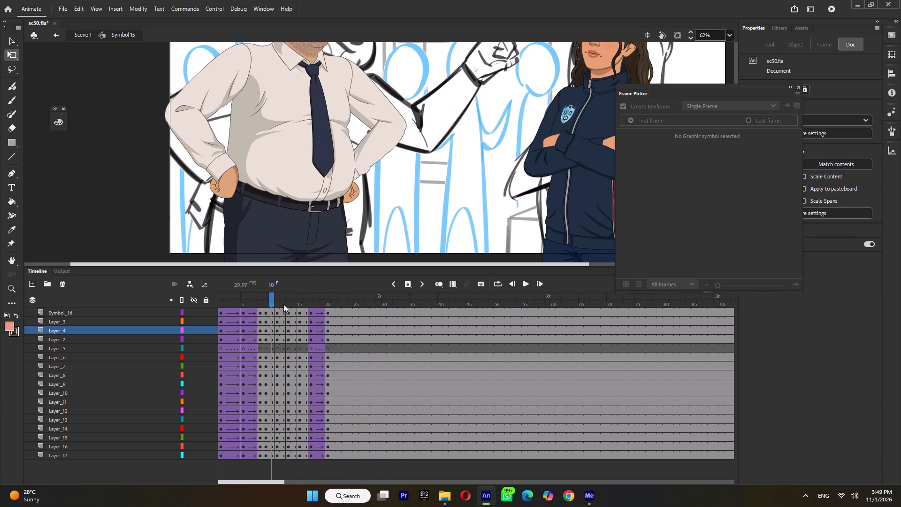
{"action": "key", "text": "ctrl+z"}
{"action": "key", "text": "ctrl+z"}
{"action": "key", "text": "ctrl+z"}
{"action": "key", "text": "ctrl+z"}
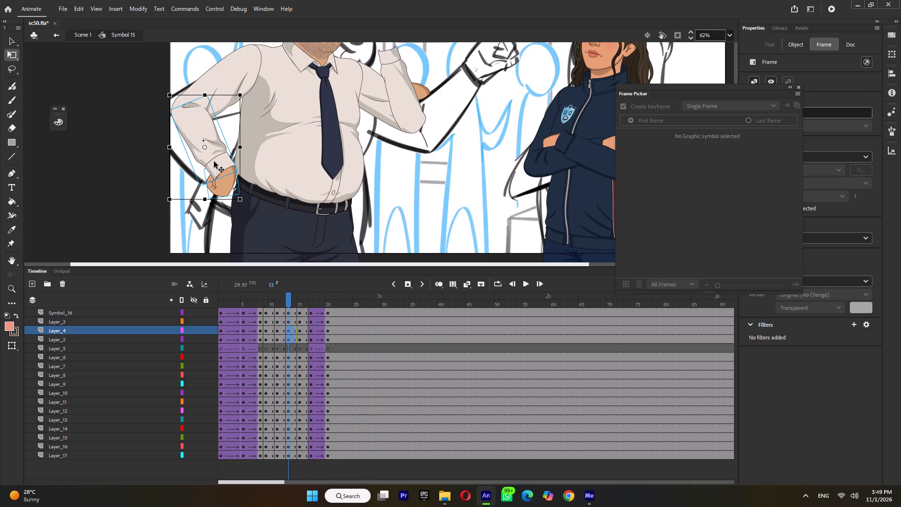
At frame 15, set the hip-side forearm and hand's pivot at the elbow and rotate them slightly towards the waist.
{"action": "left_click", "coordinate": [281, 301]}
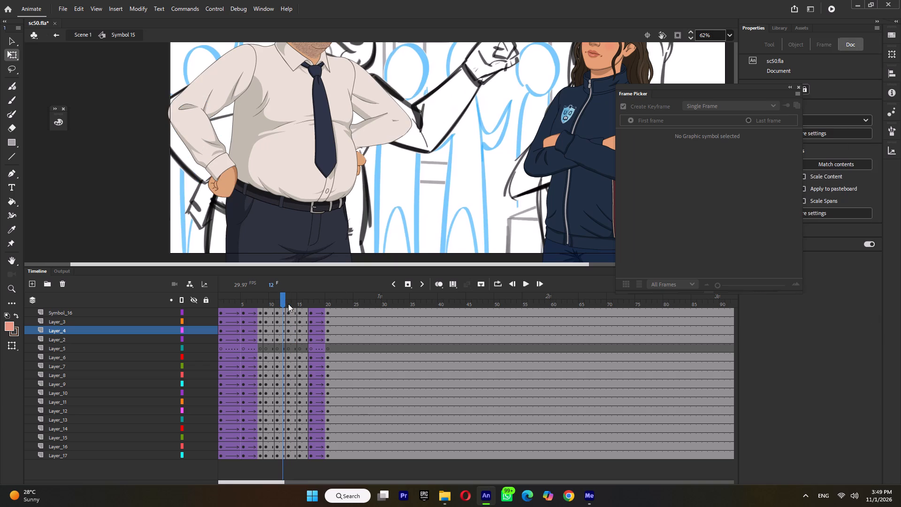
{"action": "left_click", "coordinate": [289, 304]}
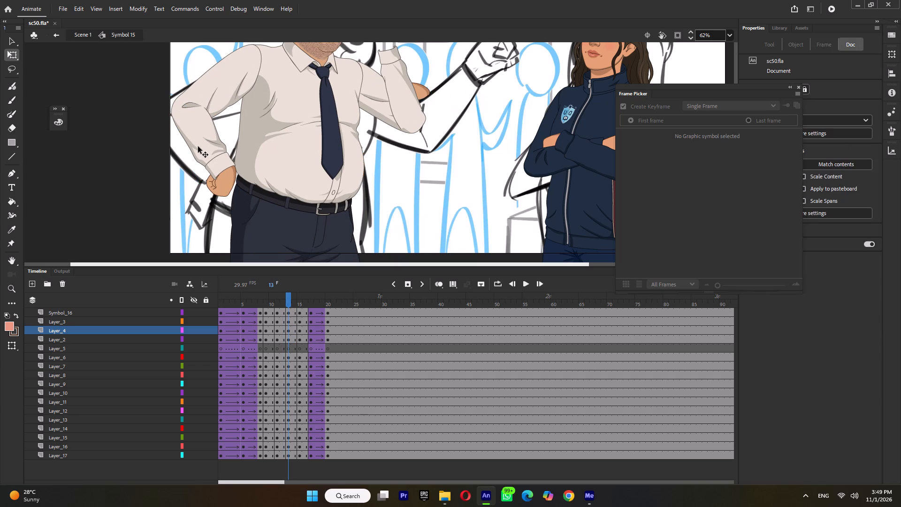
{"action": "left_click", "coordinate": [300, 303]}
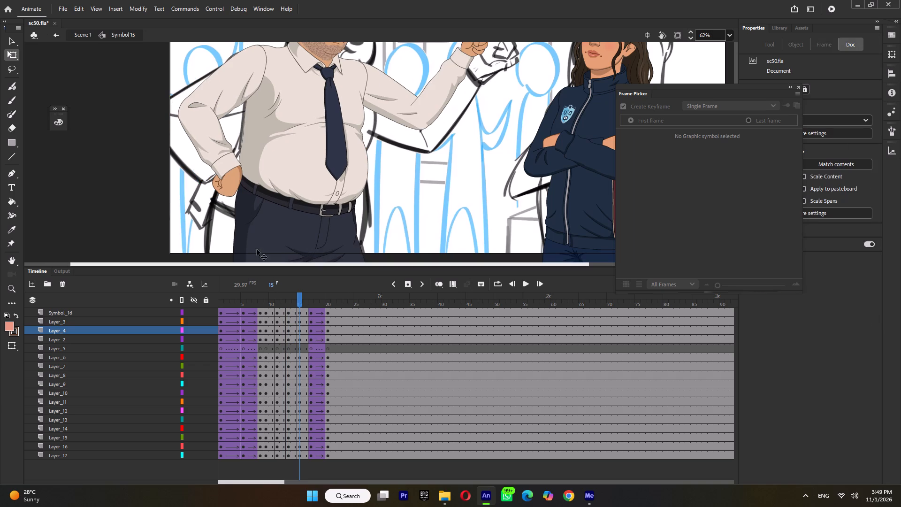
{"action": "left_click", "coordinate": [211, 140]}
{"action": "left_click", "coordinate": [229, 187], "text": "shift"}
{"action": "left_click_drag", "start_coordinate": [212, 147], "coordinate": [190, 107]}
{"action": "left_click_drag", "start_coordinate": [243, 207], "coordinate": [255, 204]}
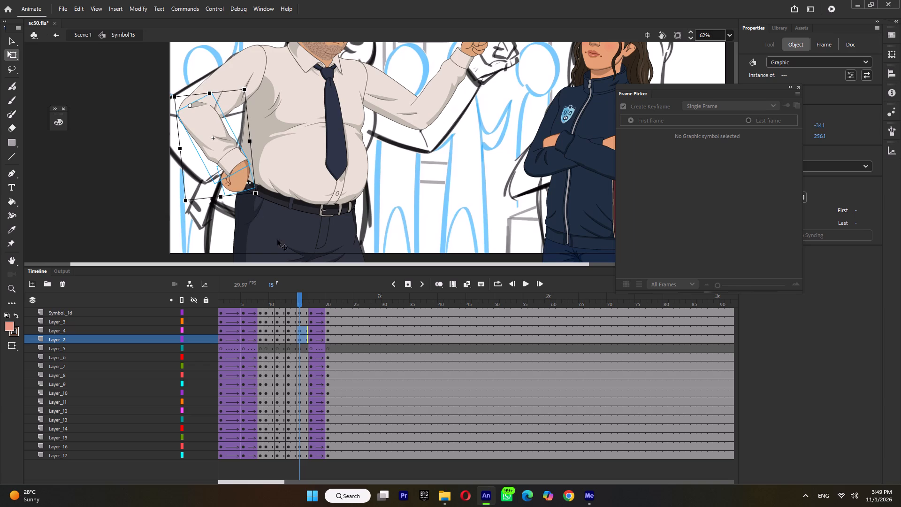
At frame 13, move the hip-side hand slightly up and outwards to fit the sleeve cuff.
{"action": "left_click", "coordinate": [311, 303]}
{"action": "left_click_drag", "start_coordinate": [281, 303], "coordinate": [281, 309]}
{"action": "left_click", "coordinate": [290, 303]}
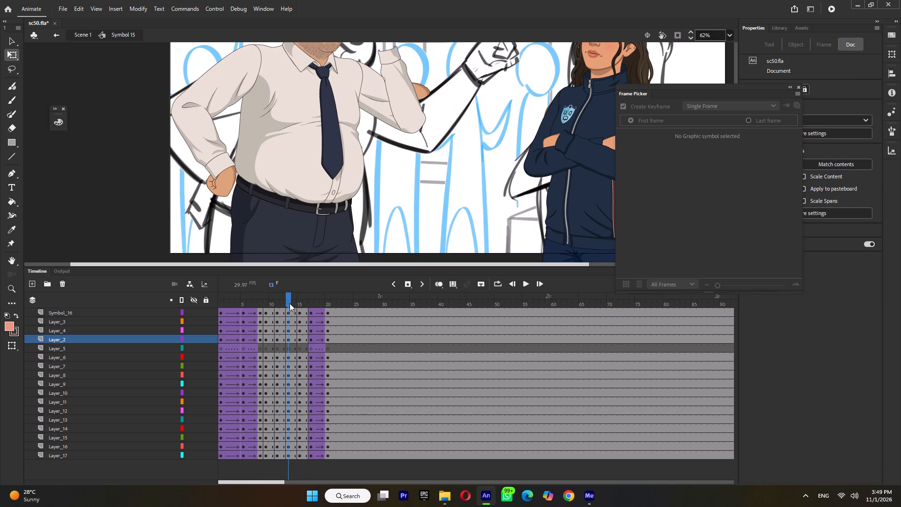
{"action": "left_click", "coordinate": [215, 165]}
{"action": "left_click_drag", "start_coordinate": [220, 178], "coordinate": [220, 170]}
{"action": "left_click", "coordinate": [223, 177]}
{"action": "scroll", "coordinate": [226, 180], "scroll_direction": "up", "scroll_amount": 6, "text": "ctrl"}
{"action": "left_click_drag", "start_coordinate": [228, 180], "coordinate": [218, 163]}
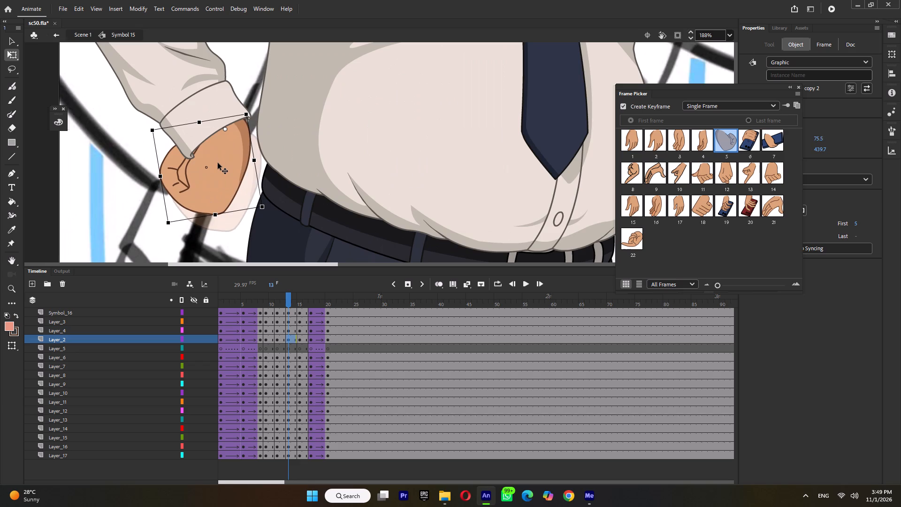
{"action": "left_click_drag", "start_coordinate": [218, 163], "coordinate": [219, 163]}
{"action": "scroll", "coordinate": [220, 163], "scroll_direction": "down", "scroll_amount": 5, "text": "ctrl"}
Compare the poses at frames 15 and 17 and replay the animation from frame 8 to review the arm motion.
{"action": "left_click", "coordinate": [301, 305]}
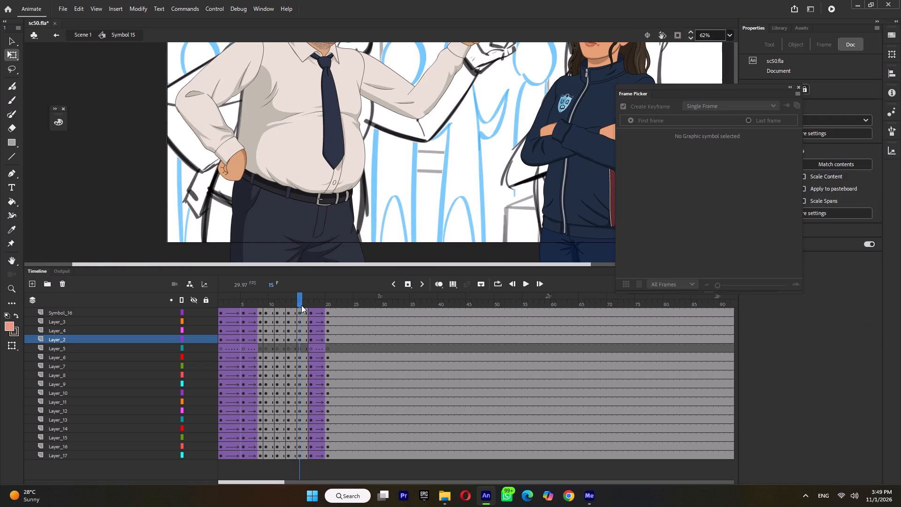
{"action": "left_click", "coordinate": [310, 304]}
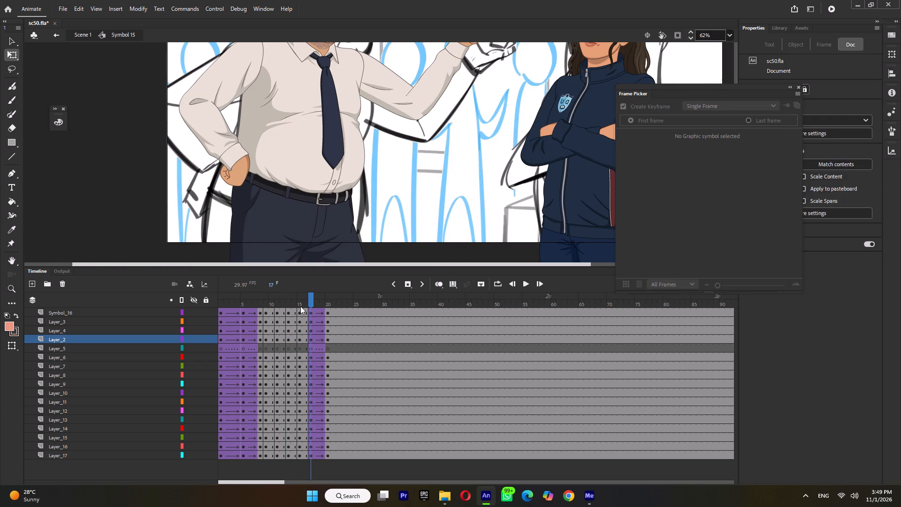
{"action": "left_click", "coordinate": [300, 300]}
{"action": "scroll", "coordinate": [321, 215], "scroll_direction": "down", "scroll_amount": 2, "text": "ctrl"}
{"action": "left_click", "coordinate": [258, 298]}
{"action": "key", "text": "Return"}
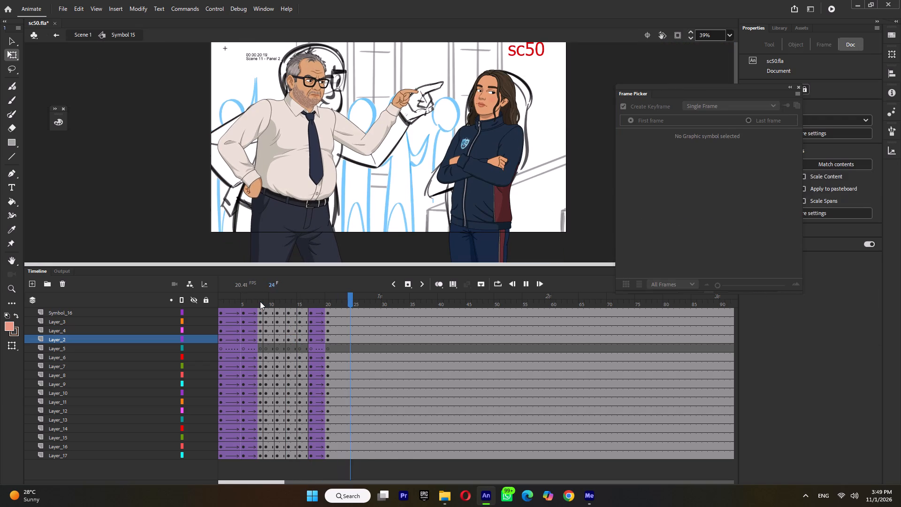
{"action": "left_click", "coordinate": [260, 301]}
{"action": "key", "text": "Return"}
{"action": "key", "text": "Return"}
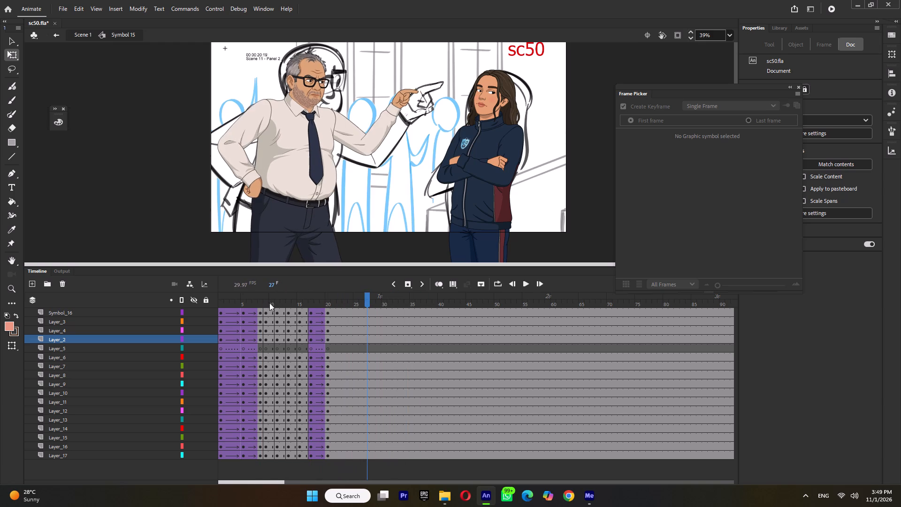
Transfer the pointing arm's hand keyframes for frames 11 to 20 from Layer_16 to Layer_5, leaving a blank keyframe at frame 11 on Layer_16.
{"action": "left_click", "coordinate": [269, 303]}
{"action": "left_click", "coordinate": [278, 303]}
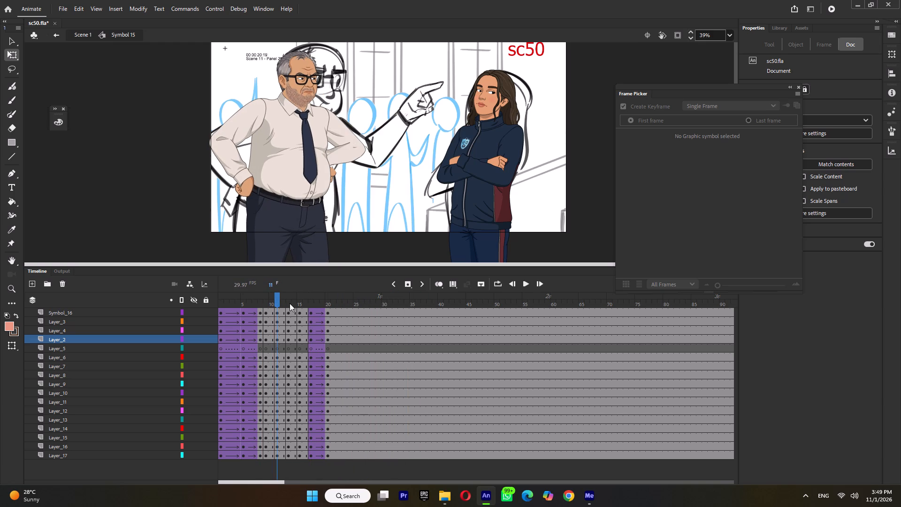
{"action": "left_click", "coordinate": [336, 170]}
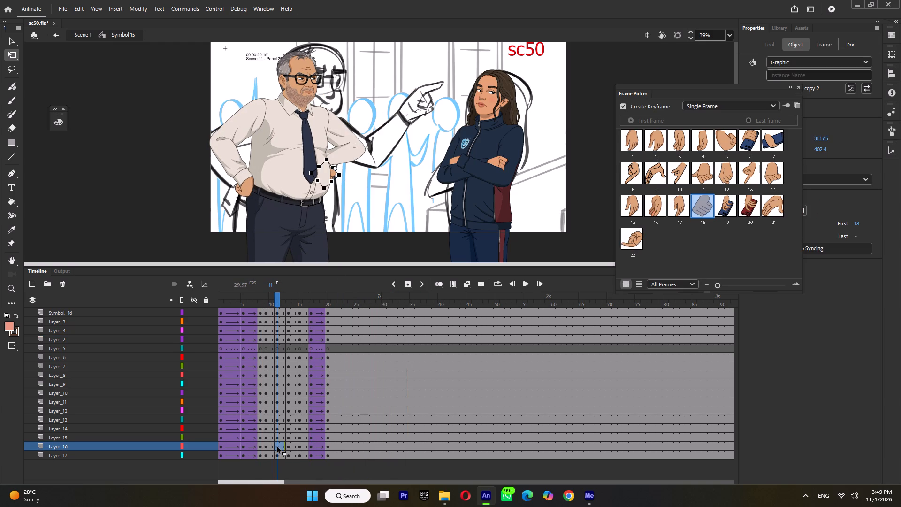
{"action": "left_click", "coordinate": [288, 189]}
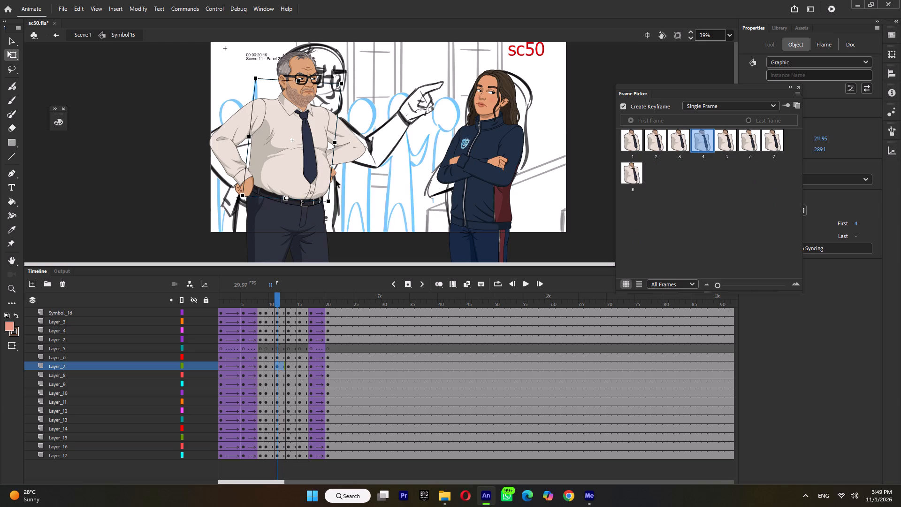
{"action": "left_click", "coordinate": [335, 173]}
{"action": "left_click", "coordinate": [271, 450]}
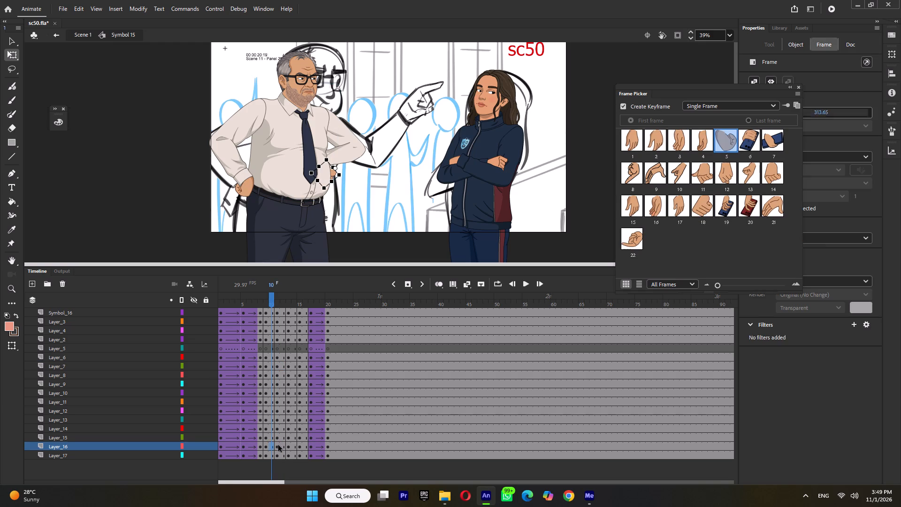
{"action": "left_click_drag", "start_coordinate": [279, 446], "coordinate": [300, 447]}
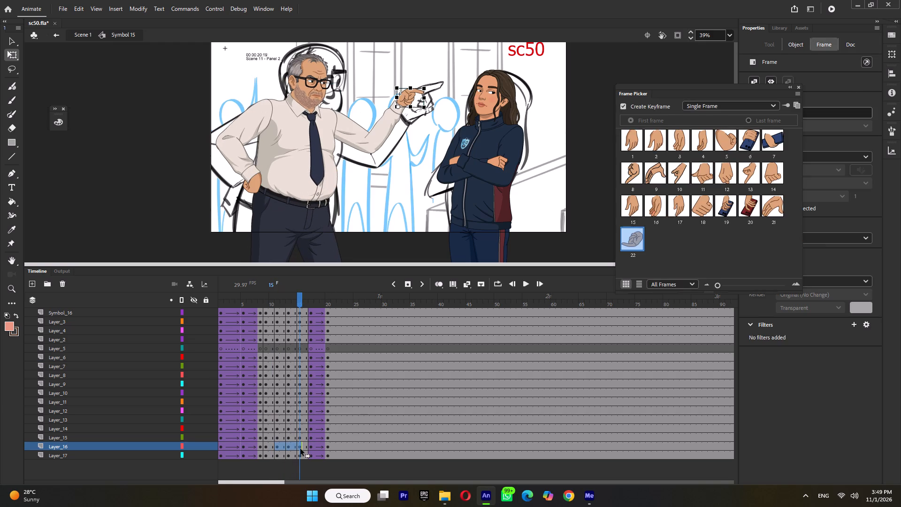
{"action": "left_click", "coordinate": [283, 459]}
{"action": "left_click_drag", "start_coordinate": [278, 447], "coordinate": [328, 449]}
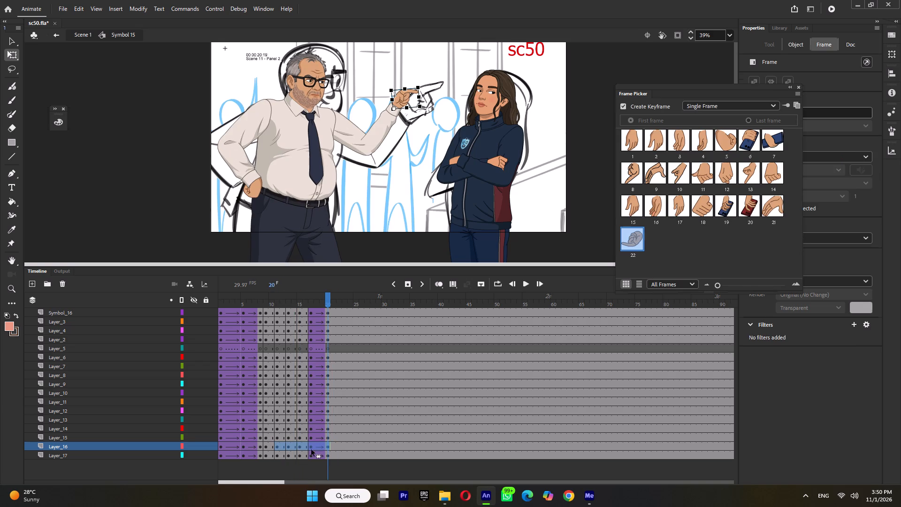
{"action": "left_click_drag", "start_coordinate": [277, 448], "coordinate": [280, 346]}
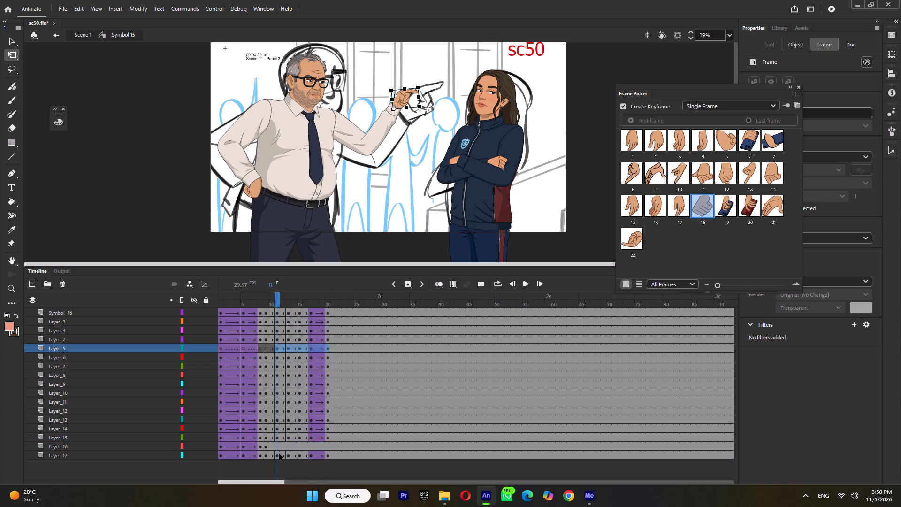
{"action": "left_click", "coordinate": [277, 444]}
{"action": "key", "text": "F7"}
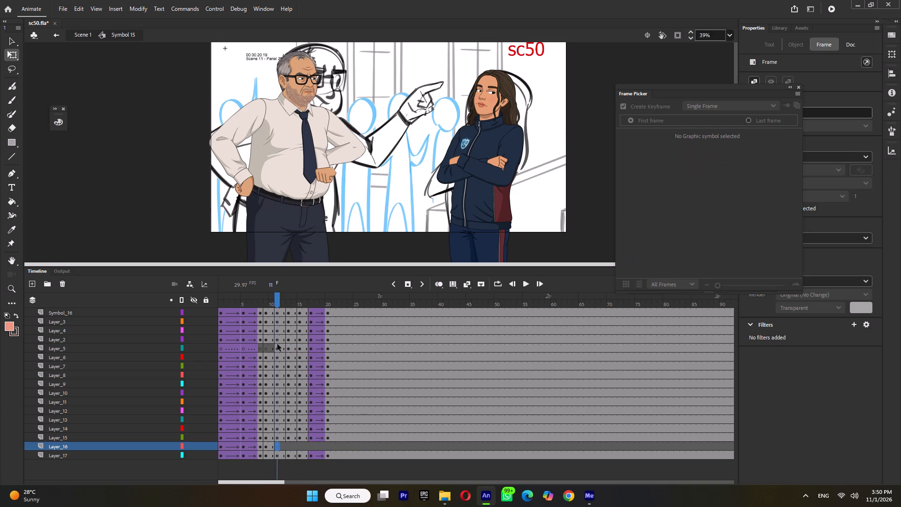
At frame 11, move the pointing arm's hand up and inwards to the end of the sleeve, in front of the tie.
{"action": "left_click", "coordinate": [277, 346]}
{"action": "scroll", "coordinate": [324, 169], "scroll_direction": "up", "scroll_amount": 3, "text": "ctrl"}
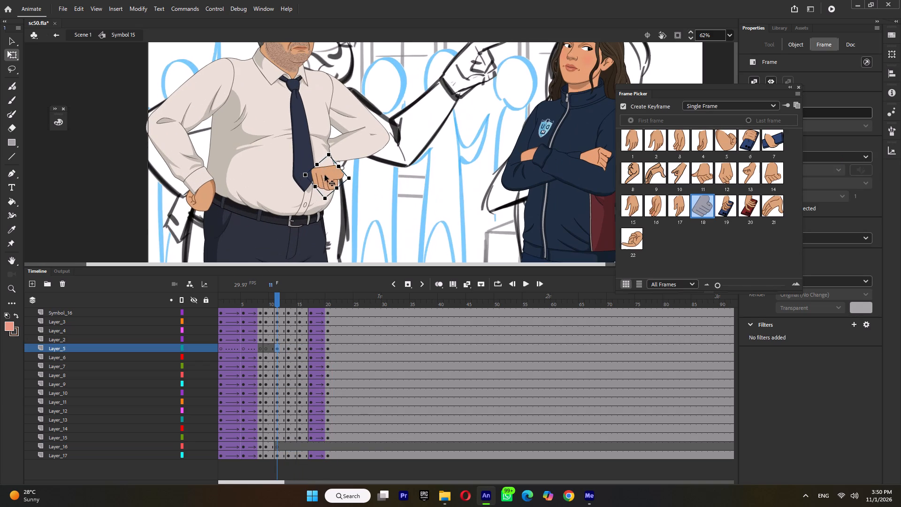
{"action": "left_click_drag", "start_coordinate": [326, 177], "coordinate": [311, 155]}
Add a layer above Layer_6, transfer the forearm keyframes for frames 11 to 20 from Layer_15 into it, and blank Layer_15 at frame 11.
{"action": "left_click", "coordinate": [346, 143]}
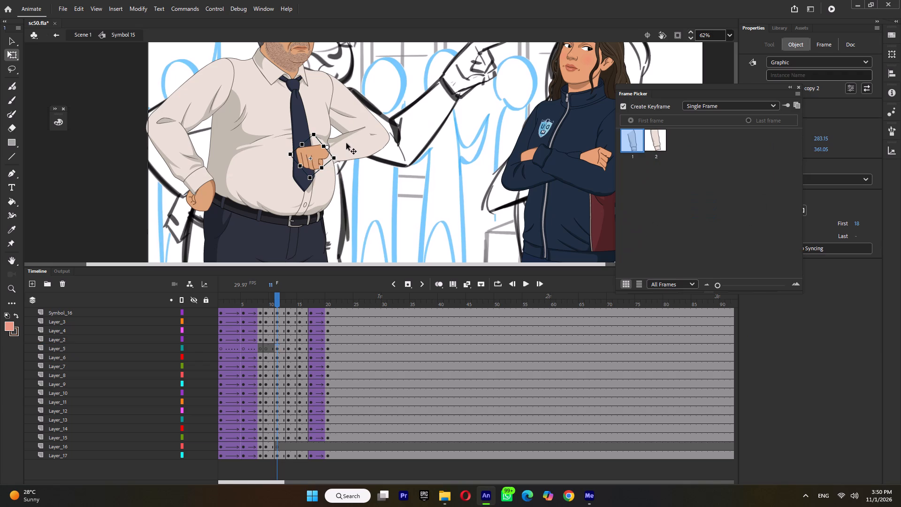
{"action": "left_click", "coordinate": [76, 355]}
{"action": "left_click", "coordinate": [32, 282]}
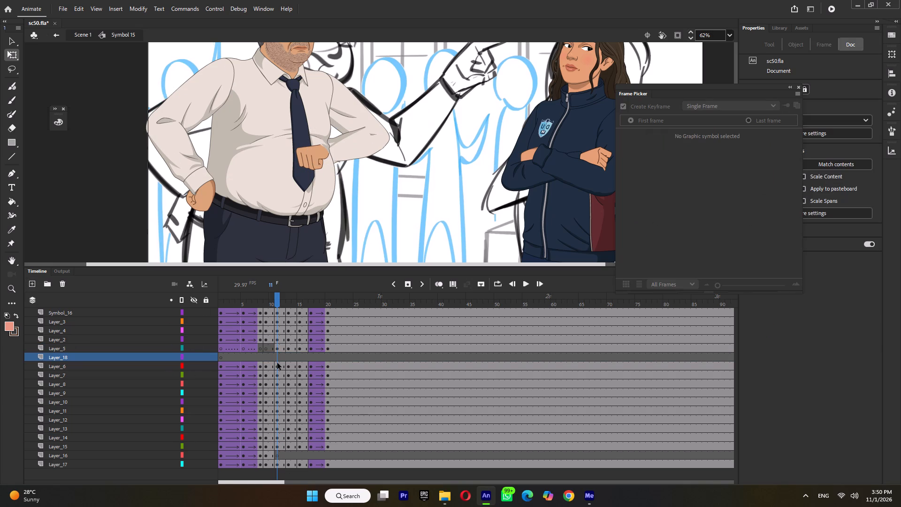
{"action": "left_click_drag", "start_coordinate": [278, 448], "coordinate": [330, 448]}
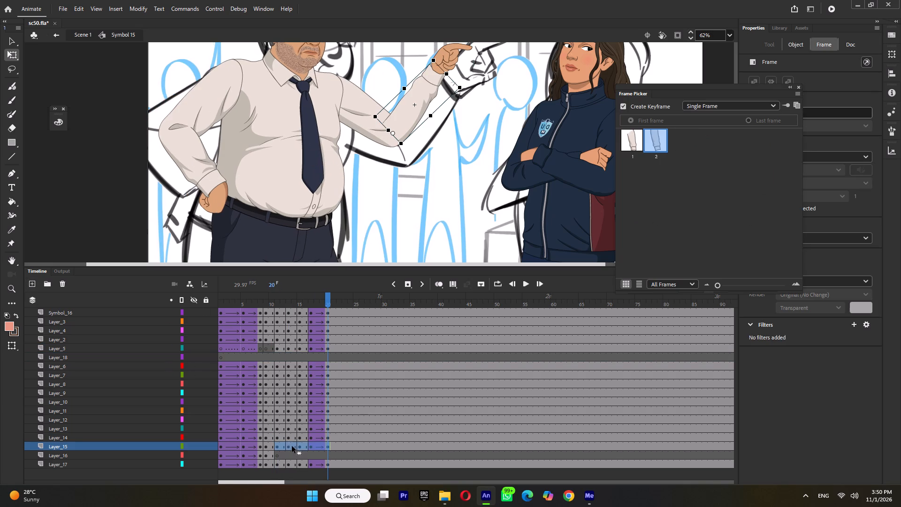
{"action": "left_click_drag", "start_coordinate": [291, 447], "coordinate": [287, 360]}
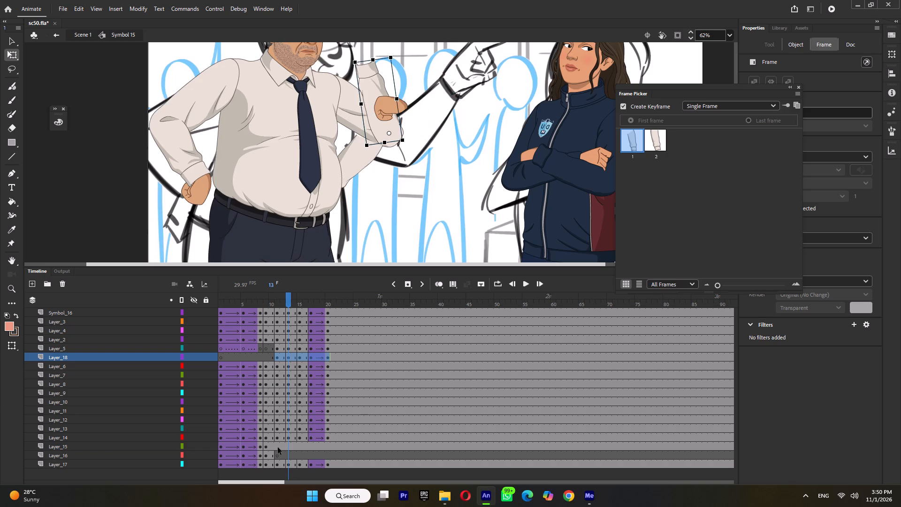
{"action": "left_click", "coordinate": [278, 447]}
{"action": "key", "text": "F7"}
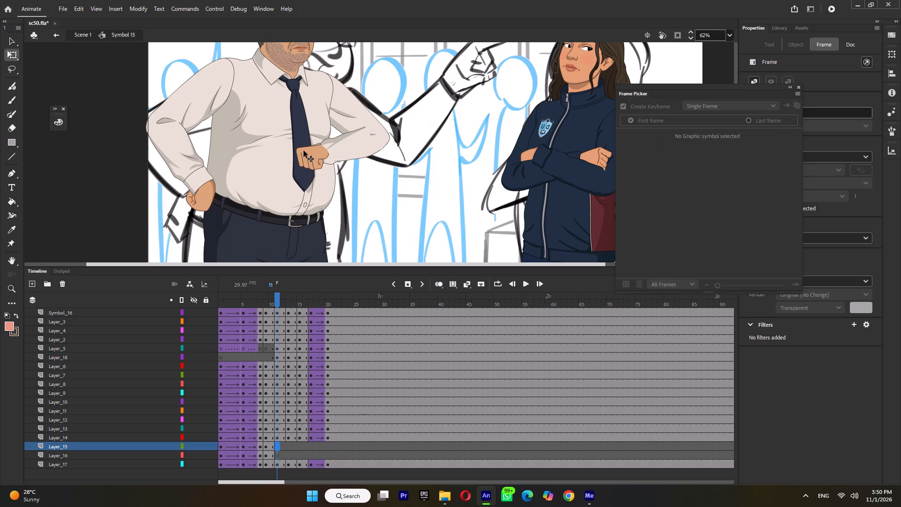
At frame 11, rotate the pointing arm's hand clockwise and reposition its wrist against the sleeve cuff.
{"action": "left_click", "coordinate": [304, 151]}
{"action": "scroll", "coordinate": [306, 153], "scroll_direction": "up", "scroll_amount": 5, "text": "ctrl"}
{"action": "left_click_drag", "start_coordinate": [312, 156], "coordinate": [277, 165]}
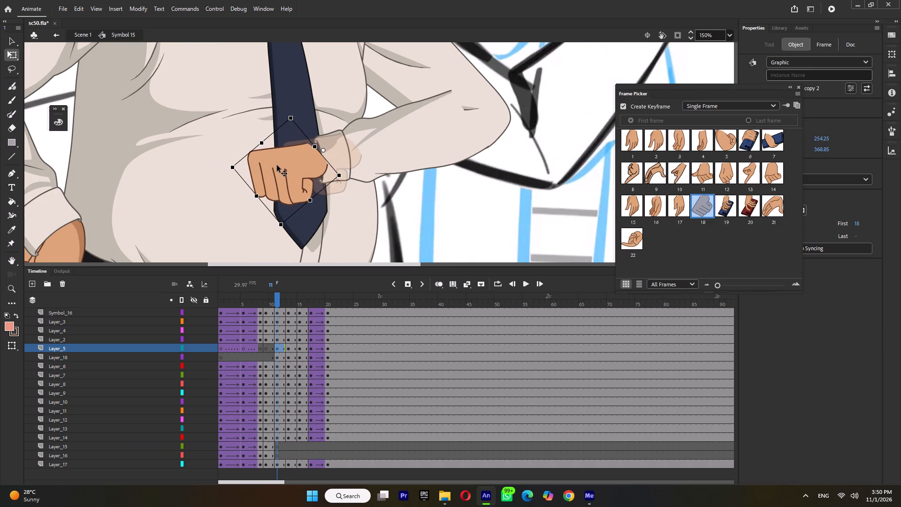
{"action": "left_click_drag", "start_coordinate": [277, 165], "coordinate": [278, 165]}
{"action": "left_click_drag", "start_coordinate": [230, 169], "coordinate": [249, 131]}
{"action": "left_click_drag", "start_coordinate": [277, 142], "coordinate": [279, 151]}
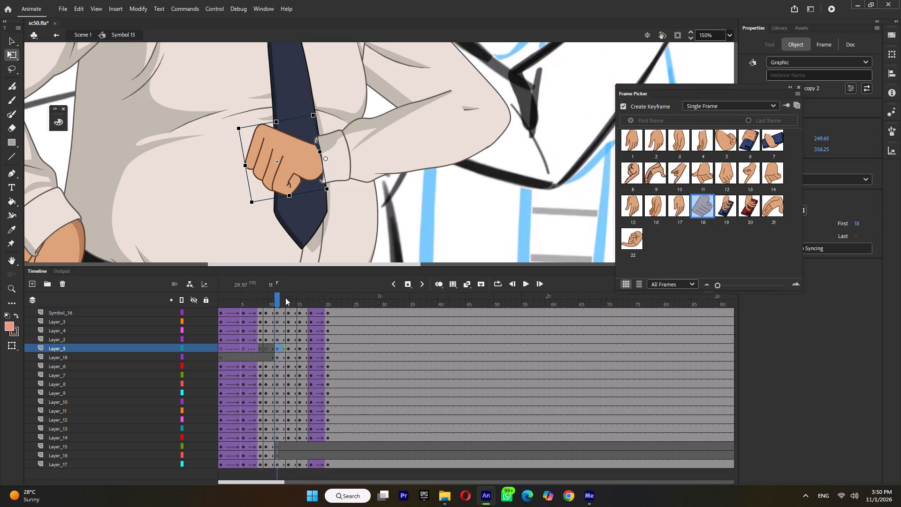
At frame 13, switch the pointing arm's forearm to drawing 2.
{"action": "left_click", "coordinate": [290, 303]}
{"action": "scroll", "coordinate": [391, 202], "scroll_direction": "down", "scroll_amount": 4, "text": "ctrl"}
{"action": "left_click", "coordinate": [435, 144]}
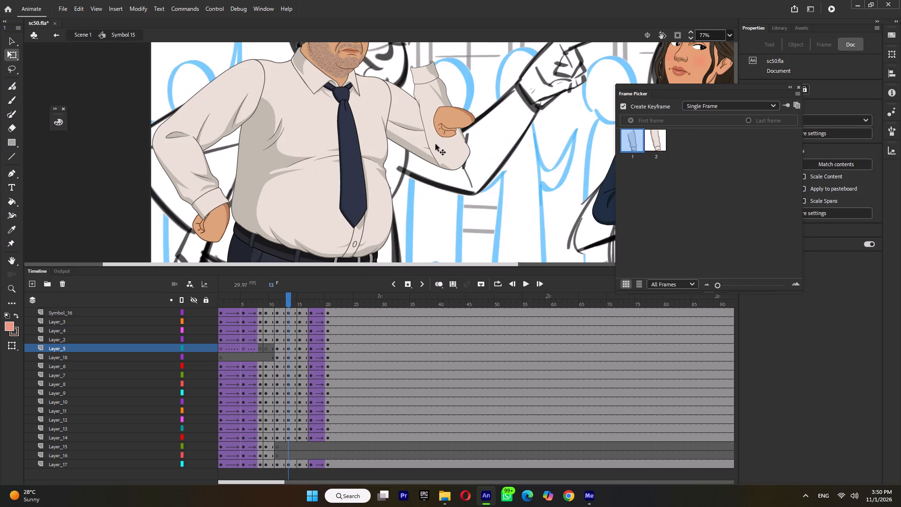
{"action": "left_click", "coordinate": [664, 148]}
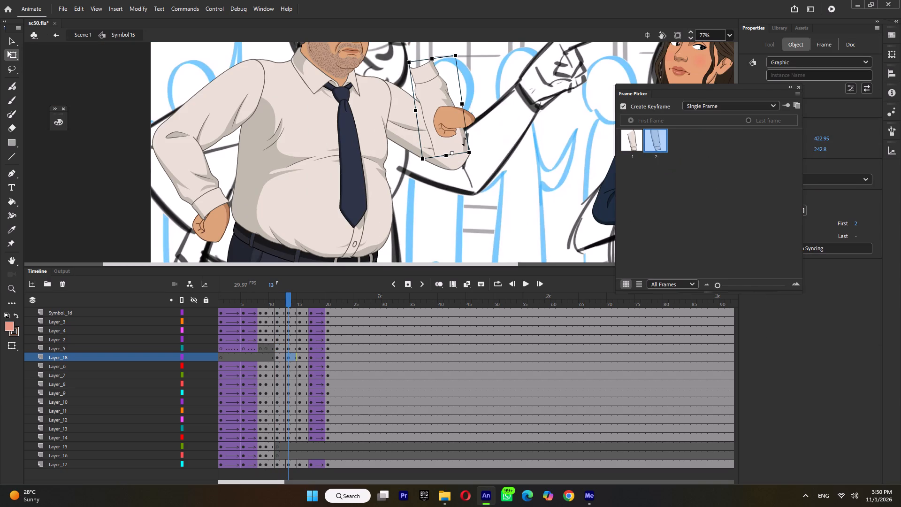
At frame 13, switch the pointing arm's hand to drawing 14, move it to the raised sleeve cuff and adjust its rotation.
{"action": "left_click", "coordinate": [457, 123]}
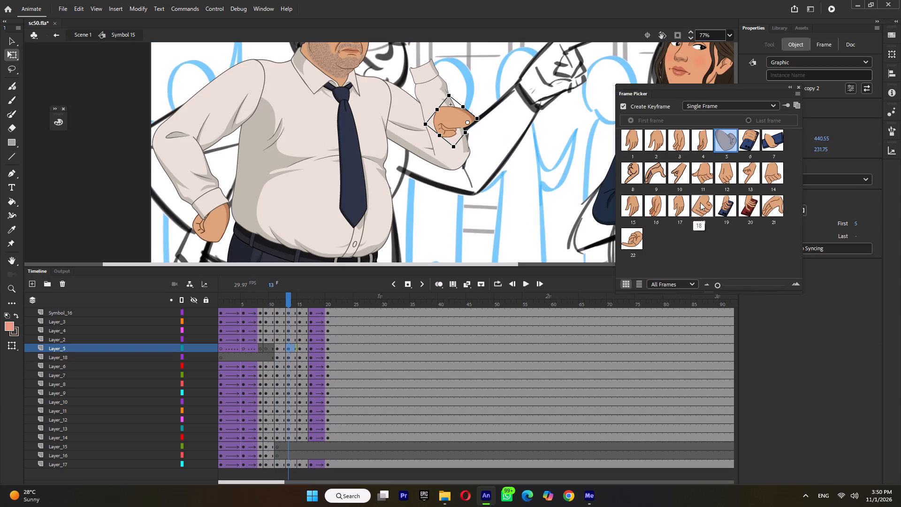
{"action": "left_click", "coordinate": [708, 178]}
{"action": "left_click", "coordinate": [727, 174]}
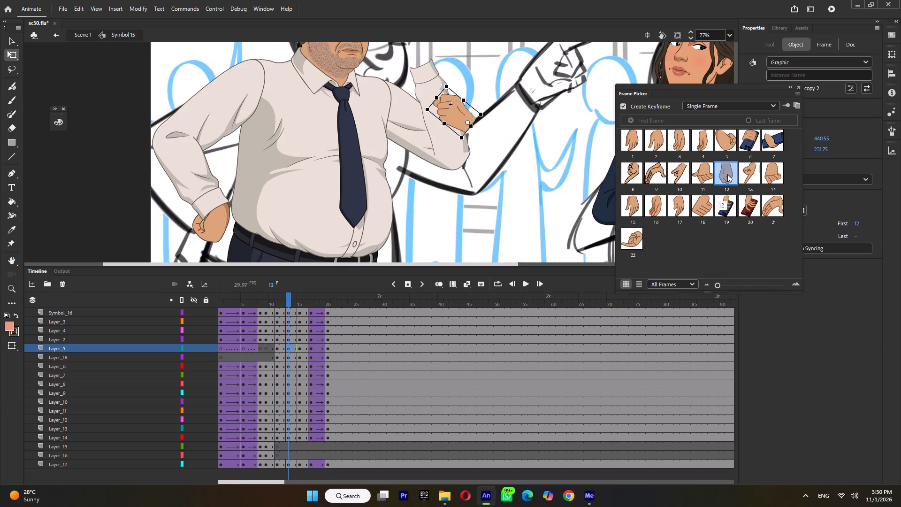
{"action": "left_click", "coordinate": [774, 176]}
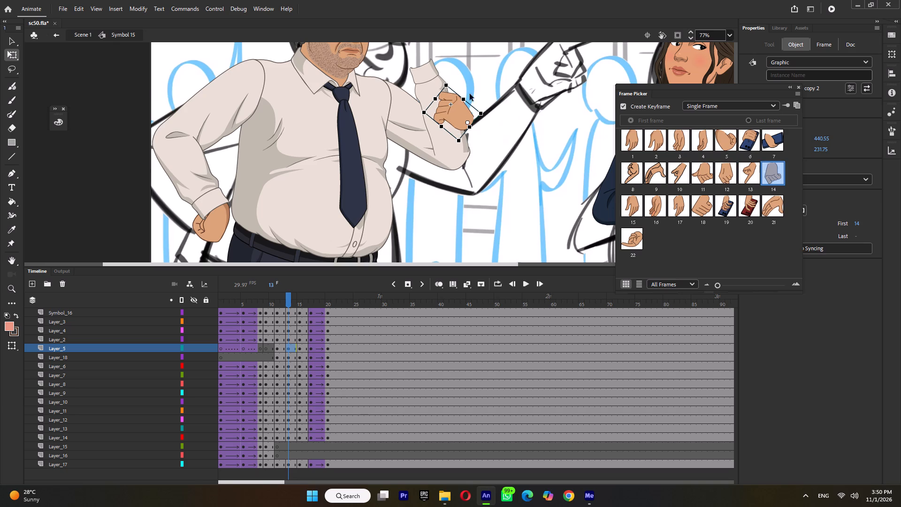
{"action": "left_click_drag", "start_coordinate": [458, 111], "coordinate": [415, 55]}
{"action": "left_click_drag", "start_coordinate": [382, 62], "coordinate": [385, 45]}
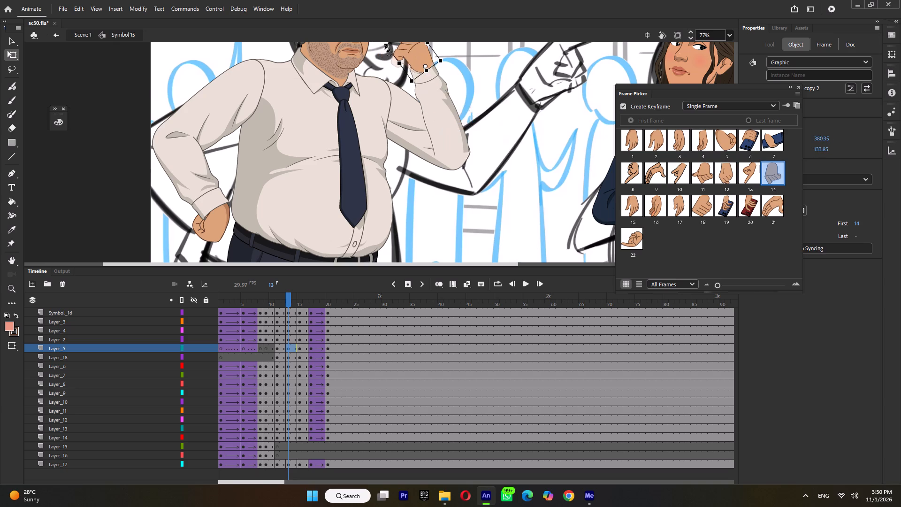
{"action": "left_click_drag", "start_coordinate": [385, 45], "coordinate": [386, 44]}
Move the hand layer, Layer_5, below the forearm layer, Layer_18.
{"action": "left_click_drag", "start_coordinate": [72, 345], "coordinate": [74, 359]}
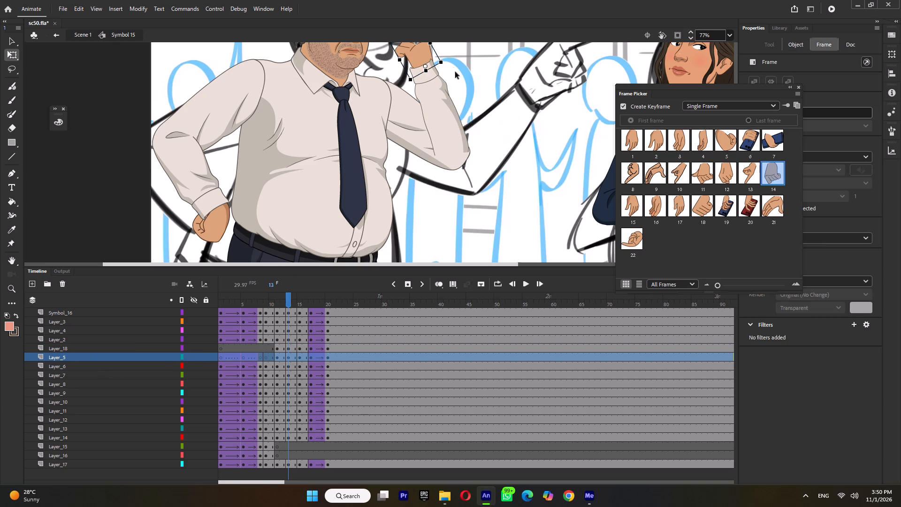
At frame 11, nudge the pointing arm's hand slightly towards the forearm so the wrist tucks under the cuff.
{"action": "scroll", "coordinate": [420, 51], "scroll_direction": "up", "scroll_amount": 5, "text": "ctrl"}
{"action": "left_click", "coordinate": [423, 52]}
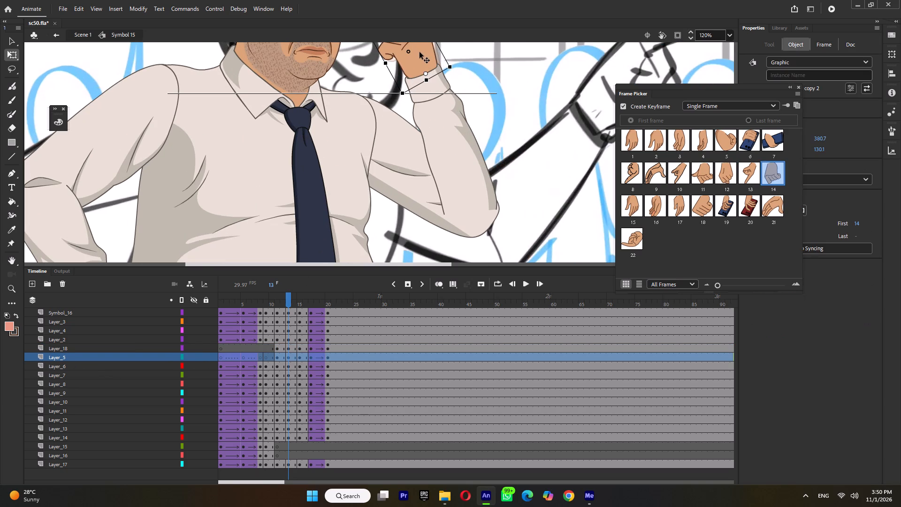
{"action": "left_click", "coordinate": [278, 353]}
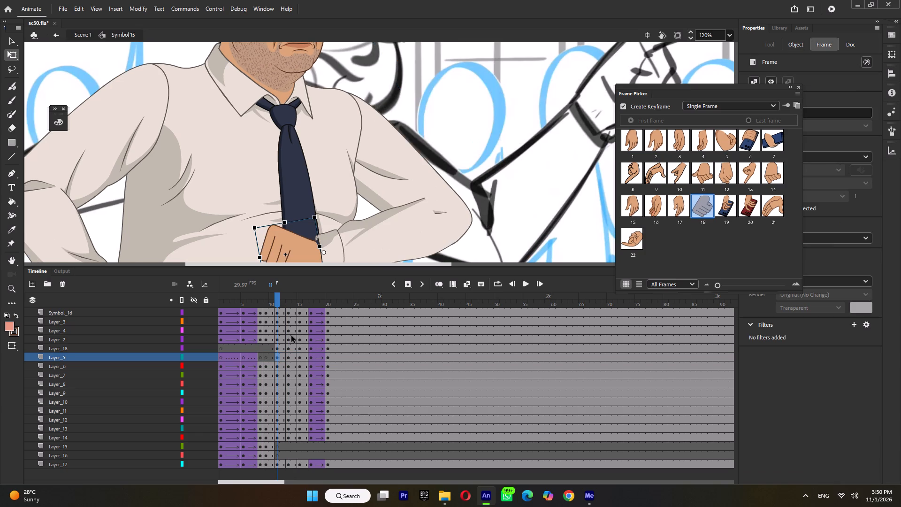
{"action": "left_click_drag", "start_coordinate": [295, 254], "coordinate": [299, 253]}
Switch the pointing arm's upper arm to drawing 3 at frames 15 and 13.
{"action": "scroll", "coordinate": [307, 236], "scroll_direction": "down", "scroll_amount": 4, "text": "ctrl"}
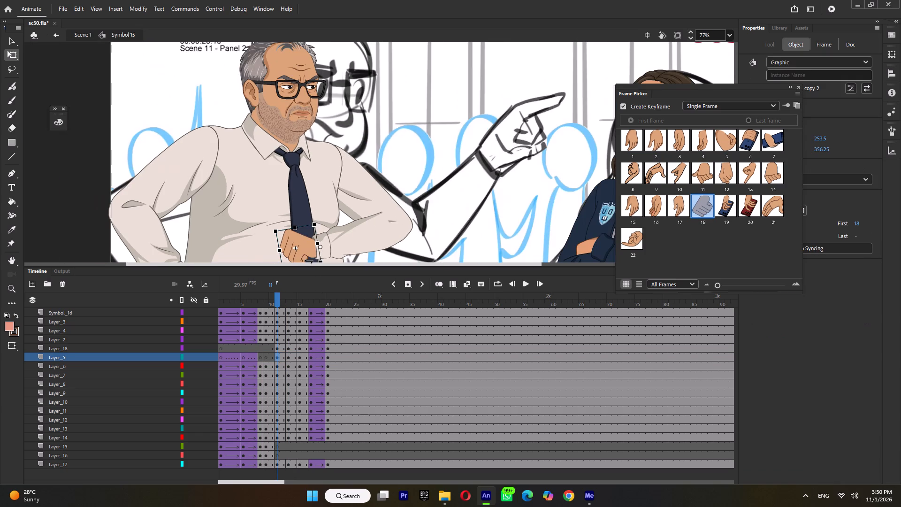
{"action": "left_click", "coordinate": [288, 303]}
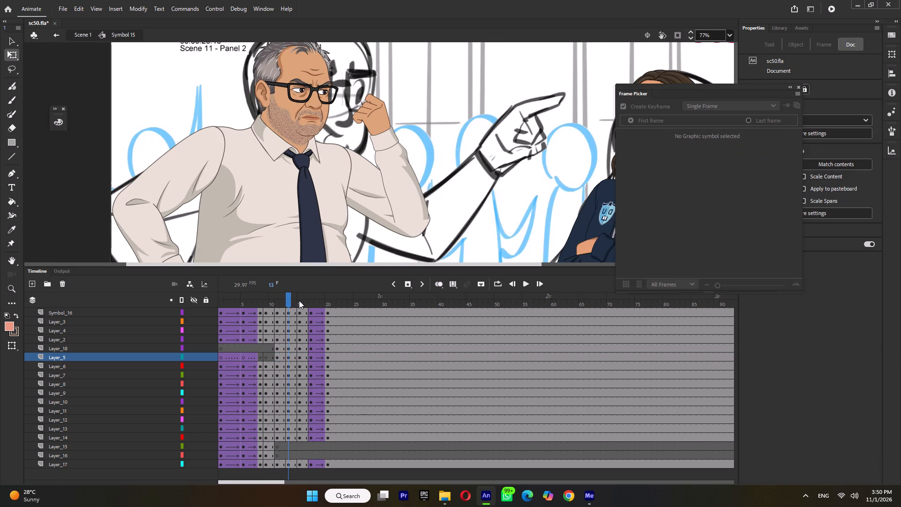
{"action": "left_click", "coordinate": [299, 300]}
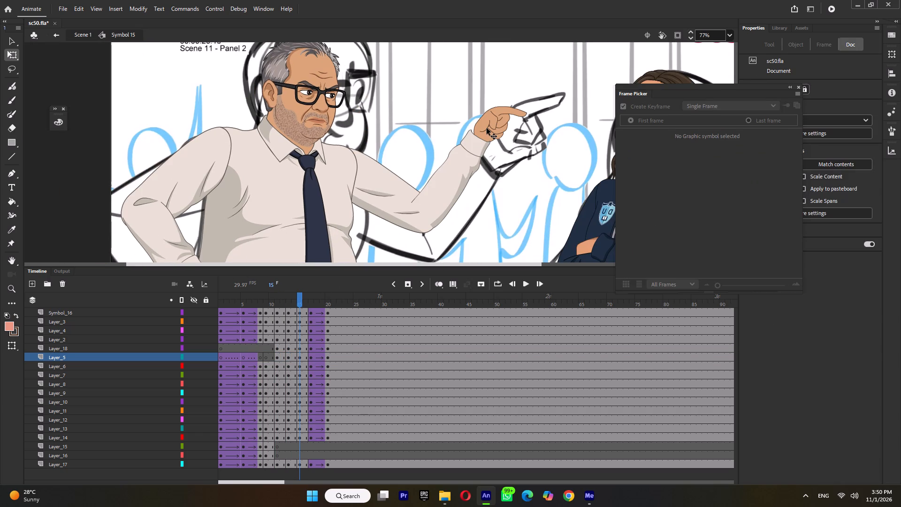
{"action": "left_click", "coordinate": [389, 215]}
{"action": "left_click", "coordinate": [672, 142]}
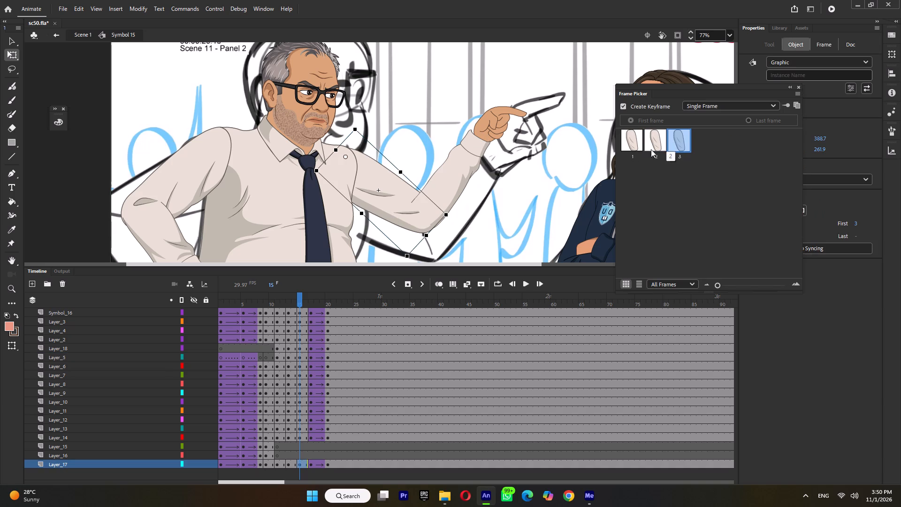
{"action": "left_click", "coordinate": [281, 301]}
{"action": "left_click", "coordinate": [289, 300]}
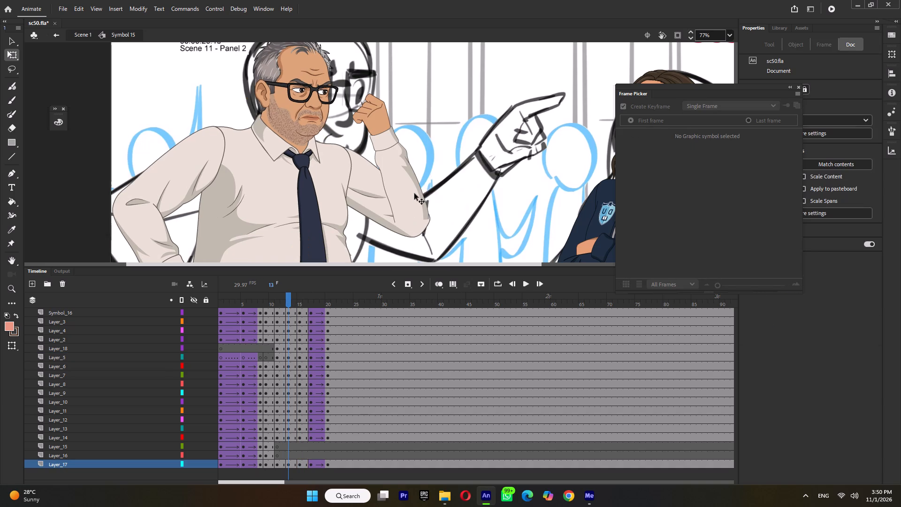
{"action": "left_click", "coordinate": [414, 193]}
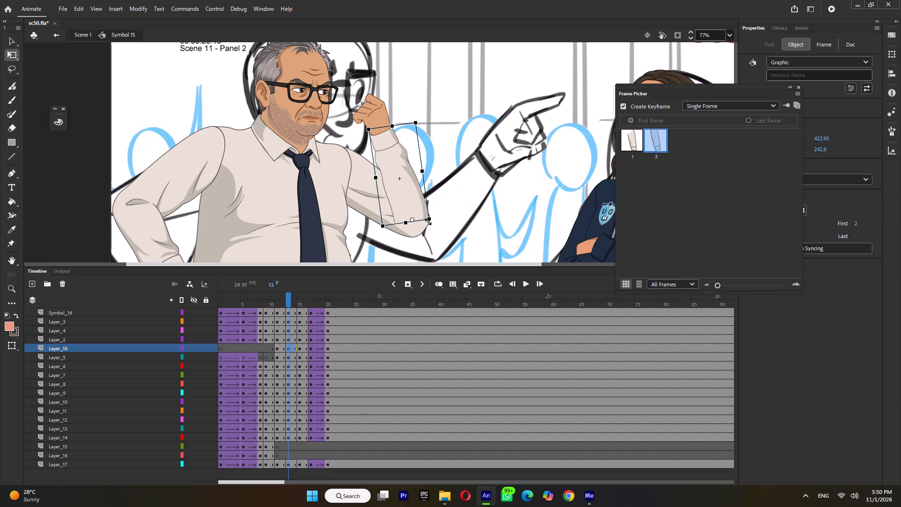
{"action": "left_click", "coordinate": [414, 235]}
{"action": "left_click", "coordinate": [676, 143]}
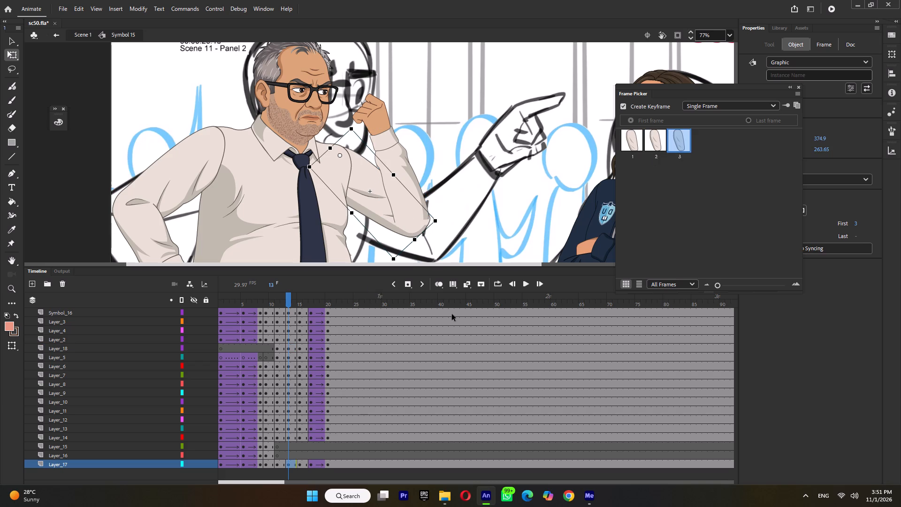
In the pointing arm's upper-arm drawing 3, extend the tip of the elbow shading up to the sleeve's upper outline.
{"action": "double_click", "coordinate": [415, 232]}
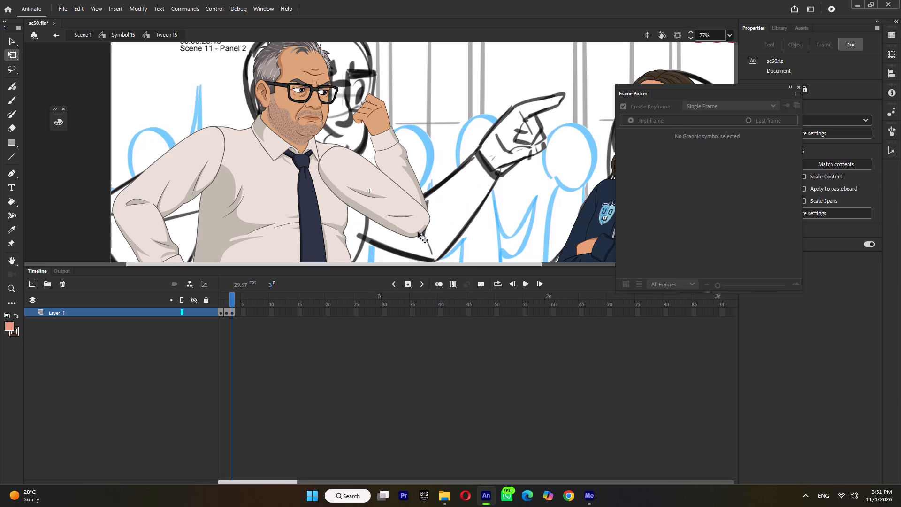
{"action": "scroll", "coordinate": [421, 231], "scroll_direction": "up", "scroll_amount": 5, "text": "ctrl"}
{"action": "double_click", "coordinate": [427, 223]}
{"action": "scroll", "coordinate": [428, 223], "scroll_direction": "up", "scroll_amount": 4, "text": "ctrl"}
{"action": "left_click", "coordinate": [428, 223]}
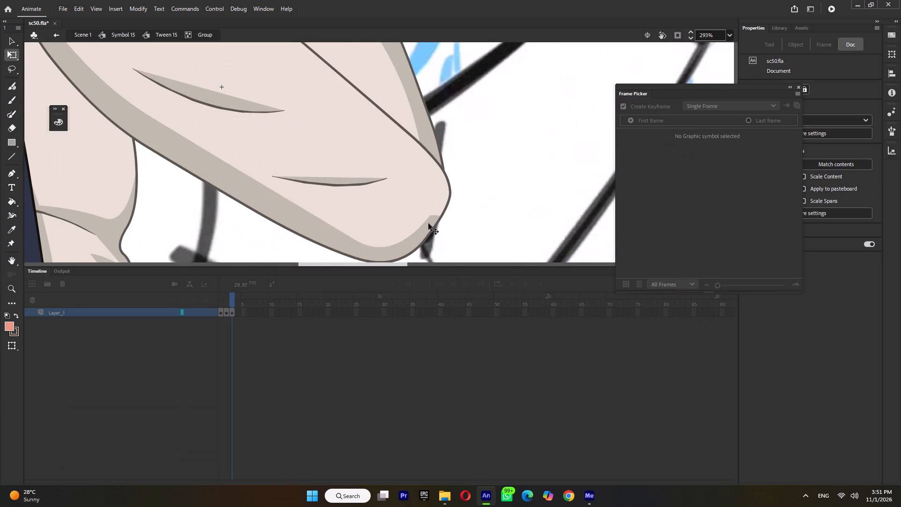
{"action": "left_click_drag", "start_coordinate": [536, 187], "coordinate": [528, 189]}
{"action": "left_click_drag", "start_coordinate": [428, 215], "coordinate": [433, 165], "text": "alt"}
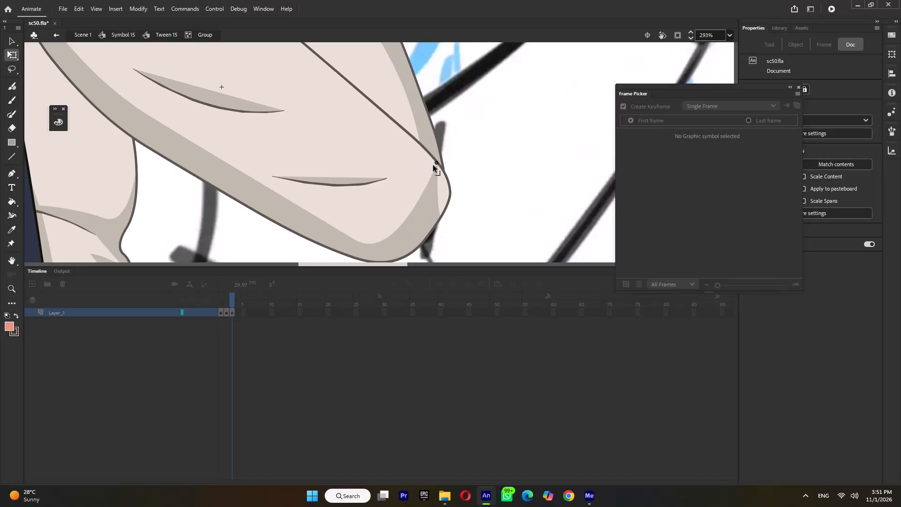
{"action": "left_click_drag", "start_coordinate": [433, 165], "coordinate": [433, 160], "text": "alt"}
Bend the elbow shading's edges so the shadow curves smoothly around the elbow and fills out to the outline.
{"action": "left_click_drag", "start_coordinate": [415, 209], "coordinate": [428, 216], "text": "alt"}
{"action": "key", "text": "ctrl+z"}
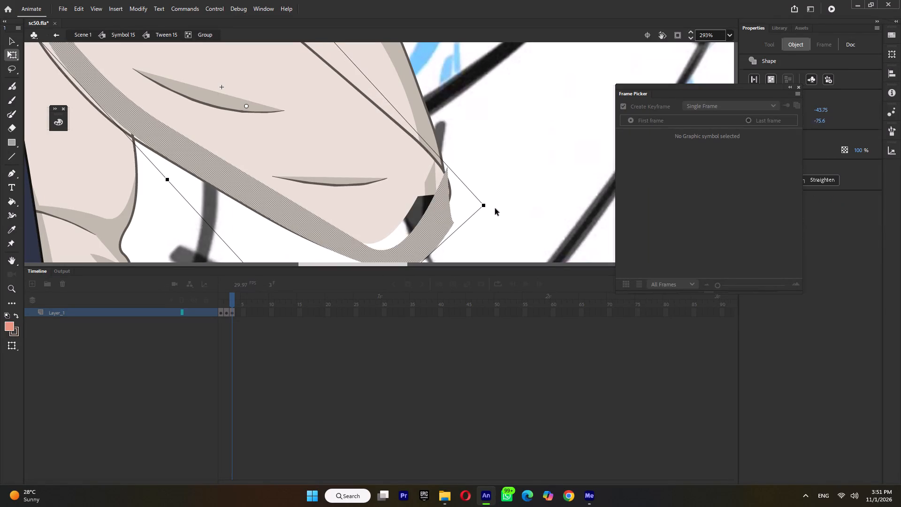
{"action": "left_click", "coordinate": [503, 208]}
{"action": "left_click_drag", "start_coordinate": [411, 214], "coordinate": [419, 212]}
{"action": "key", "text": "ctrl+z"}
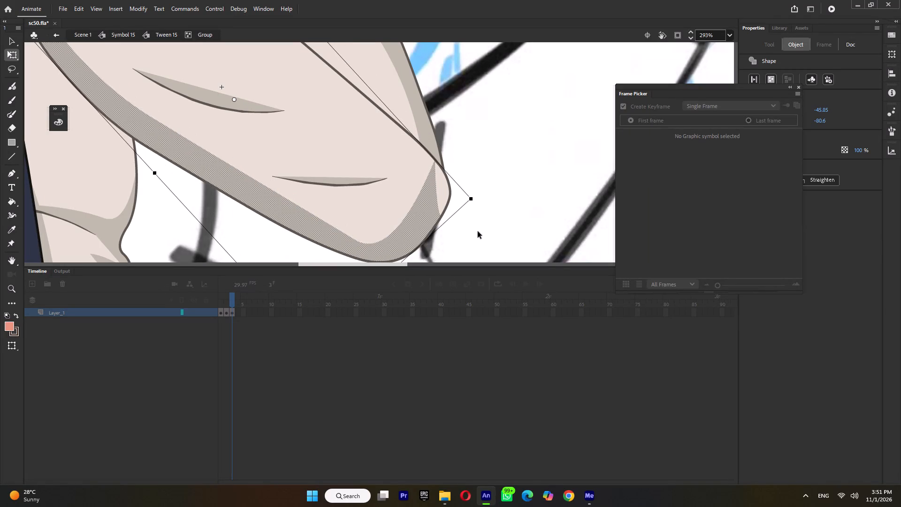
{"action": "left_click", "coordinate": [478, 231]}
{"action": "left_click_drag", "start_coordinate": [408, 214], "coordinate": [418, 213]}
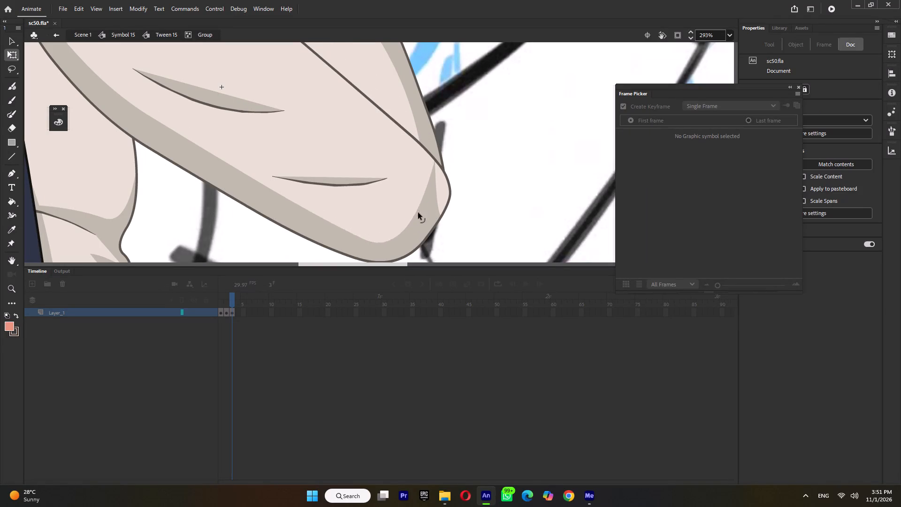
{"action": "left_click_drag", "start_coordinate": [418, 213], "coordinate": [422, 210]}
{"action": "left_click_drag", "start_coordinate": [435, 198], "coordinate": [480, 163]}
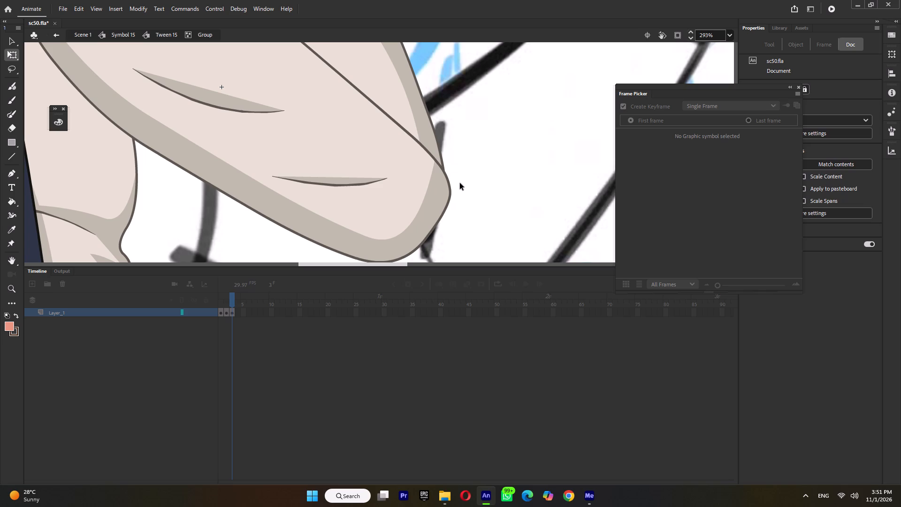
{"action": "double_click", "coordinate": [469, 178]}
{"action": "double_click", "coordinate": [505, 189]}
{"action": "scroll", "coordinate": [505, 189], "scroll_direction": "down", "scroll_amount": 2, "text": "ctrl"}
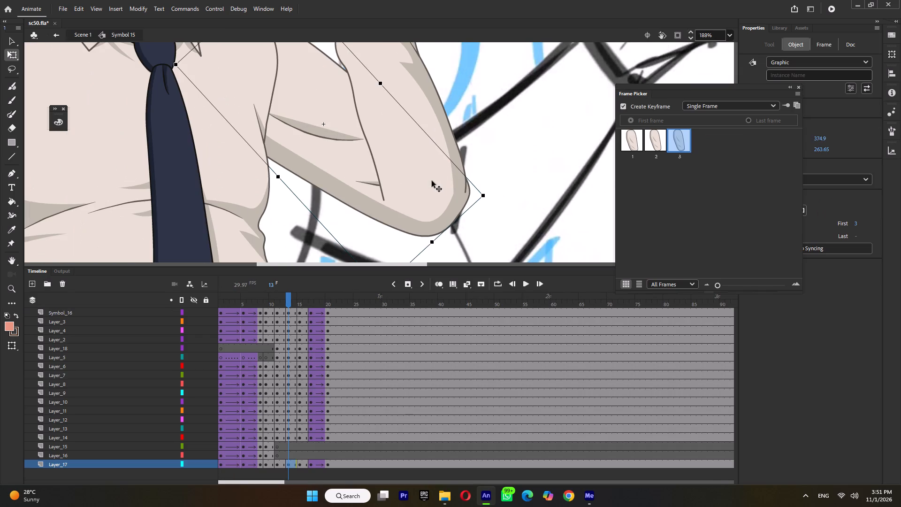
At frame 13, nudge the pointing arm's forearm and hand together slightly outwards to line up with the elbow outline.
{"action": "left_click", "coordinate": [428, 177]}
{"action": "scroll", "coordinate": [443, 206], "scroll_direction": "down", "scroll_amount": 5, "text": "ctrl"}
{"action": "left_click", "coordinate": [401, 101], "text": "shift"}
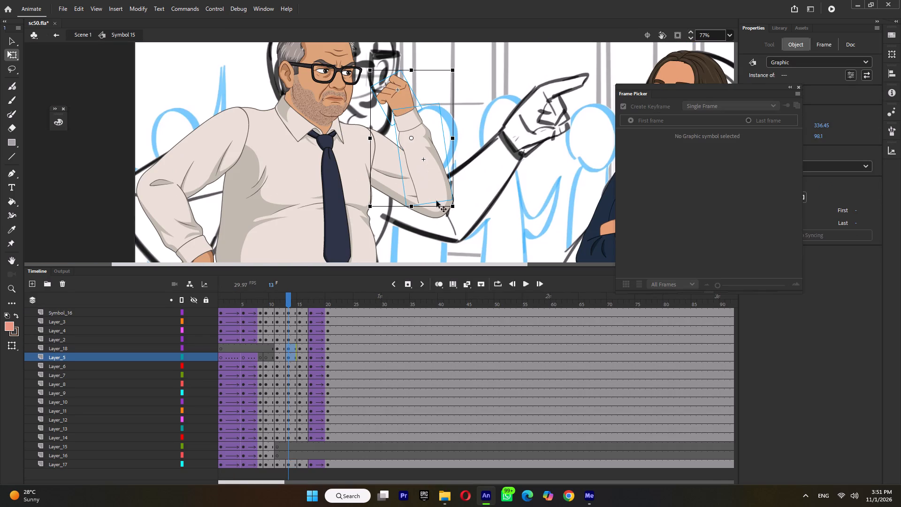
{"action": "scroll", "coordinate": [436, 201], "scroll_direction": "up", "scroll_amount": 12, "text": "ctrl"}
{"action": "left_click_drag", "start_coordinate": [452, 184], "coordinate": [464, 185]}
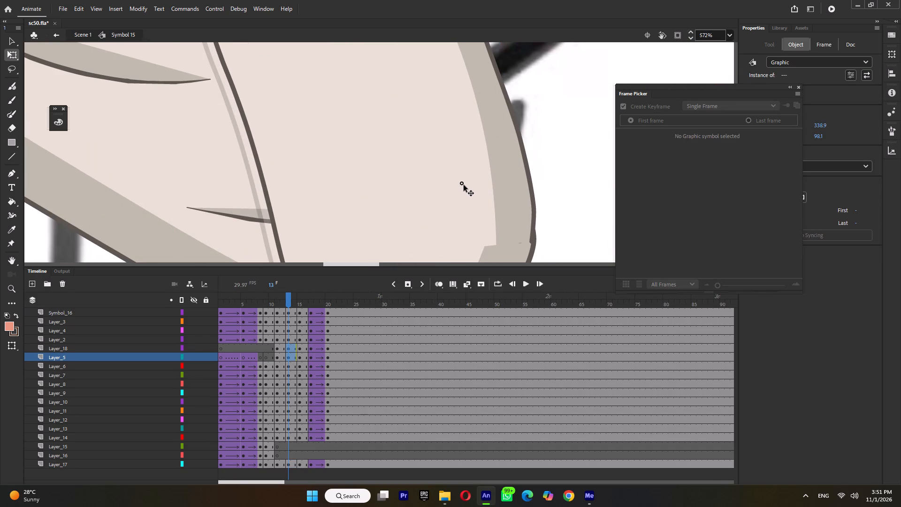
{"action": "left_click_drag", "start_coordinate": [464, 185], "coordinate": [464, 185]}
{"action": "scroll", "coordinate": [463, 185], "scroll_direction": "down", "scroll_amount": 3, "text": "ctrl"}
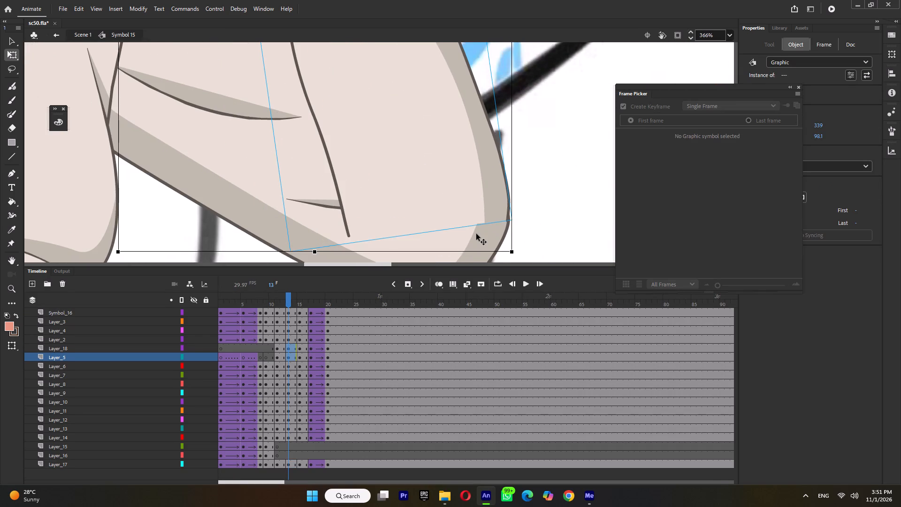
In upper-arm drawing 3, narrow the shading along the outer elbow by bending its inner edge outwards.
{"action": "double_click", "coordinate": [476, 234]}
{"action": "double_click", "coordinate": [477, 224]}
{"action": "left_click_drag", "start_coordinate": [478, 224], "coordinate": [485, 226]}
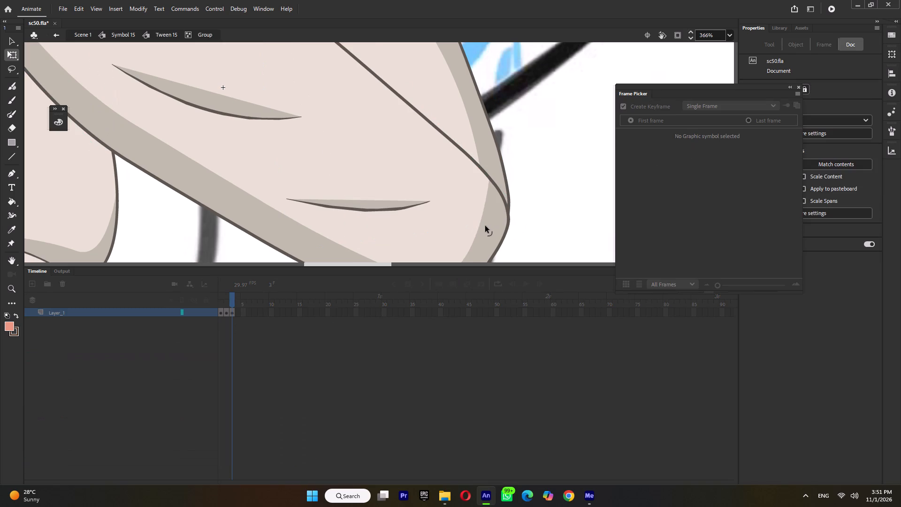
{"action": "left_click_drag", "start_coordinate": [485, 226], "coordinate": [497, 211]}
{"action": "triple_click", "coordinate": [535, 194]}
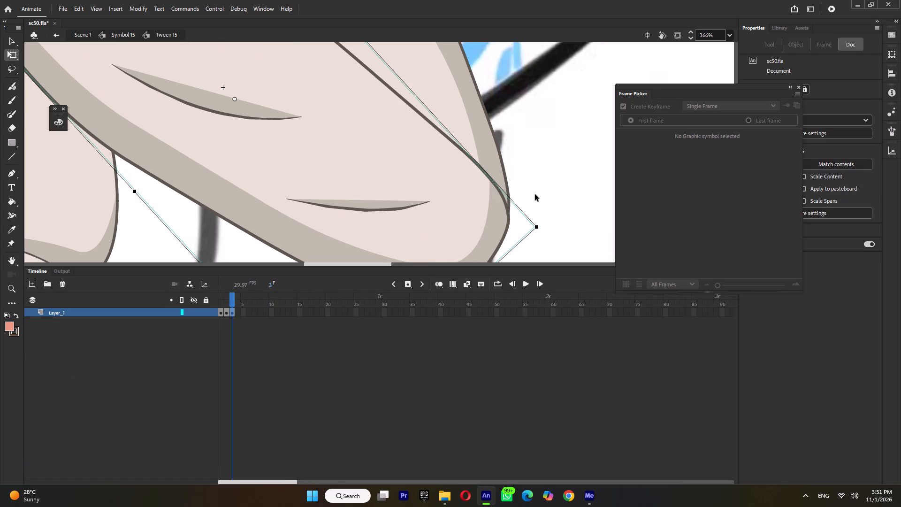
{"action": "left_click", "coordinate": [535, 194]}
Narrow the shading under the elbow in upper-arm drawing 3 by curving its inner edge down towards the outline.
{"action": "scroll", "coordinate": [535, 194], "scroll_direction": "down", "scroll_amount": 4, "text": "ctrl"}
{"action": "double_click", "coordinate": [479, 239]}
{"action": "scroll", "coordinate": [478, 239], "scroll_direction": "up", "scroll_amount": 3, "text": "ctrl"}
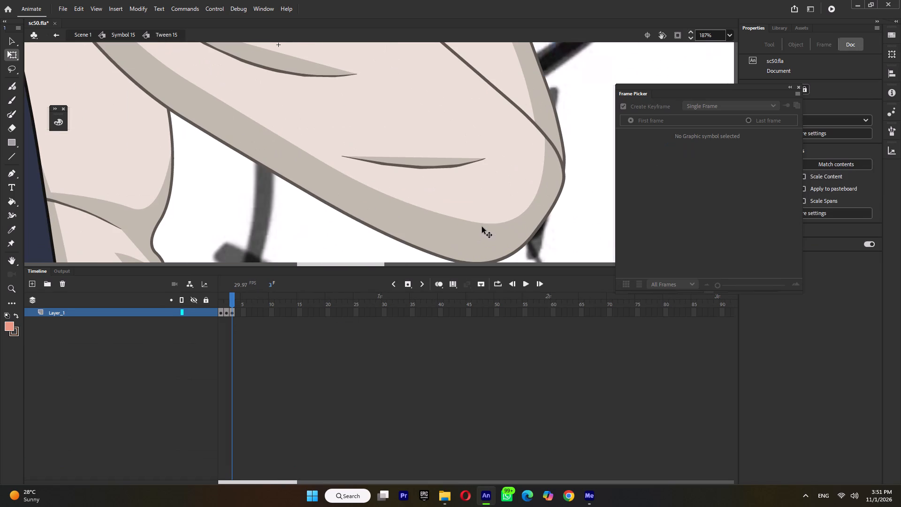
{"action": "left_click", "coordinate": [482, 225]}
{"action": "left_click", "coordinate": [482, 225]}
{"action": "left_click_drag", "start_coordinate": [486, 224], "coordinate": [484, 240], "text": "alt"}
{"action": "left_click_drag", "start_coordinate": [475, 223], "coordinate": [464, 237]}
{"action": "triple_click", "coordinate": [556, 235]}
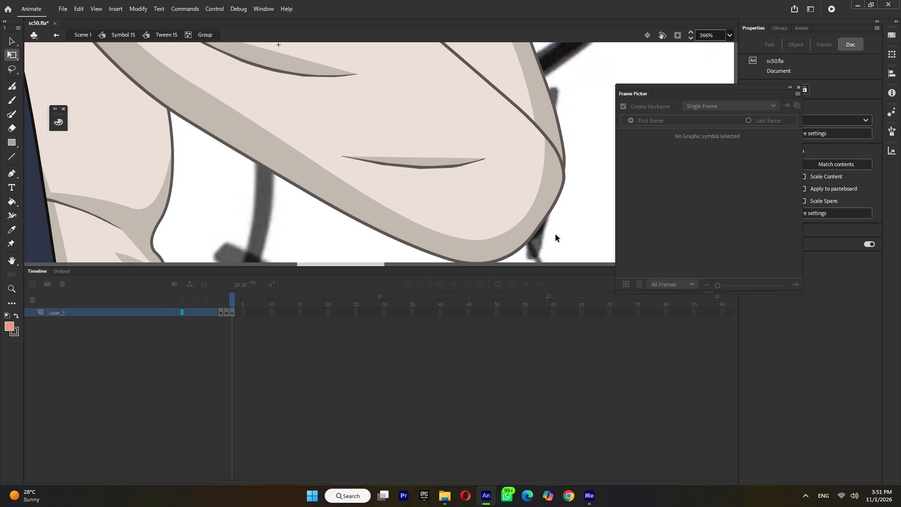
{"action": "left_click", "coordinate": [556, 235]}
{"action": "scroll", "coordinate": [556, 235], "scroll_direction": "down", "scroll_amount": 4, "text": "ctrl"}
{"action": "double_click", "coordinate": [566, 234], "text": "ctrl"}
{"action": "scroll", "coordinate": [566, 234], "scroll_direction": "down", "scroll_amount": 5, "text": "ctrl"}
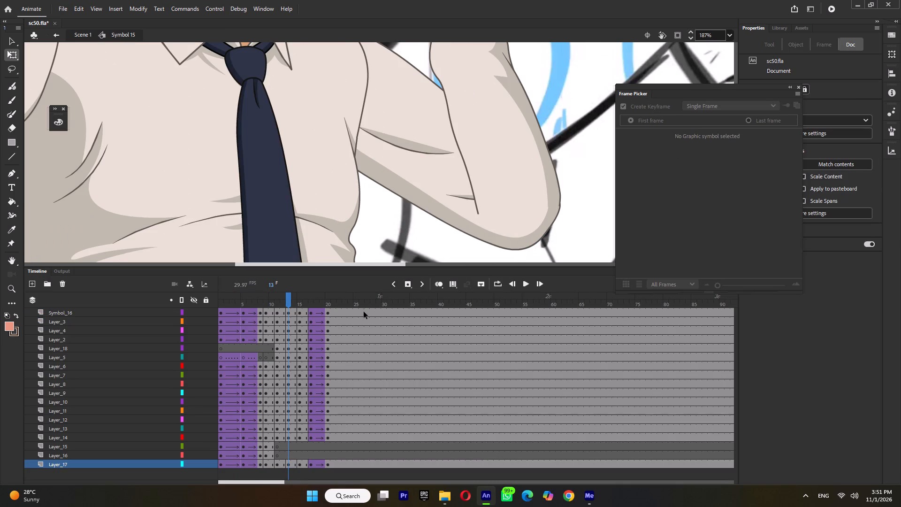
Play back the main scene, and in Symbol 15 switch the pointing arm's upper arm to drawing 3 at frames 17 and 20.
{"action": "left_click", "coordinate": [253, 306]}
{"action": "key", "text": "Return"}
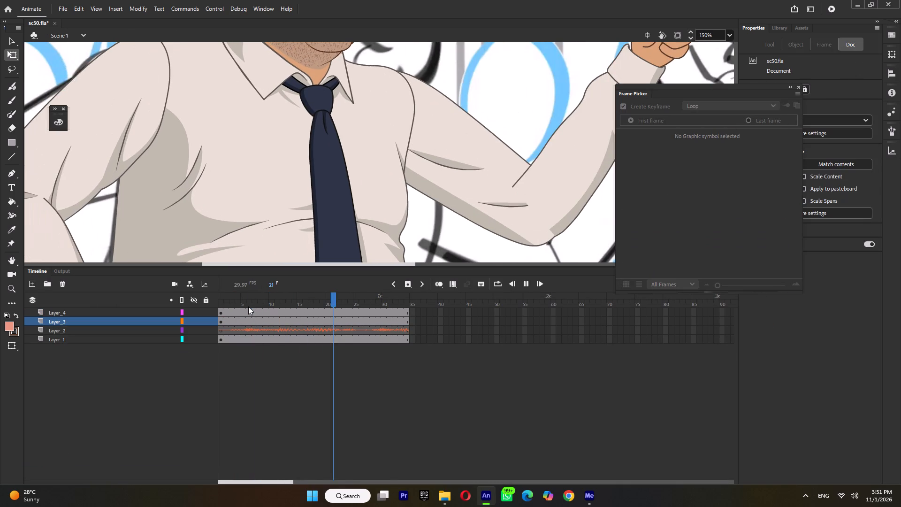
{"action": "key", "text": "Return"}
{"action": "double_click", "coordinate": [437, 170]}
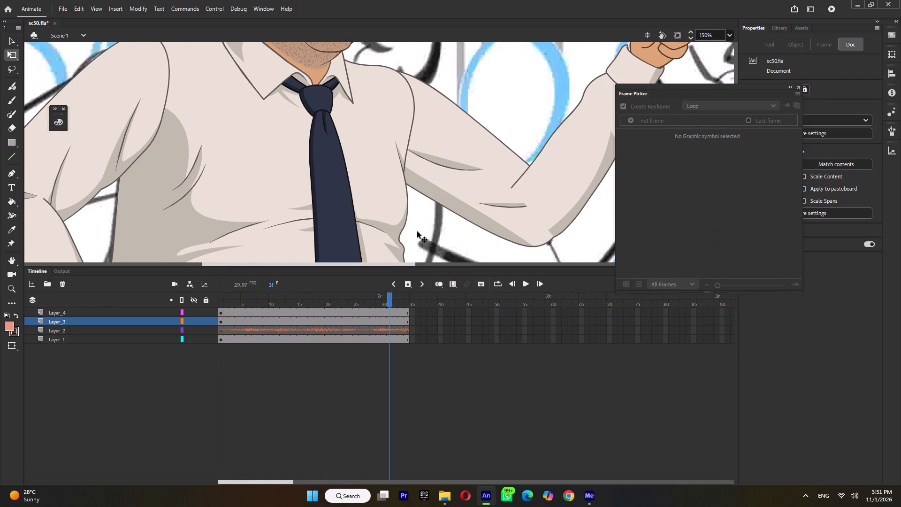
{"action": "scroll", "coordinate": [459, 190], "scroll_direction": "down", "scroll_amount": 3, "text": "ctrl"}
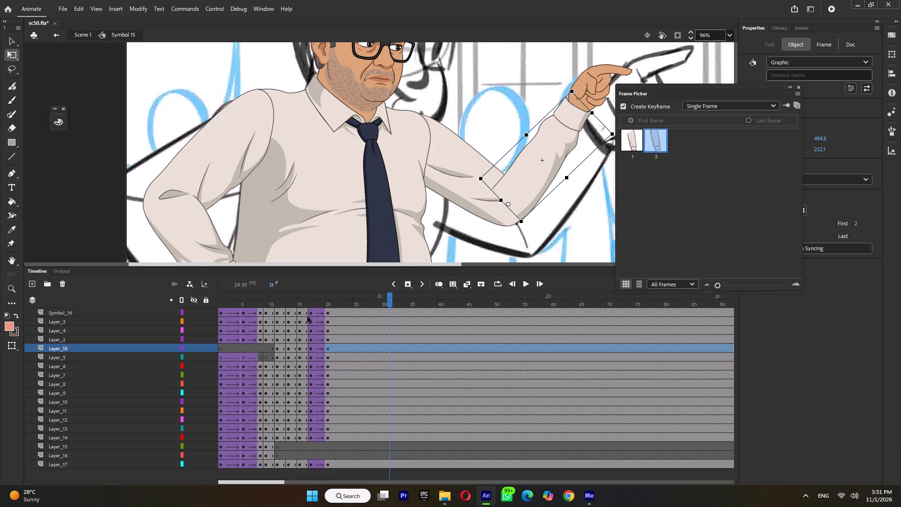
{"action": "left_click", "coordinate": [300, 301]}
{"action": "left_click", "coordinate": [309, 301]}
{"action": "left_click", "coordinate": [478, 191]}
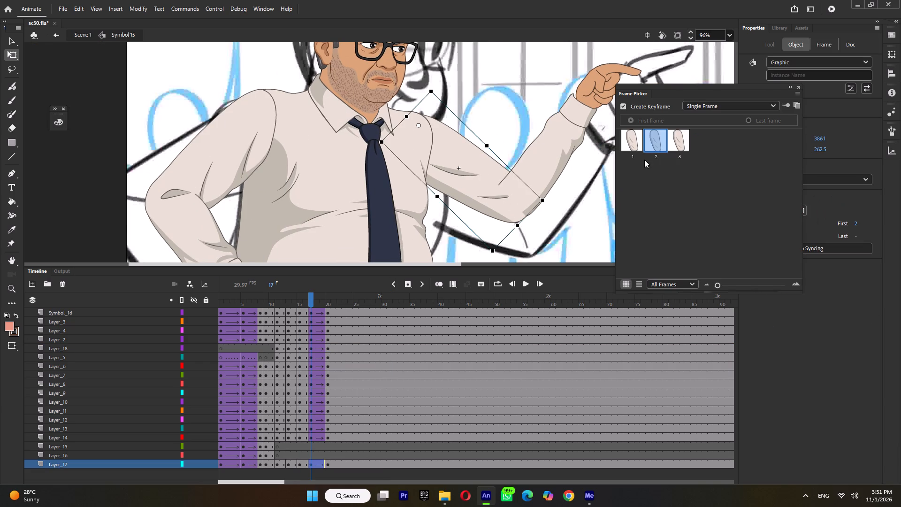
{"action": "left_click", "coordinate": [676, 142]}
{"action": "left_click", "coordinate": [328, 304]}
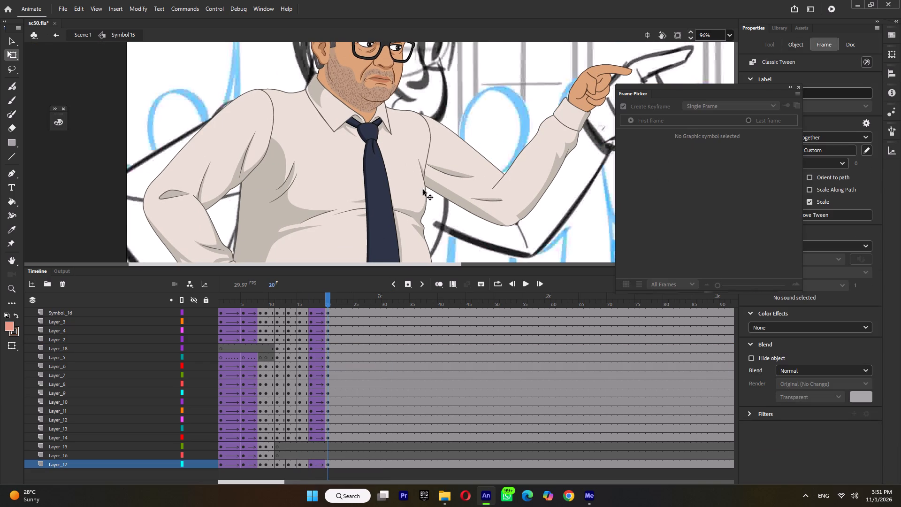
{"action": "left_click", "coordinate": [455, 180]}
{"action": "left_click", "coordinate": [672, 141]}
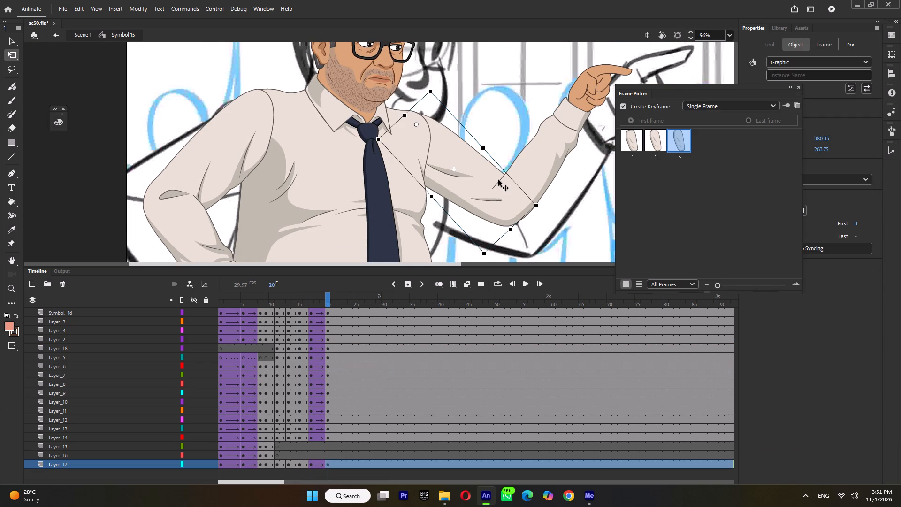
Play the animation from the start several times and scrub through frames 11 to 17 to check the arm movement.
{"action": "scroll", "coordinate": [498, 180], "scroll_direction": "down", "scroll_amount": 10, "text": "ctrl"}
{"action": "left_click_drag", "start_coordinate": [264, 302], "coordinate": [177, 308]}
{"action": "key", "text": "Return"}
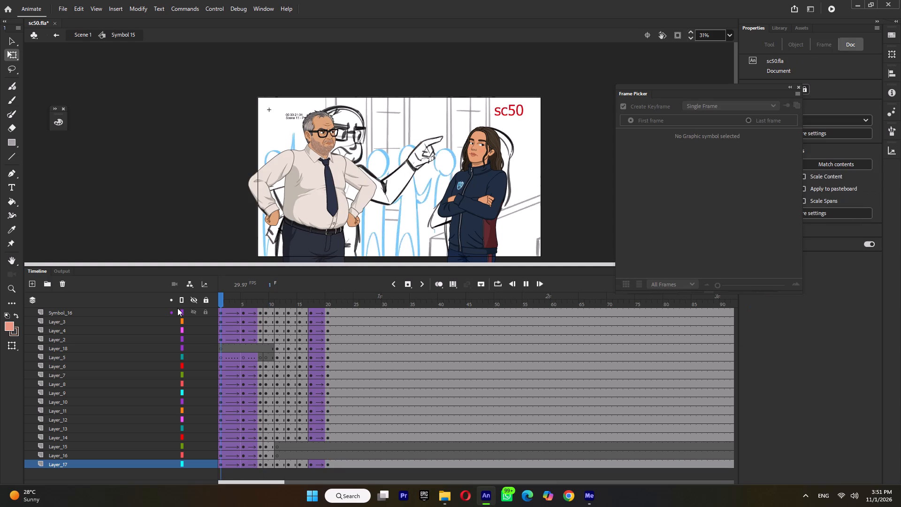
{"action": "key", "text": "Return"}
{"action": "left_click_drag", "start_coordinate": [238, 301], "coordinate": [157, 305]}
{"action": "key", "text": "Return"}
{"action": "key", "text": "Return"}
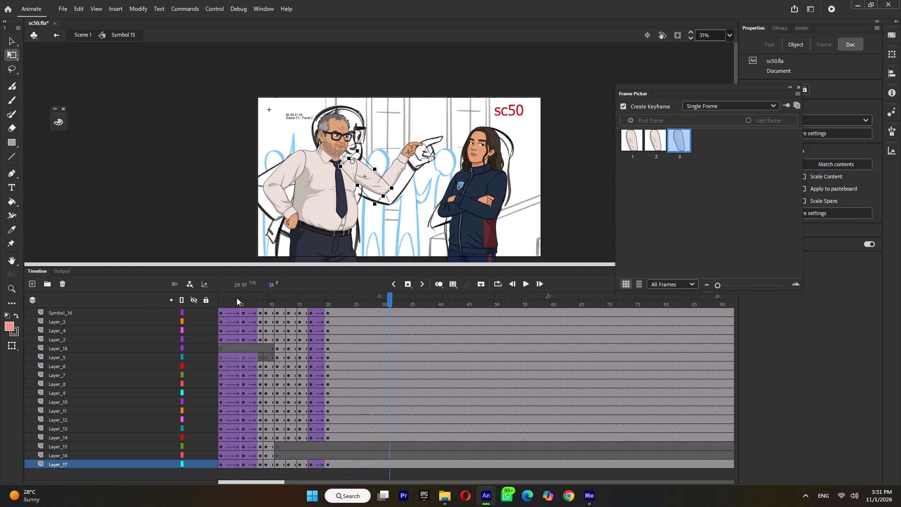
{"action": "left_click_drag", "start_coordinate": [237, 298], "coordinate": [195, 308]}
{"action": "key", "text": "Return"}
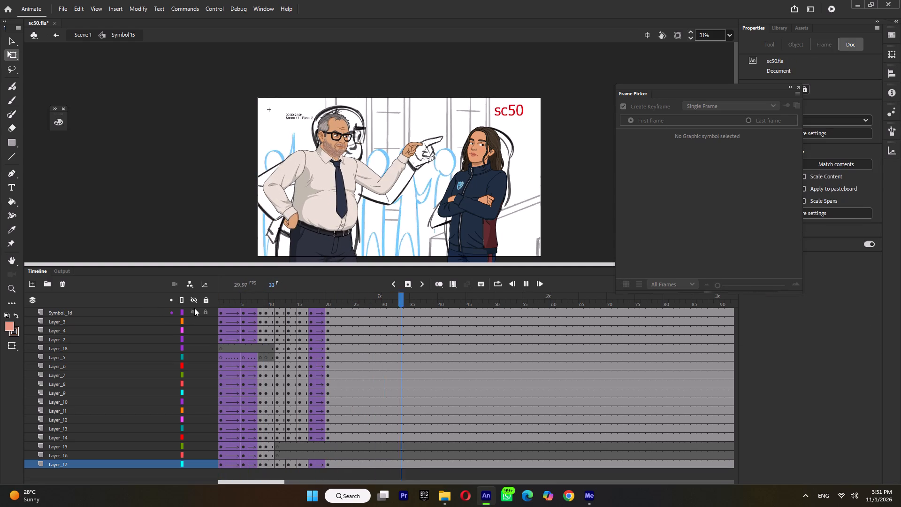
{"action": "key", "text": "Return"}
{"action": "left_click_drag", "start_coordinate": [274, 303], "coordinate": [293, 308]}
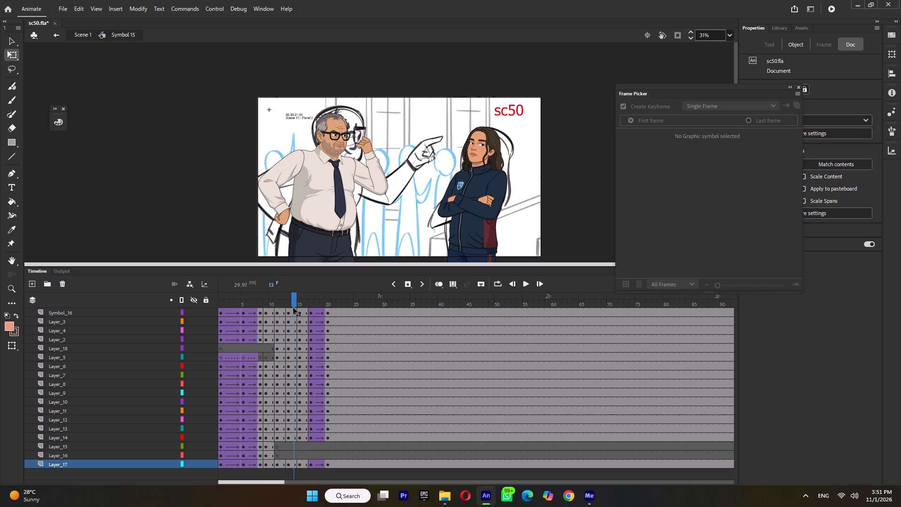
{"action": "left_click_drag", "start_coordinate": [293, 308], "coordinate": [305, 313]}
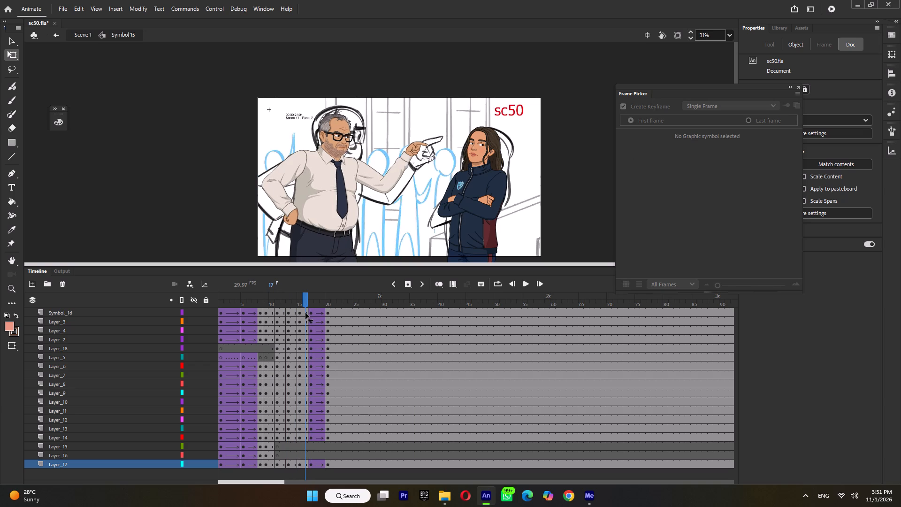
{"action": "left_click_drag", "start_coordinate": [305, 313], "coordinate": [305, 313]}
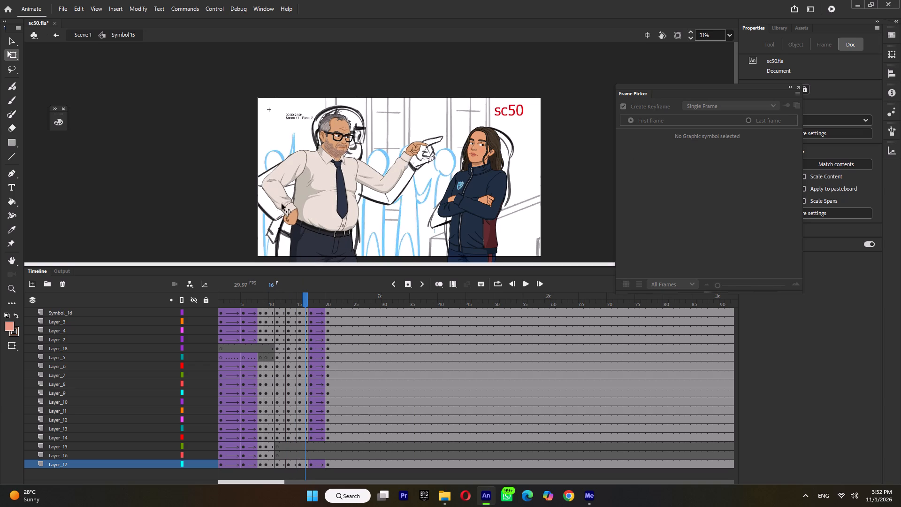
At frame 16, lengthen the hip arm's forearm slightly and move its hand down to follow the cuff.
{"action": "left_click_drag", "start_coordinate": [249, 161], "coordinate": [273, 200]}
{"action": "left_click", "coordinate": [294, 220], "text": "shift"}
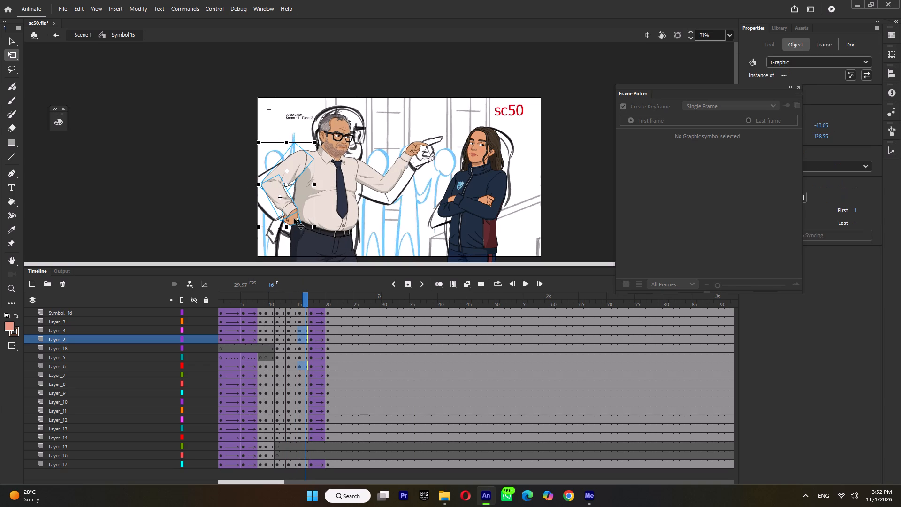
{"action": "left_click", "coordinate": [265, 223]}
{"action": "left_click", "coordinate": [279, 201]}
{"action": "scroll", "coordinate": [293, 220], "scroll_direction": "up", "scroll_amount": 3, "text": "ctrl"}
{"action": "scroll", "coordinate": [245, 212], "scroll_direction": "up", "scroll_amount": 3, "text": "ctrl"}
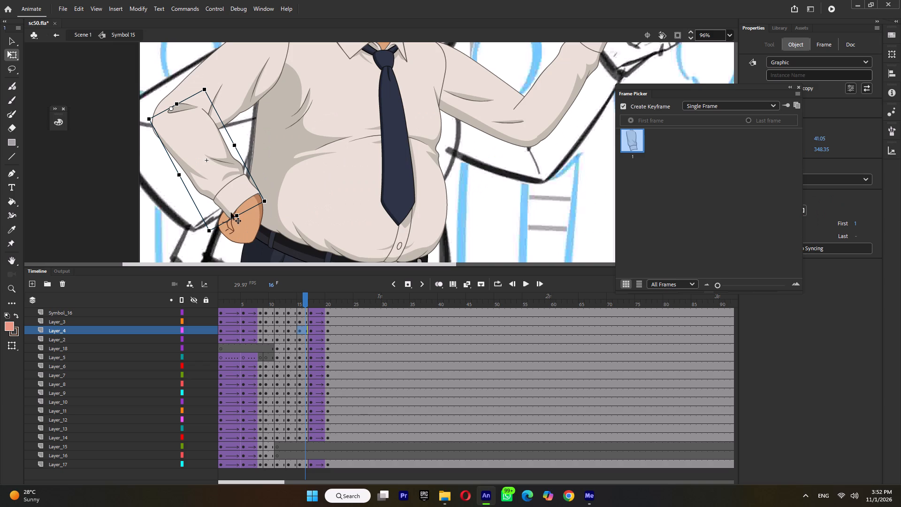
{"action": "left_click_drag", "start_coordinate": [237, 217], "coordinate": [241, 222]}
{"action": "left_click", "coordinate": [252, 231]}
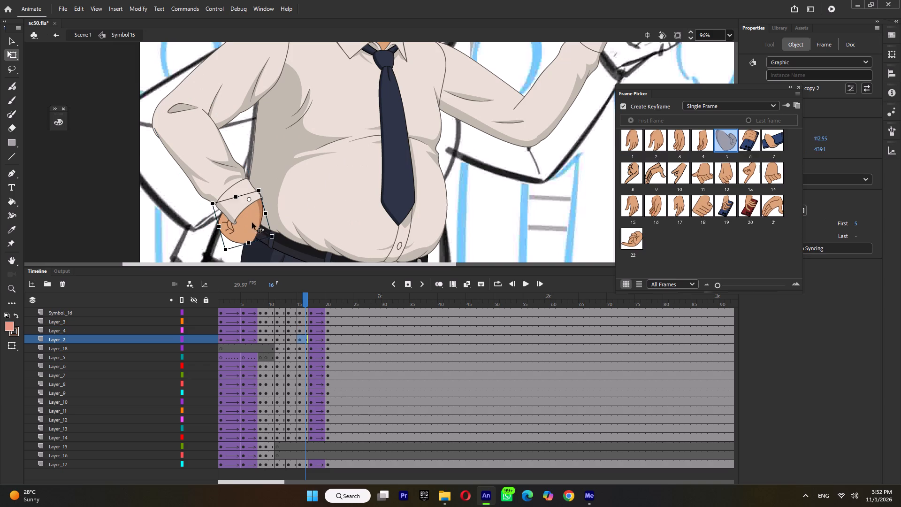
{"action": "left_click_drag", "start_coordinate": [252, 223], "coordinate": [255, 229]}
Compare the hip arm with frame 17 and replay the animation from frame 9 to check the motion.
{"action": "left_click", "coordinate": [312, 298]}
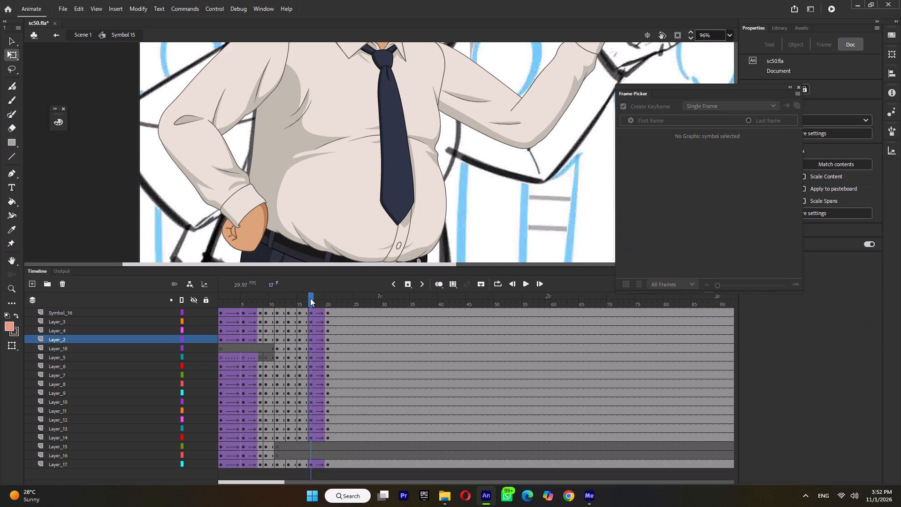
{"action": "scroll", "coordinate": [290, 230], "scroll_direction": "down", "scroll_amount": 10, "text": "ctrl"}
{"action": "left_click", "coordinate": [265, 302]}
{"action": "key", "text": "Return"}
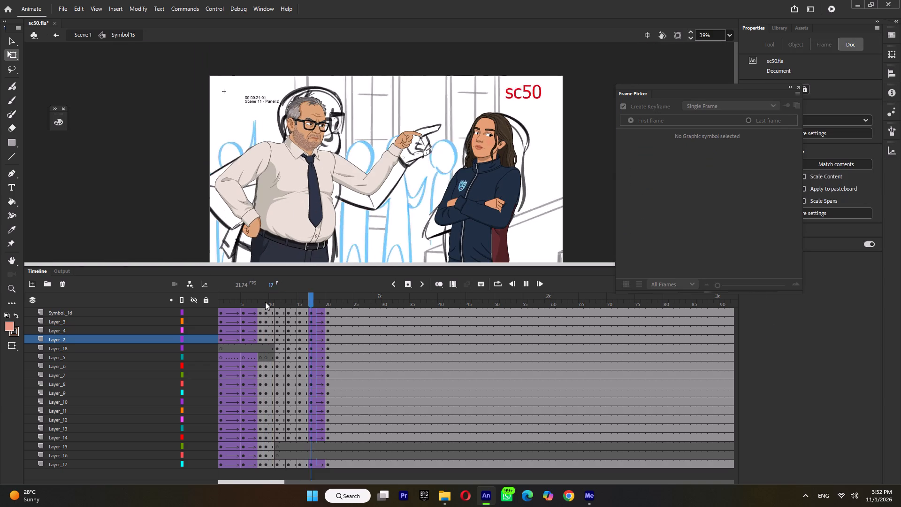
{"action": "left_click", "coordinate": [265, 302]}
{"action": "key", "text": "Return"}
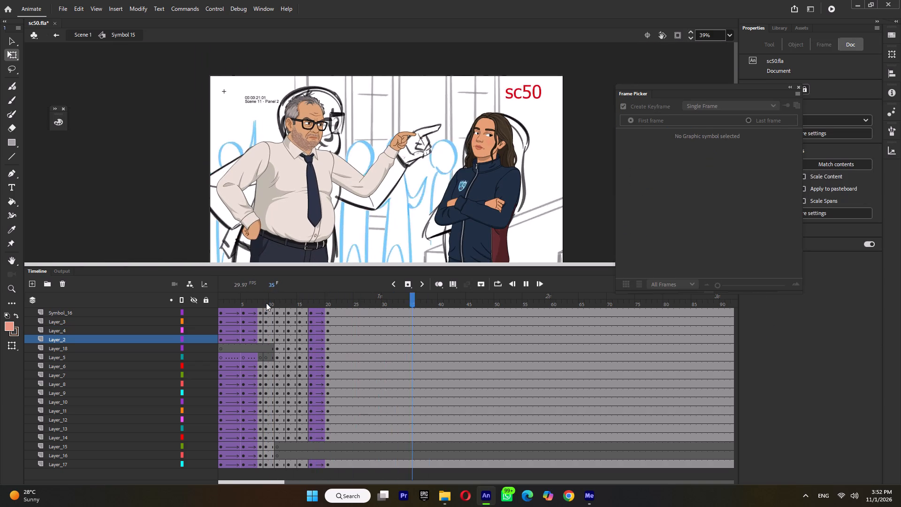
{"action": "left_click", "coordinate": [266, 303]}
{"action": "key", "text": "Return"}
{"action": "key", "text": "Return"}
{"action": "key", "text": "Return"}
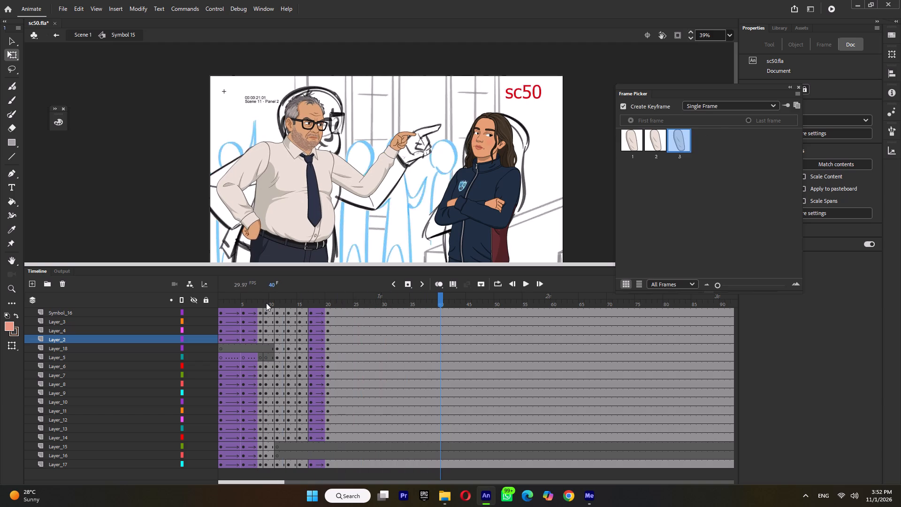
Play back Symbol 15 from frame 9 and save the file.
{"action": "left_click", "coordinate": [265, 306]}
{"action": "key", "text": "Return"}
{"action": "key", "text": "Return"}
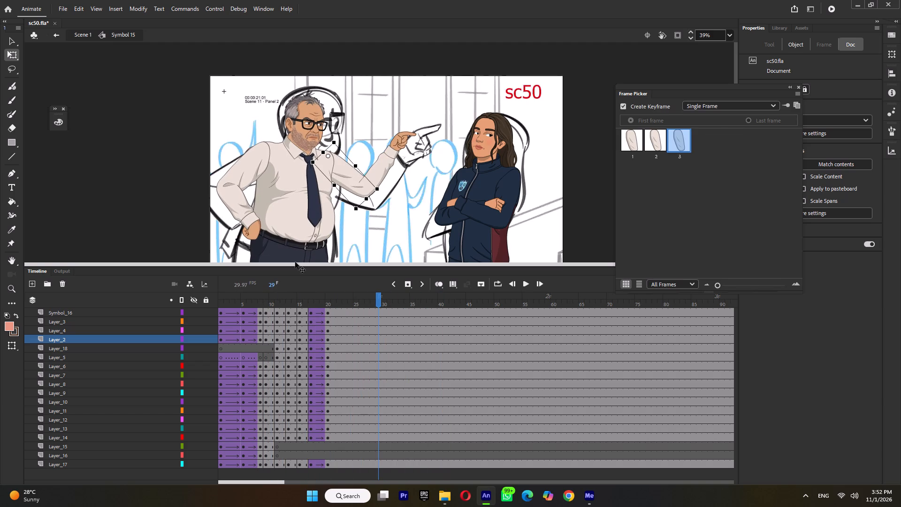
{"action": "scroll", "coordinate": [322, 208], "scroll_direction": "down", "scroll_amount": 8, "text": "ctrl"}
{"action": "key", "text": "ctrl+s"}
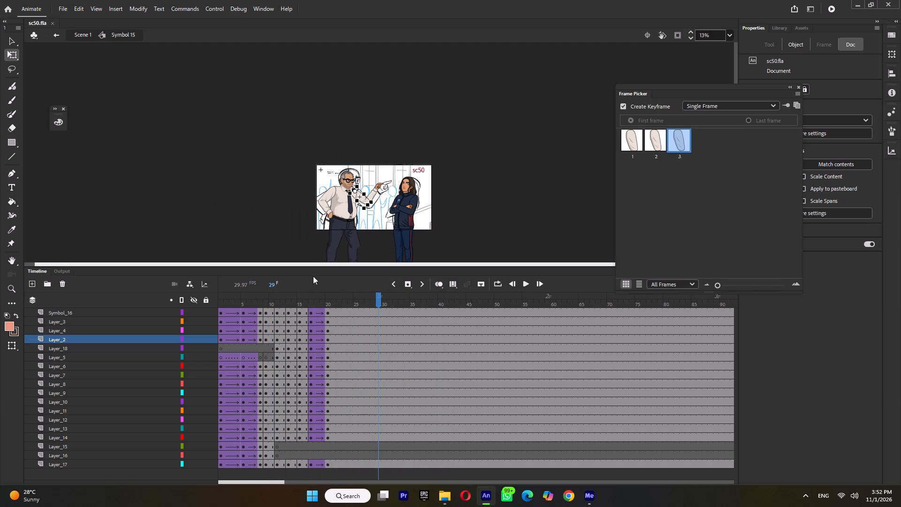
Add classic tweens to the untweened spans of the Symbol_16 head layer and enable symbol syncing across its frames through frame 22.
{"action": "left_click_drag", "start_coordinate": [253, 298], "coordinate": [154, 311]}
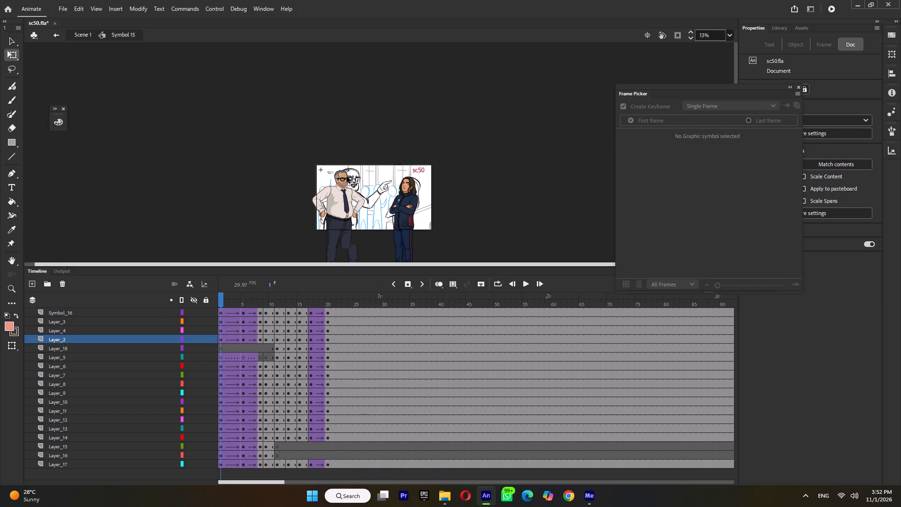
{"action": "left_click", "coordinate": [347, 177]}
{"action": "scroll", "coordinate": [347, 177], "scroll_direction": "up", "scroll_amount": 7, "text": "ctrl"}
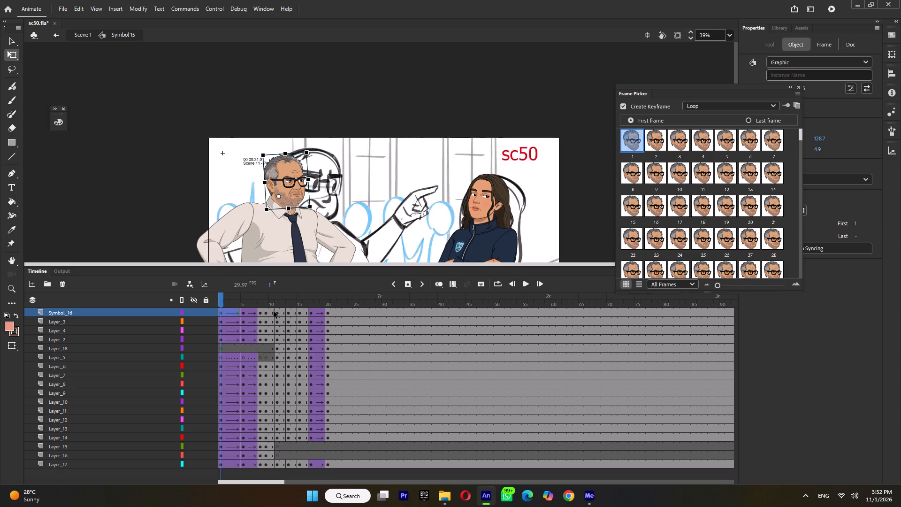
{"action": "left_click_drag", "start_coordinate": [261, 310], "coordinate": [301, 312]}
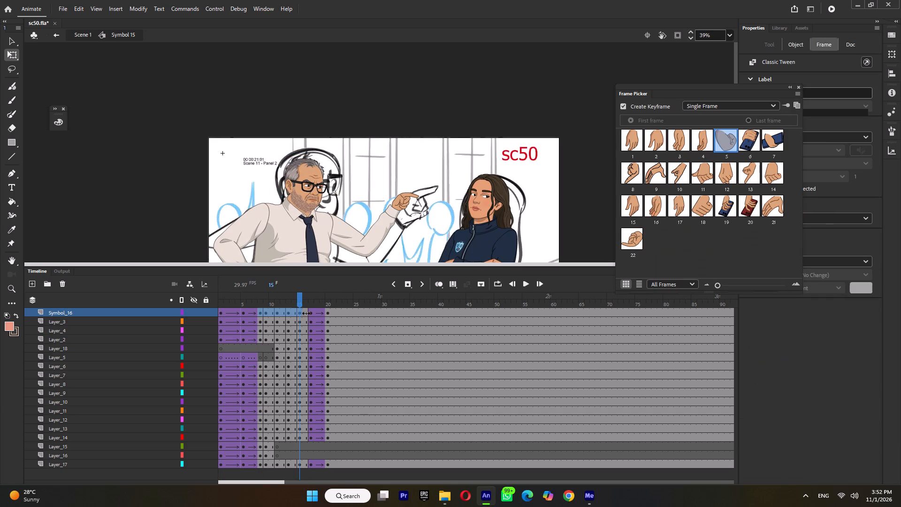
{"action": "key", "text": "ctrl+m"}
{"action": "left_click", "coordinate": [334, 311]}
{"action": "key", "text": "ctrl+m"}
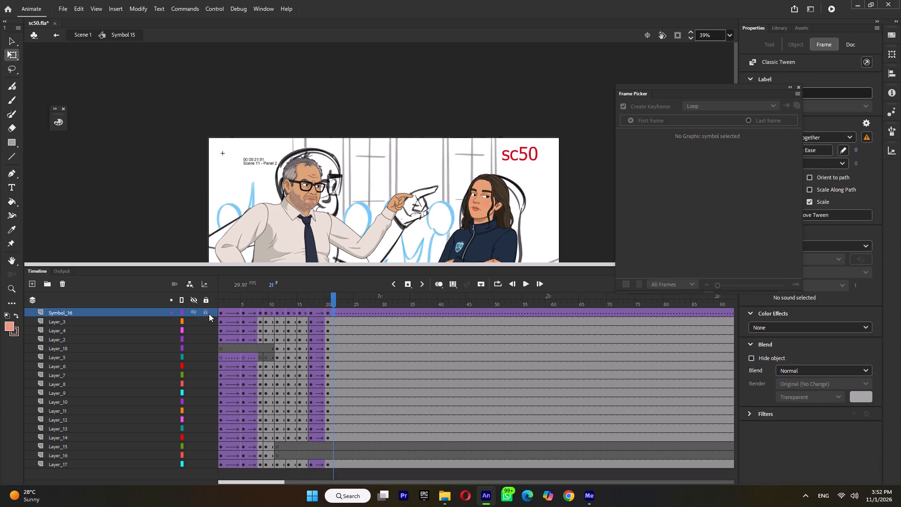
{"action": "left_click_drag", "start_coordinate": [230, 311], "coordinate": [342, 314]}
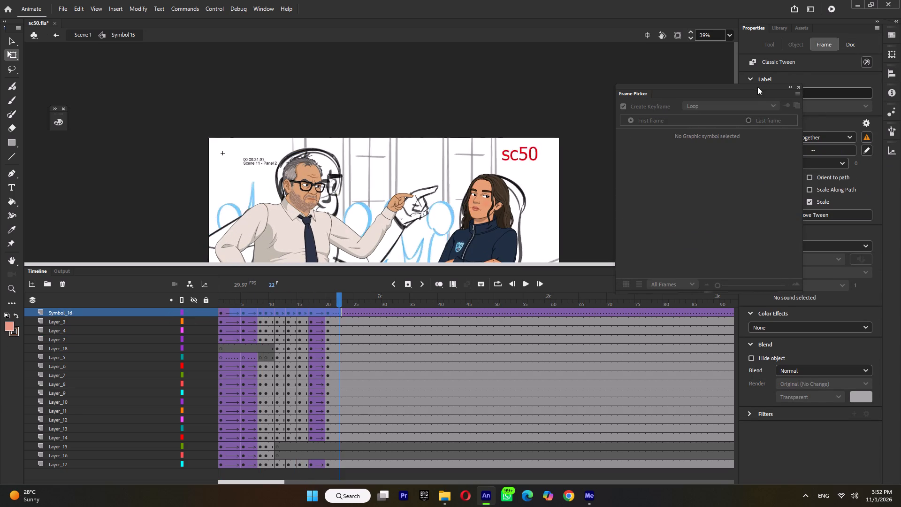
{"action": "left_click_drag", "start_coordinate": [758, 84], "coordinate": [681, 59]}
{"action": "left_click", "coordinate": [760, 201]}
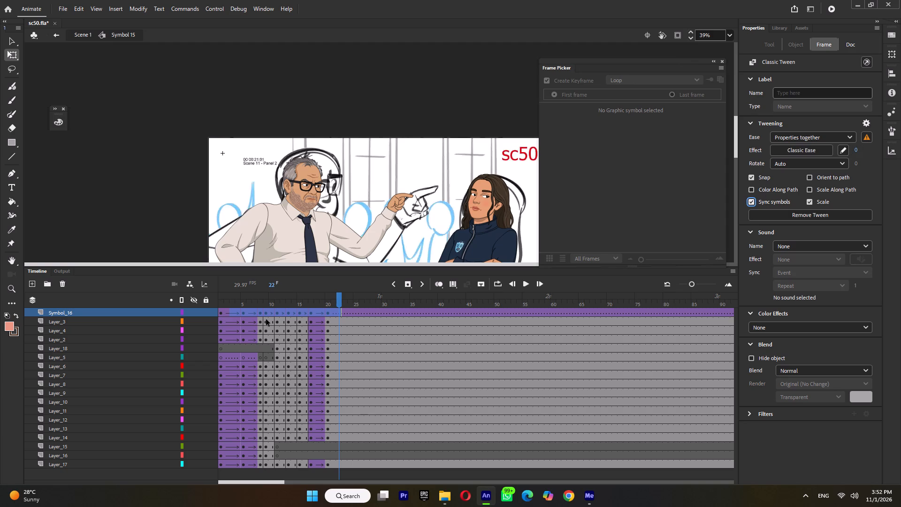
Remove the classic tweens from the Symbol_16 head layer at frames 10 to 16 and after frame 20.
{"action": "left_click", "coordinate": [264, 321]}
{"action": "left_click_drag", "start_coordinate": [270, 312], "coordinate": [305, 313]}
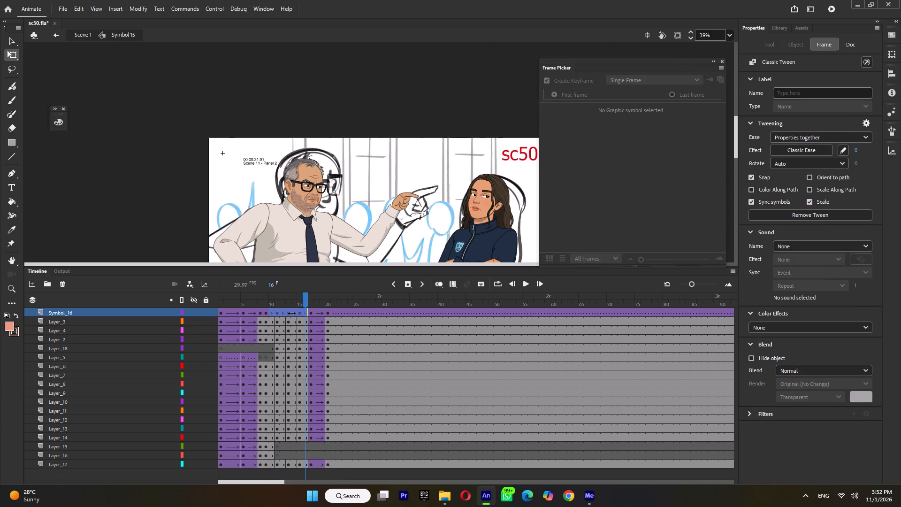
{"action": "key", "text": "ctrl+m"}
{"action": "left_click", "coordinate": [343, 315]}
{"action": "key", "text": "ctrl+m"}
Play the animation from frame 1 to check the synced head and save the file.
{"action": "left_click_drag", "start_coordinate": [264, 304], "coordinate": [142, 303]}
{"action": "left_click_drag", "start_coordinate": [237, 296], "coordinate": [218, 300]}
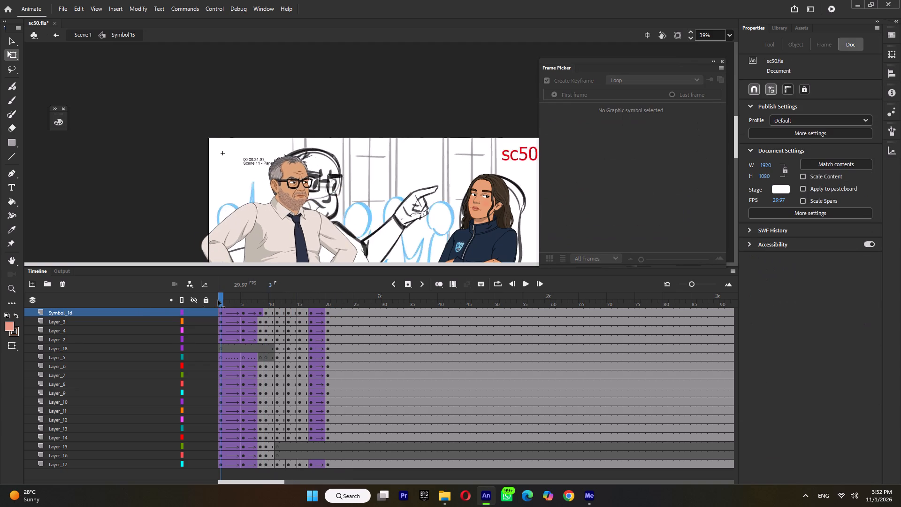
{"action": "left_click_drag", "start_coordinate": [218, 300], "coordinate": [200, 303]}
{"action": "key", "text": "Return"}
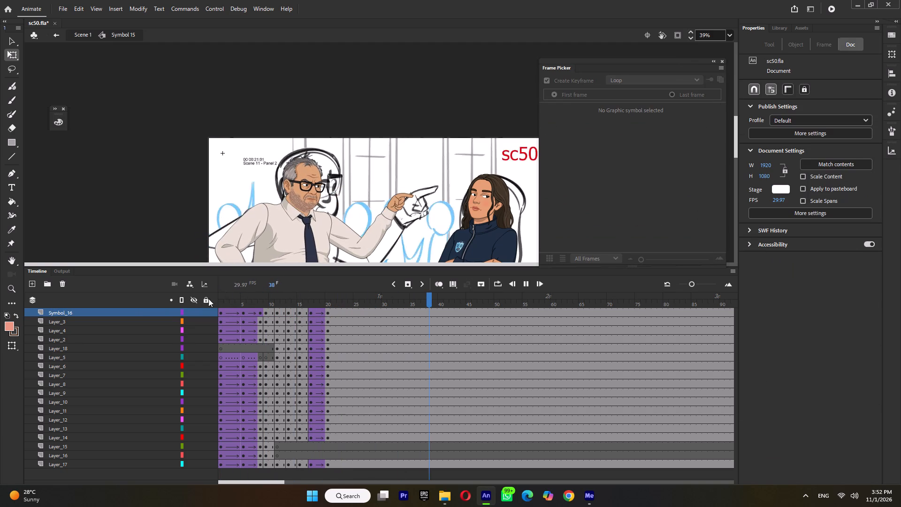
{"action": "key", "text": "Return"}
{"action": "left_click_drag", "start_coordinate": [235, 299], "coordinate": [202, 302]}
{"action": "key", "text": "ctrl+s"}
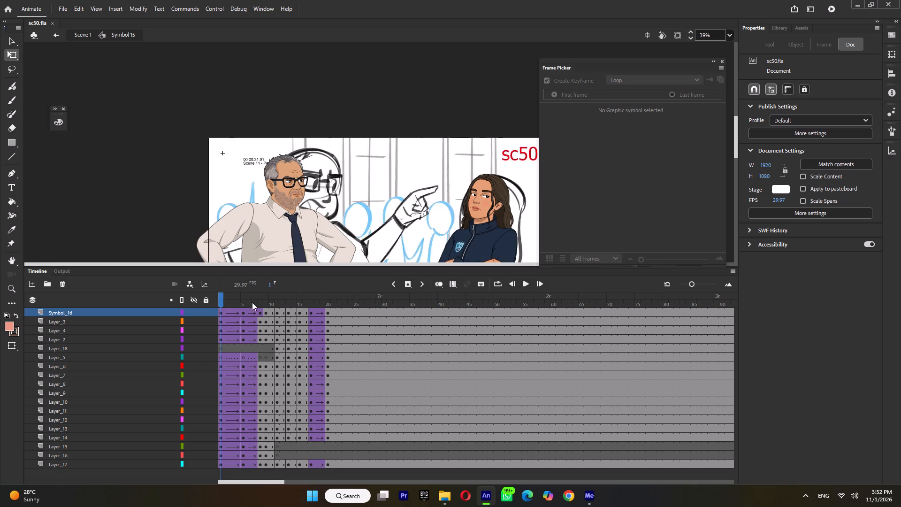
Inside the man's face symbol, Symbol 13, move the Symbol_17 eyelid keyframe from frame 1 to frame 7 to delay the blink.
{"action": "left_click_drag", "start_coordinate": [245, 303], "coordinate": [265, 310]}
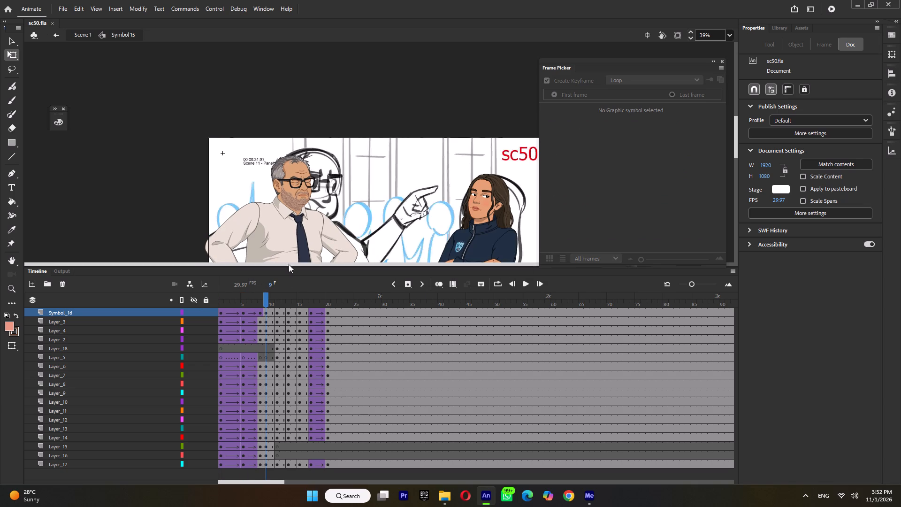
{"action": "scroll", "coordinate": [292, 177], "scroll_direction": "up", "scroll_amount": 7, "text": "ctrl"}
{"action": "double_click", "coordinate": [303, 191]}
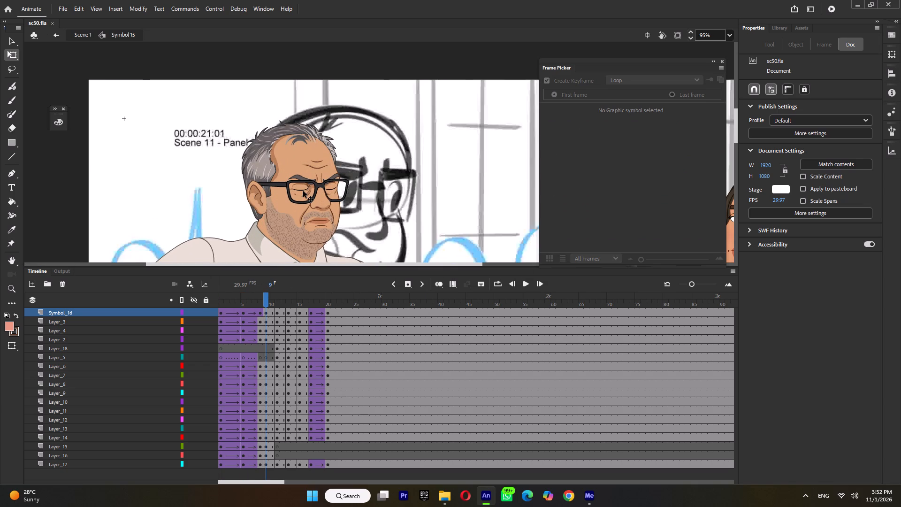
{"action": "double_click", "coordinate": [303, 190]}
{"action": "left_click", "coordinate": [303, 190]}
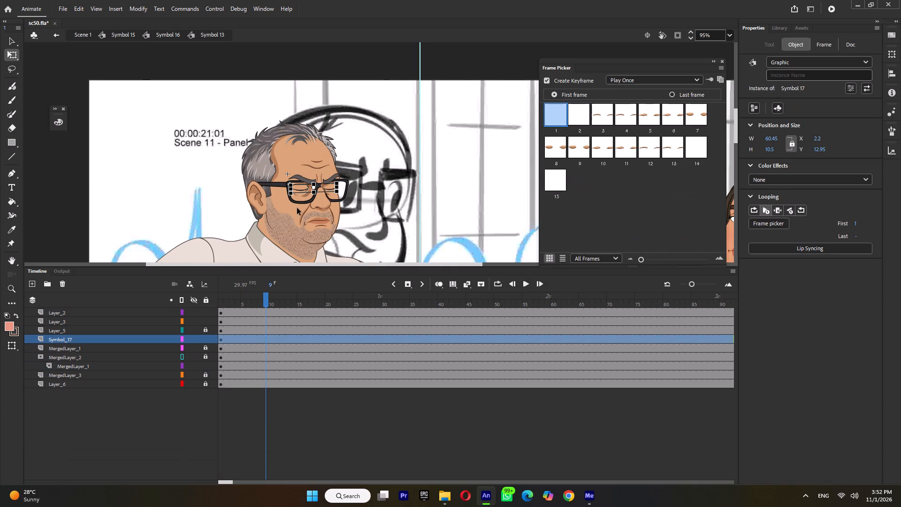
{"action": "left_click", "coordinate": [222, 341]}
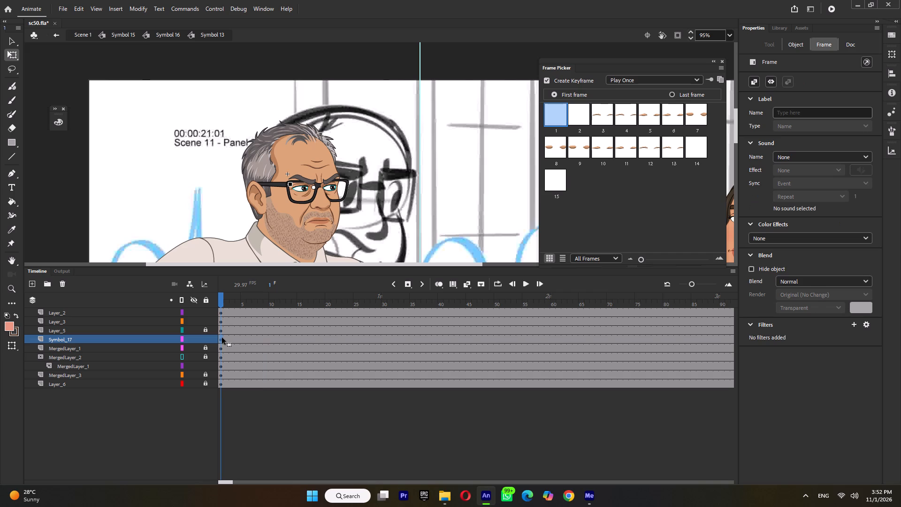
{"action": "left_click_drag", "start_coordinate": [222, 338], "coordinate": [254, 338]}
{"action": "left_click_drag", "start_coordinate": [254, 338], "coordinate": [255, 338]}
Add keyframes at frames 7, 13 and 20 to the Layer_3 eyebrow and nudge it down slightly at frame 13.
{"action": "left_click_drag", "start_coordinate": [254, 297], "coordinate": [305, 304]}
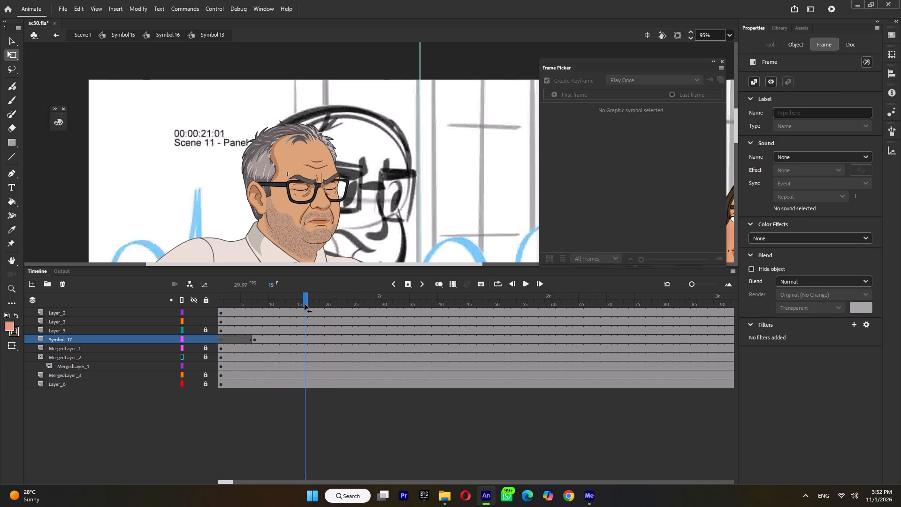
{"action": "left_click_drag", "start_coordinate": [305, 304], "coordinate": [327, 309]}
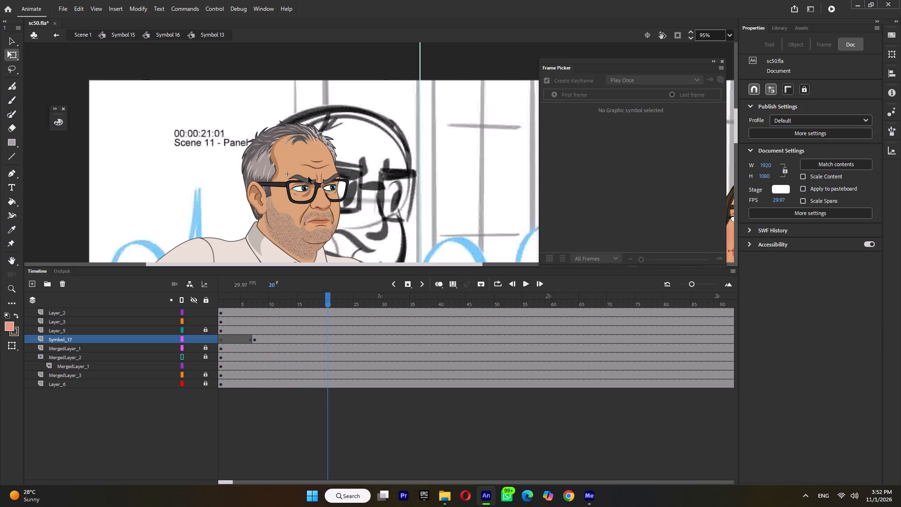
{"action": "left_click", "coordinate": [307, 180]}
{"action": "left_click", "coordinate": [329, 320]}
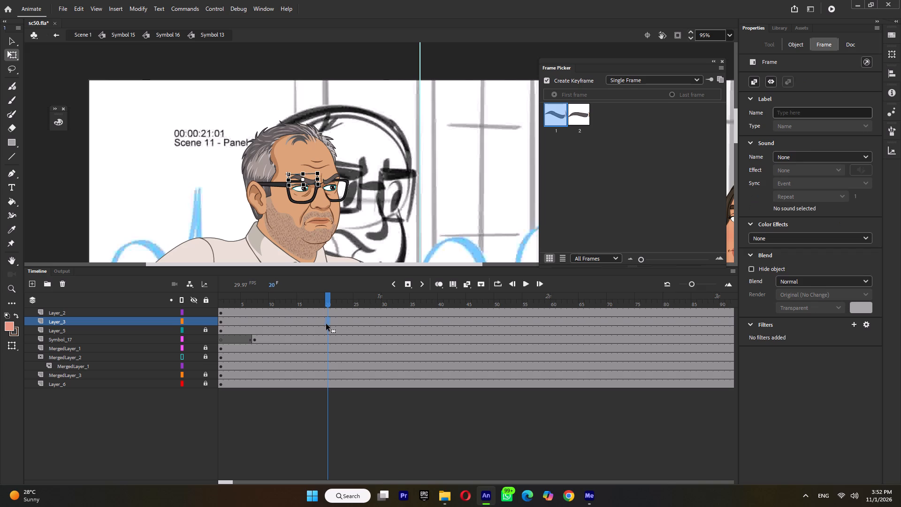
{"action": "key", "text": "F6"}
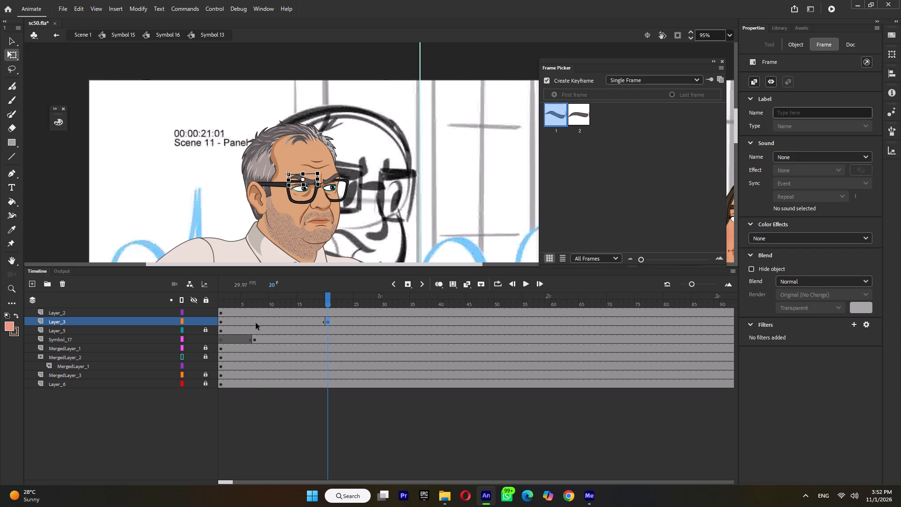
{"action": "left_click", "coordinate": [256, 323]}
{"action": "key", "text": "F6"}
{"action": "left_click", "coordinate": [289, 322]}
{"action": "key", "text": "F6"}
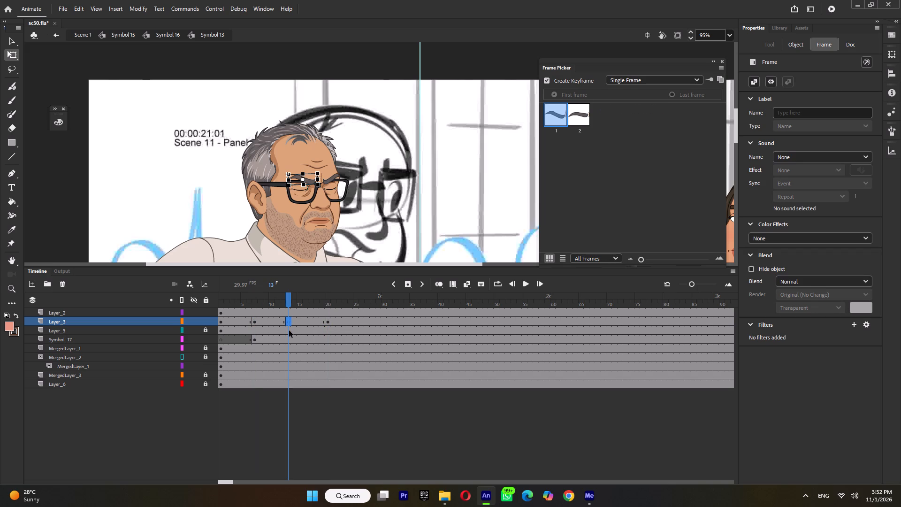
{"action": "key", "text": "Down"}
{"action": "key", "text": "Down"}
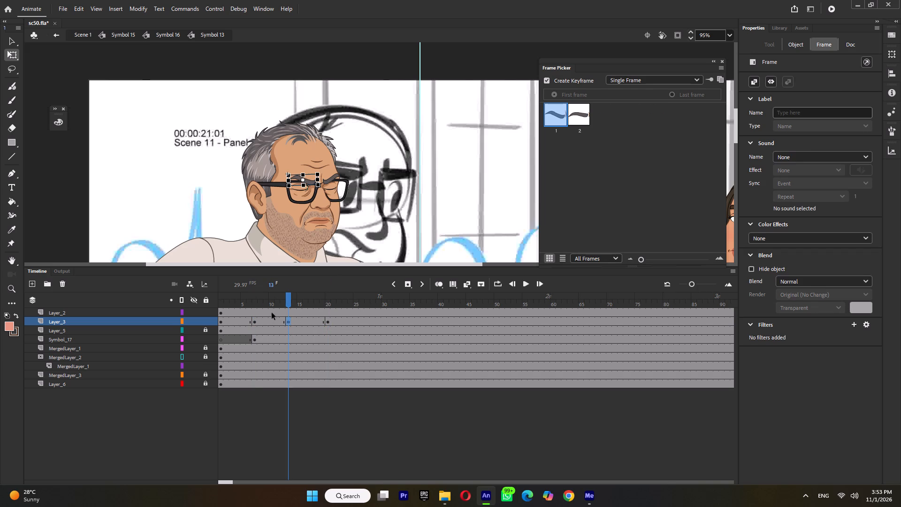
Add keyframes at frames 7, 13 and 20 to the Layer_2 eyebrow and nudge it down slightly at frame 13.
{"action": "left_click", "coordinate": [288, 314]}
{"action": "key", "text": "F6"}
{"action": "left_click", "coordinate": [328, 310]}
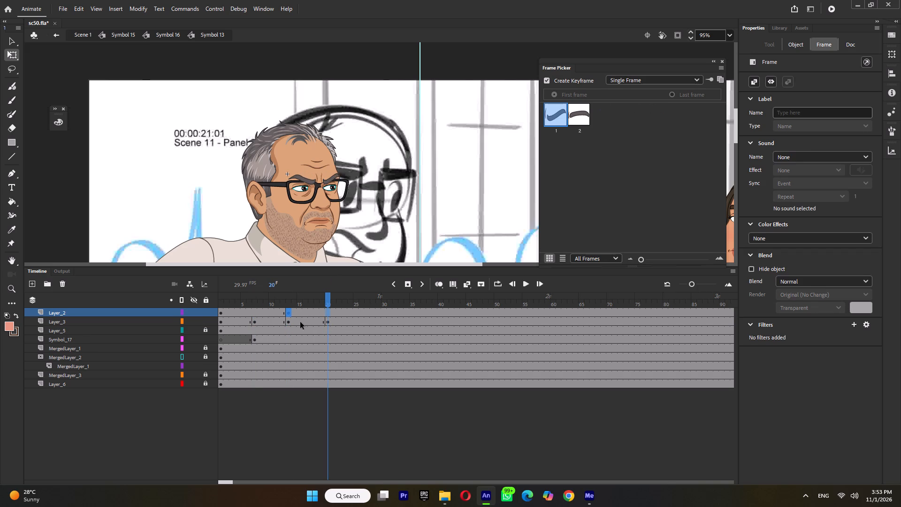
{"action": "key", "text": "F6"}
{"action": "left_click", "coordinate": [254, 313]}
{"action": "key", "text": "F6"}
{"action": "left_click", "coordinate": [289, 315]}
{"action": "key", "text": "Down"}
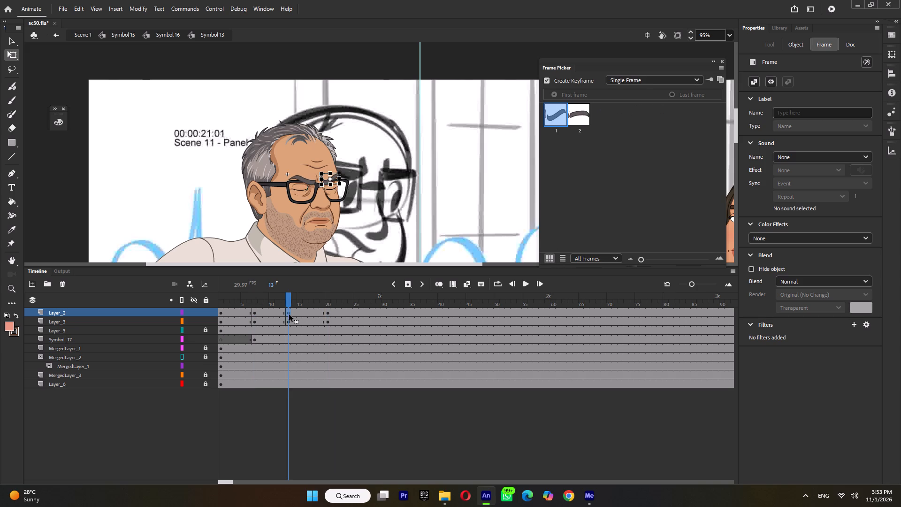
{"action": "key", "text": "Down"}
{"action": "key", "text": "Down"}
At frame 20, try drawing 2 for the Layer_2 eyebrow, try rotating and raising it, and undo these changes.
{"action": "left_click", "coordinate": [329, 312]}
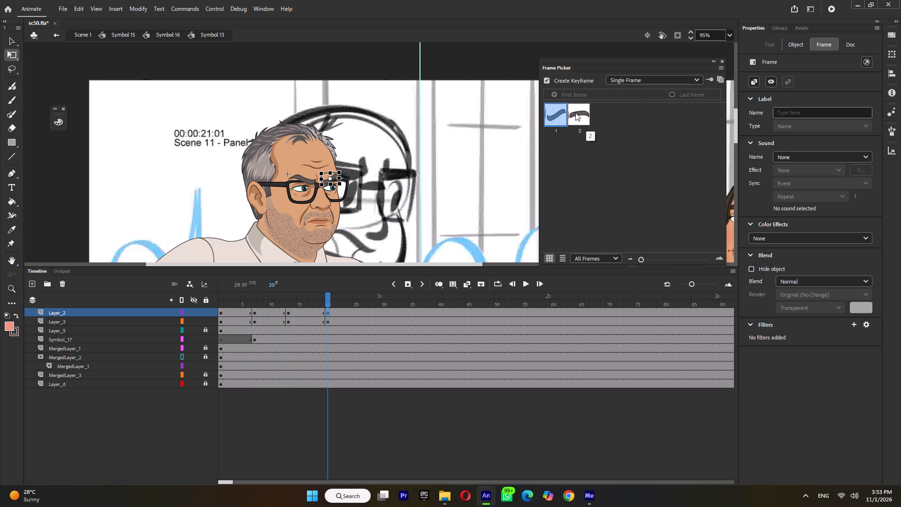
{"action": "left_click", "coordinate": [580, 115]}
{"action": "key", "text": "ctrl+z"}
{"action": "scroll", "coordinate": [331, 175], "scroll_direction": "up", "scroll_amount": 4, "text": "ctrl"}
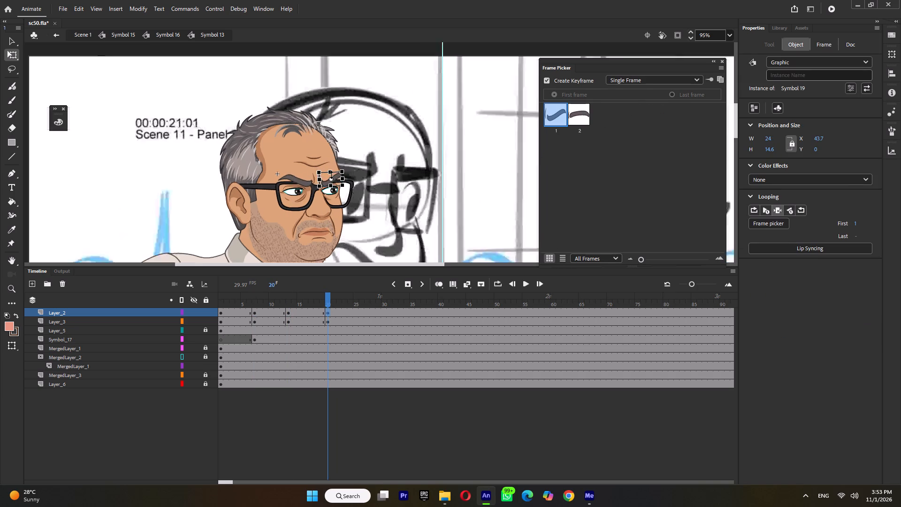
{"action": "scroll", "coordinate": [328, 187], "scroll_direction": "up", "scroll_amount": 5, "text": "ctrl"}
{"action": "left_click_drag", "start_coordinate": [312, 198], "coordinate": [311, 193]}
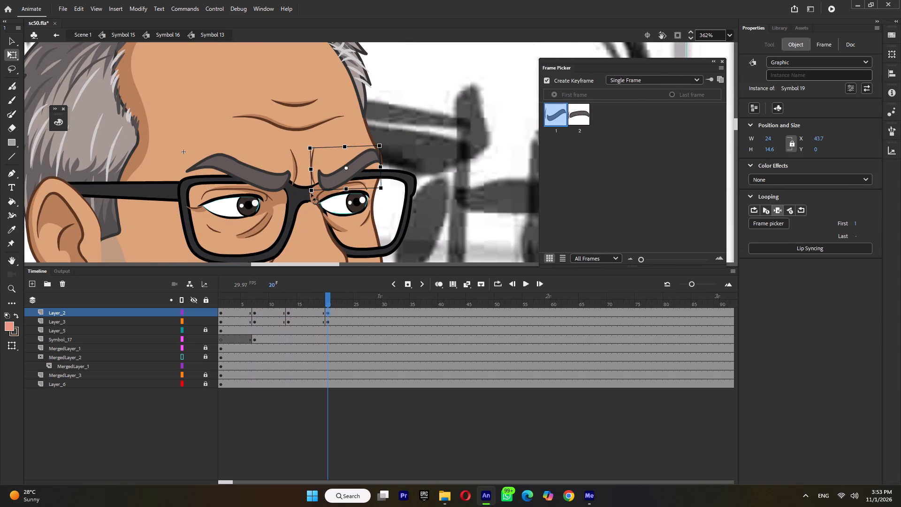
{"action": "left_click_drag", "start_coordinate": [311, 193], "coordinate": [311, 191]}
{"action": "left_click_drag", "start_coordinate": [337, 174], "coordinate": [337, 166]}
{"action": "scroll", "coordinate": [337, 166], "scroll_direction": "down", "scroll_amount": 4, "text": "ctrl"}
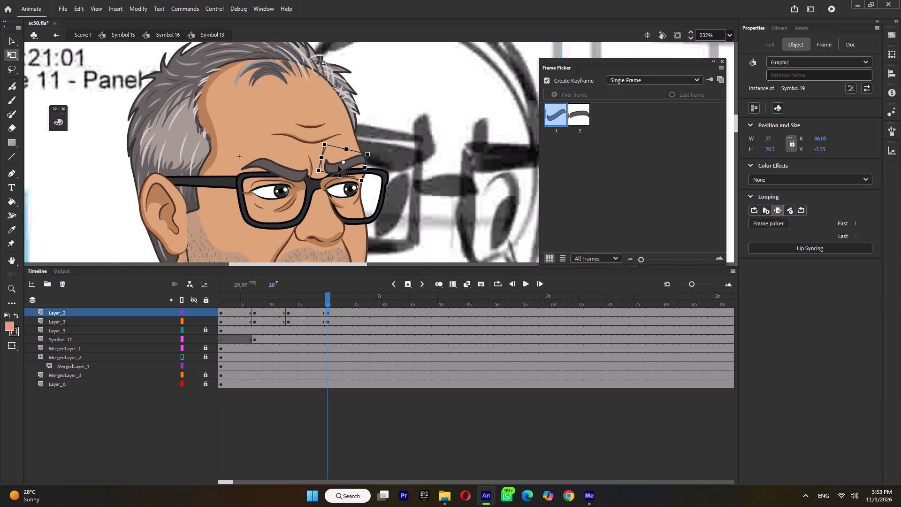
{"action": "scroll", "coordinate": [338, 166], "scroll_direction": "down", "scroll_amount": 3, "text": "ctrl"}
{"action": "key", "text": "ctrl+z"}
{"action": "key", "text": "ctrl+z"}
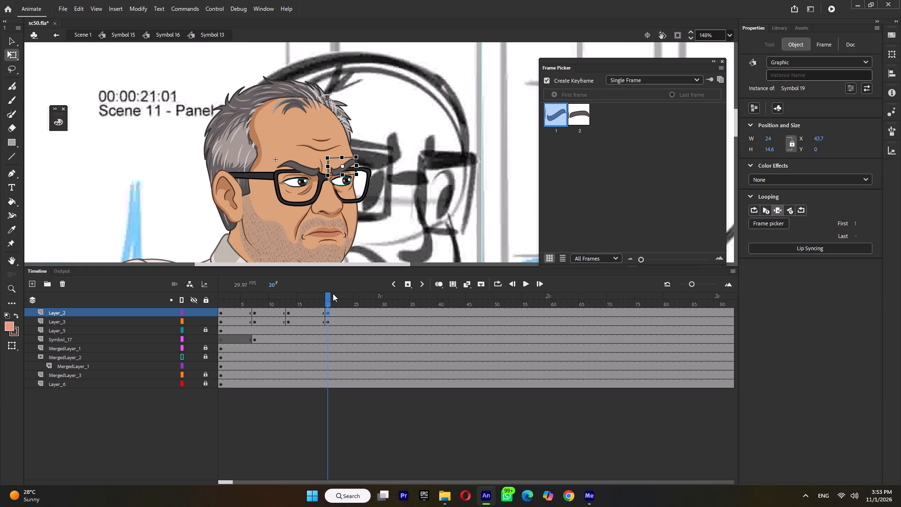
Add classic tweens to both eyebrow layers between frames 7 and 20, return to Symbol 15 and replay its animation.
{"action": "left_click_drag", "start_coordinate": [278, 314], "coordinate": [292, 320]}
{"action": "key", "text": "ctrl+m"}
{"action": "triple_click", "coordinate": [404, 211], "text": "ctrl"}
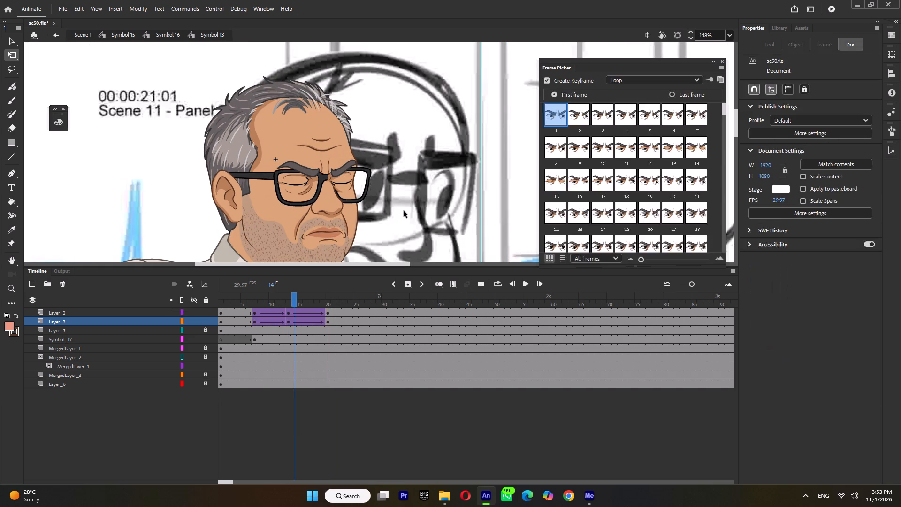
{"action": "left_click", "coordinate": [404, 211], "text": "ctrl"}
{"action": "scroll", "coordinate": [404, 211], "scroll_direction": "down", "scroll_amount": 15, "text": "ctrl"}
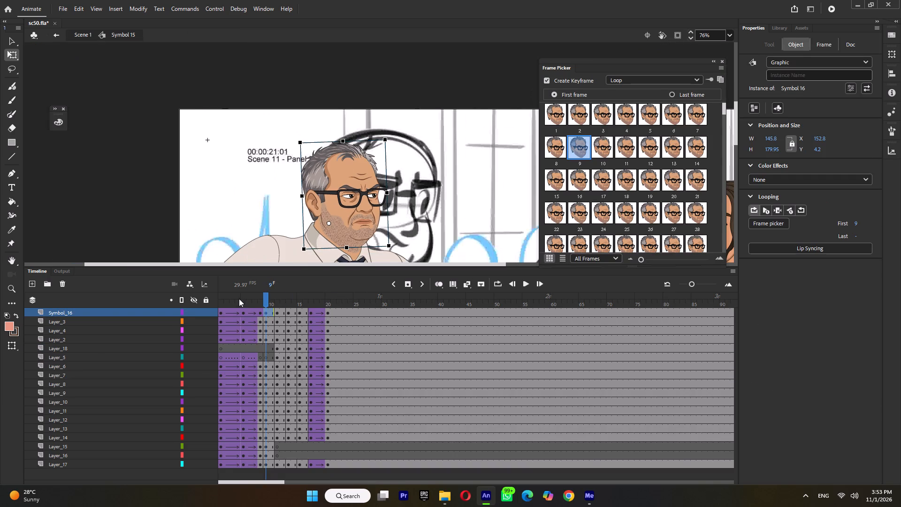
{"action": "left_click_drag", "start_coordinate": [239, 299], "coordinate": [190, 312]}
{"action": "key", "text": "Return"}
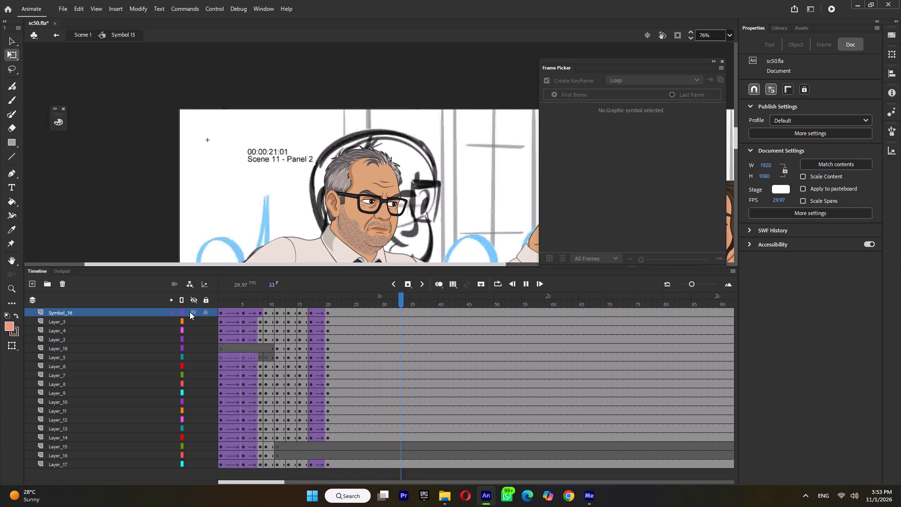
{"action": "key", "text": "Return"}
{"action": "left_click", "coordinate": [245, 302]}
{"action": "key", "text": "Return"}
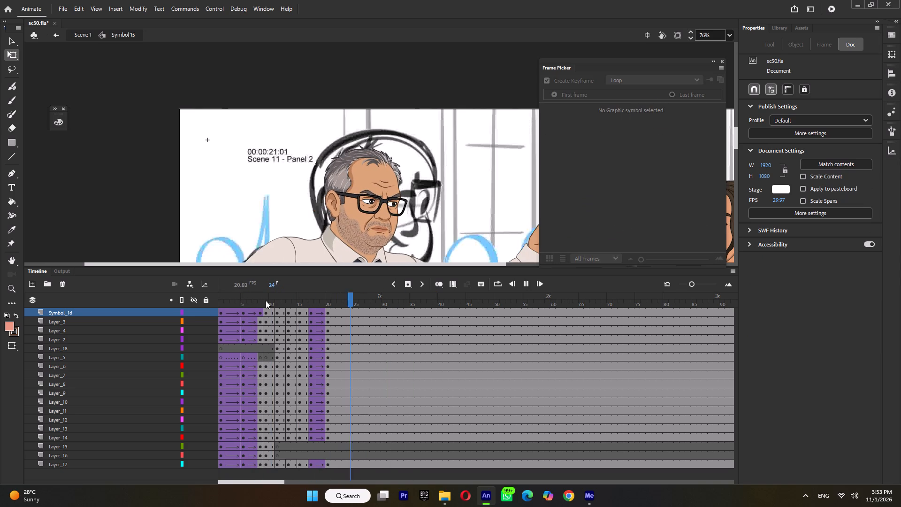
Open Symbol 13 inside the man's head and start the Symbol_17 eyelid blink at frame 7 from drawing 4.
{"action": "left_click", "coordinate": [264, 300]}
{"action": "double_click", "coordinate": [349, 161]}
{"action": "scroll", "coordinate": [347, 174], "scroll_direction": "up", "scroll_amount": 5, "text": "ctrl"}
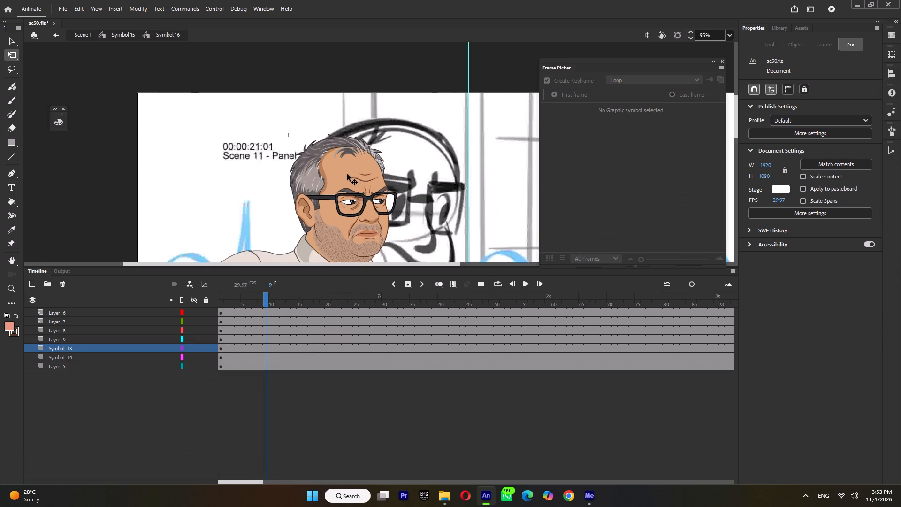
{"action": "scroll", "coordinate": [347, 174], "scroll_direction": "up", "scroll_amount": 1, "text": "ctrl"}
{"action": "double_click", "coordinate": [361, 214]}
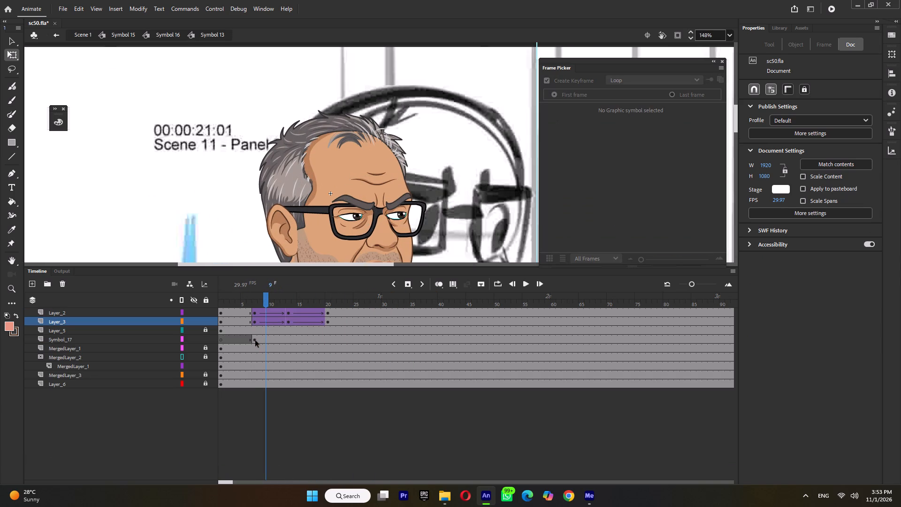
{"action": "left_click", "coordinate": [255, 340]}
{"action": "left_click", "coordinate": [265, 340]}
{"action": "left_click", "coordinate": [256, 338]}
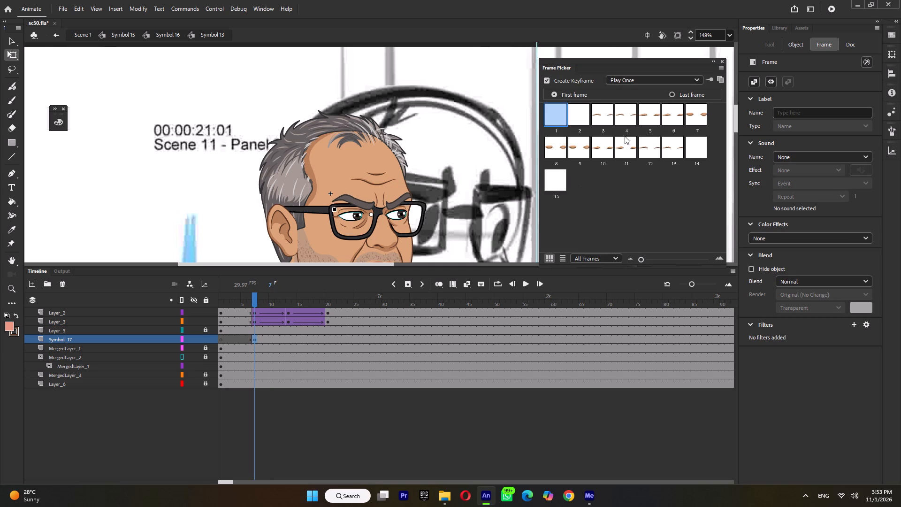
{"action": "left_click", "coordinate": [619, 121]}
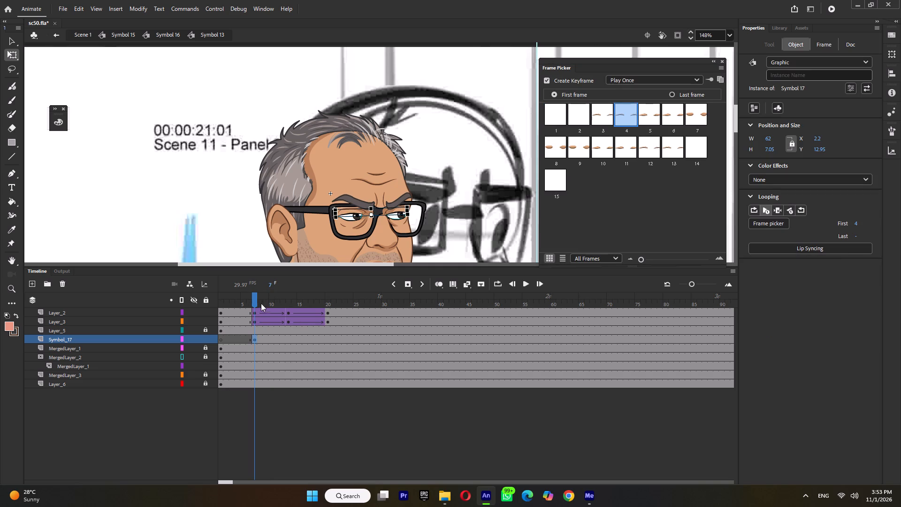
Shorten both tween spans of the Layer_2 and Layer_3 eyebrows by two frames each, moving their keyframes to frames 11 and 16.
{"action": "left_click_drag", "start_coordinate": [268, 312], "coordinate": [268, 324]}
{"action": "key", "text": "shift+F5"}
{"action": "key", "text": "shift+F5"}
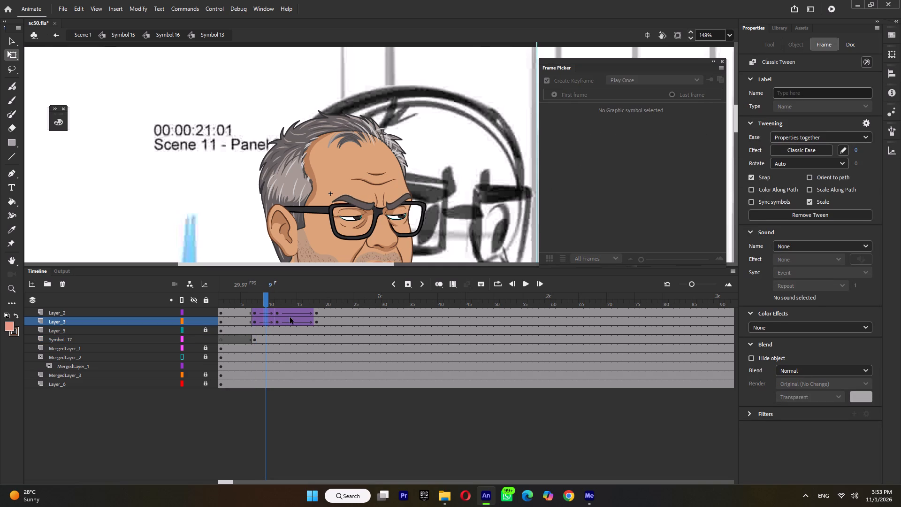
{"action": "left_click_drag", "start_coordinate": [293, 310], "coordinate": [293, 318]}
{"action": "key", "text": "shift+F5"}
{"action": "key", "text": "shift+F5"}
Add Symbol_17 keyframes at frames 10 and 12, set the eyelids to drawing 10 at frame 12, and preview the blink.
{"action": "left_click_drag", "start_coordinate": [257, 302], "coordinate": [264, 305]}
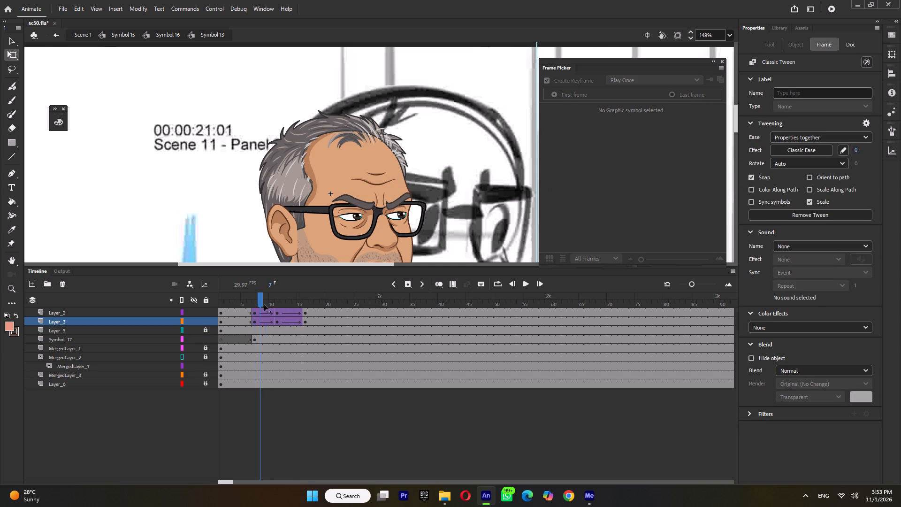
{"action": "left_click_drag", "start_coordinate": [264, 305], "coordinate": [273, 309]}
{"action": "left_click", "coordinate": [272, 339]}
{"action": "key", "text": "F5"}
{"action": "left_click_drag", "start_coordinate": [274, 300], "coordinate": [281, 308]}
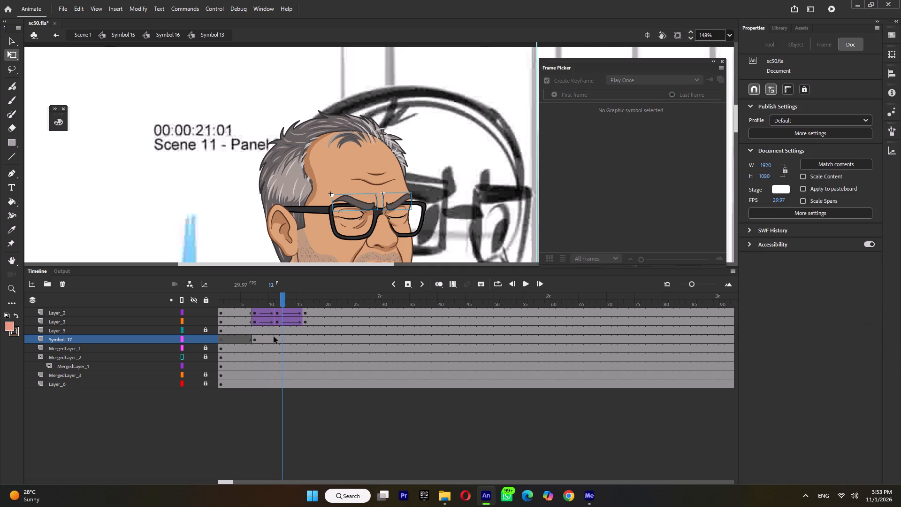
{"action": "left_click", "coordinate": [274, 337]}
{"action": "key", "text": "F6"}
{"action": "left_click", "coordinate": [281, 340]}
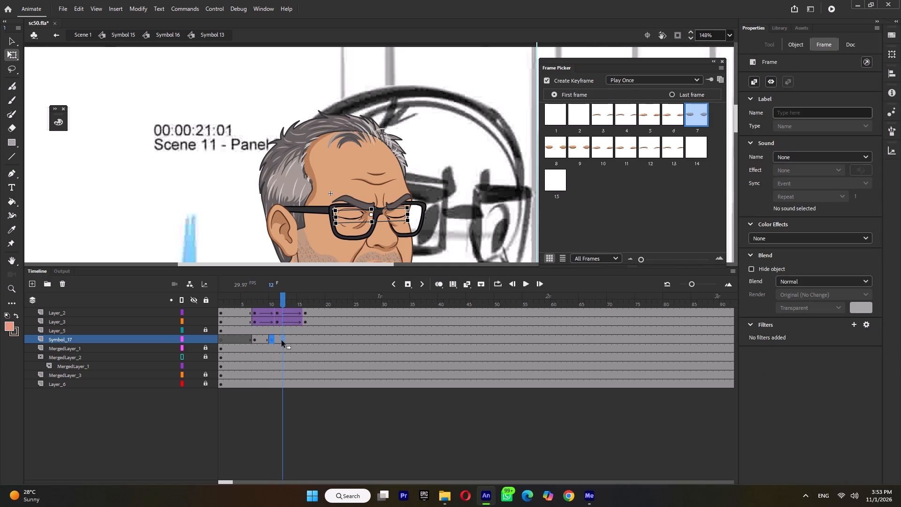
{"action": "key", "text": "F6"}
{"action": "left_click", "coordinate": [605, 151]}
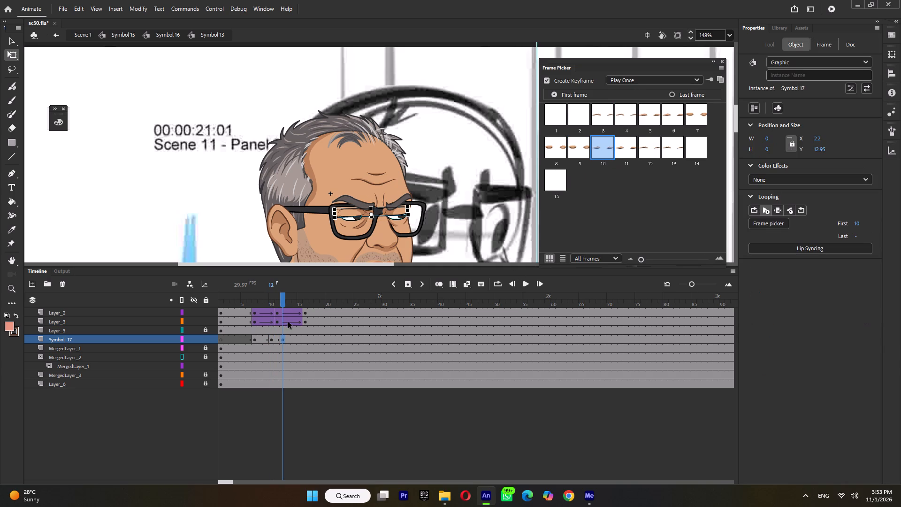
{"action": "left_click", "coordinate": [245, 305]}
{"action": "key", "text": "Return"}
{"action": "key", "text": "Return"}
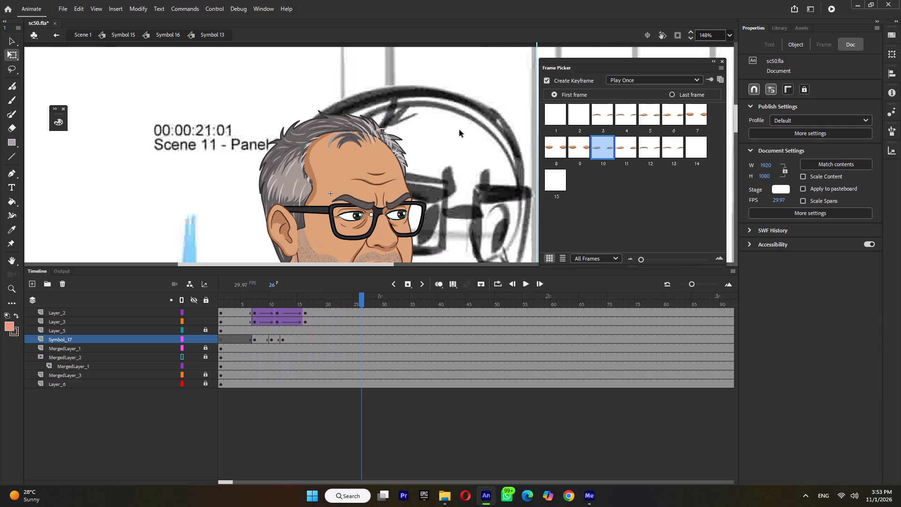
Return to Scene 1 and save the document.
{"action": "left_click", "coordinate": [84, 35]}
{"action": "scroll", "coordinate": [353, 140], "scroll_direction": "down", "scroll_amount": 15, "text": "ctrl"}
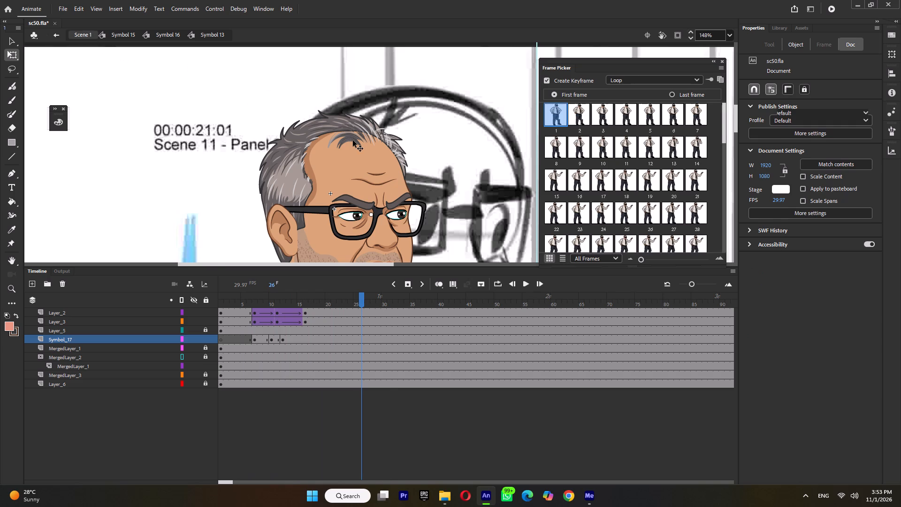
{"action": "scroll", "coordinate": [354, 139], "scroll_direction": "down", "scroll_amount": 4, "text": "ctrl"}
{"action": "key", "text": "ctrl+s"}
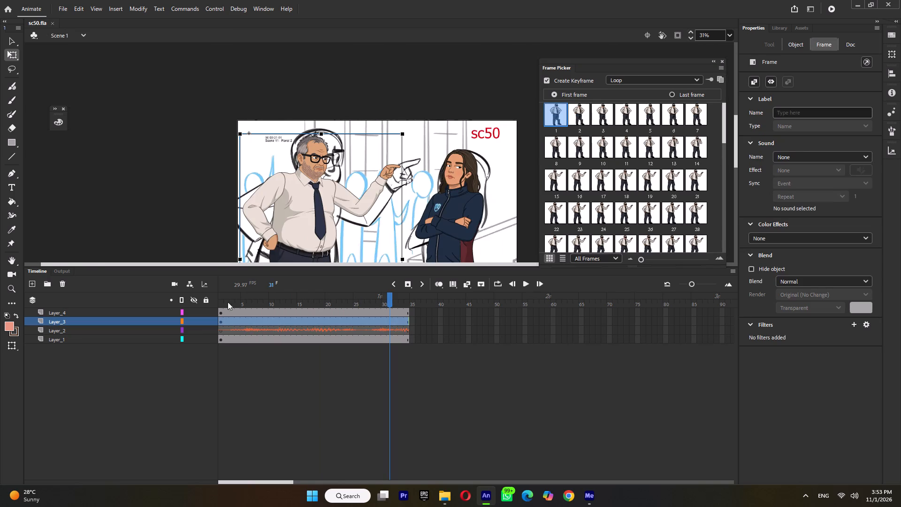
Play back the scene repeatedly to examine the timing of the man's pointing gesture and blink.
{"action": "left_click_drag", "start_coordinate": [230, 298], "coordinate": [211, 303]}
{"action": "key", "text": "Return"}
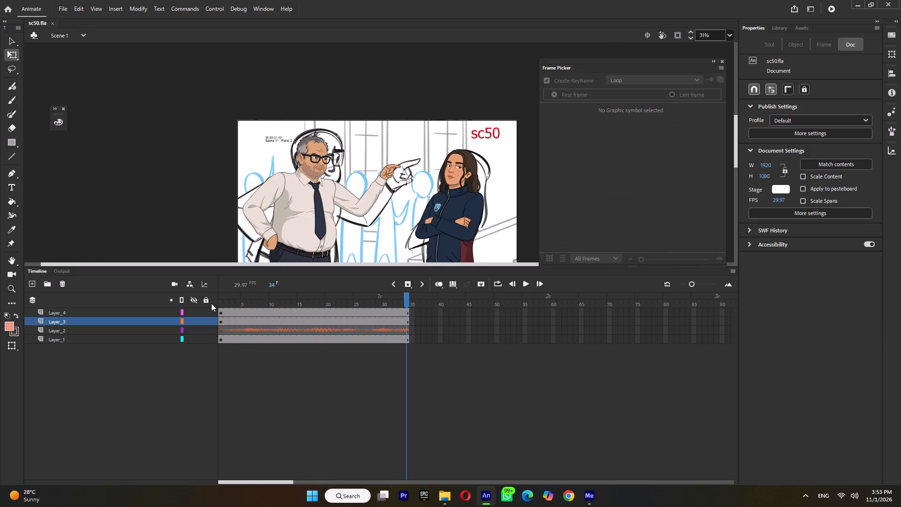
{"action": "key", "text": "Return"}
{"action": "left_click", "coordinate": [257, 298]}
{"action": "key", "text": "Return"}
{"action": "key", "text": "Return"}
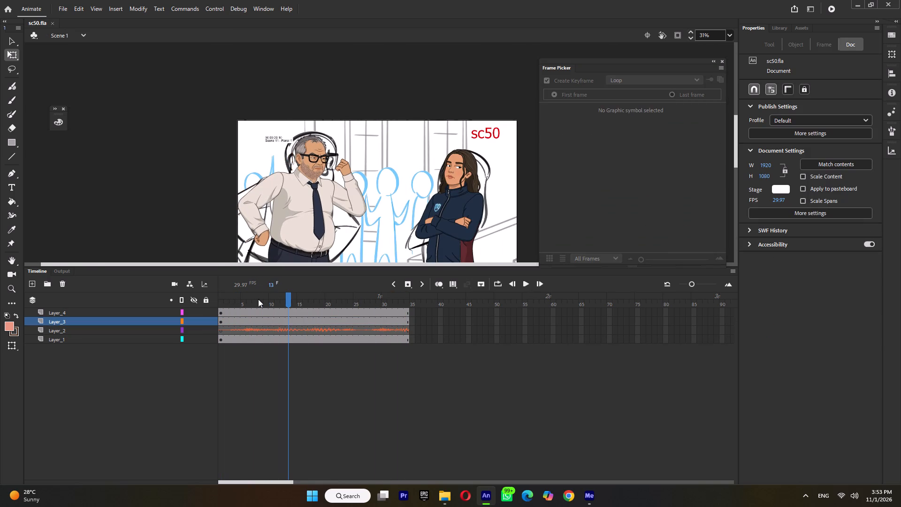
{"action": "key", "text": "Return"}
{"action": "key", "text": "Return"}
{"action": "key", "text": "Return"}
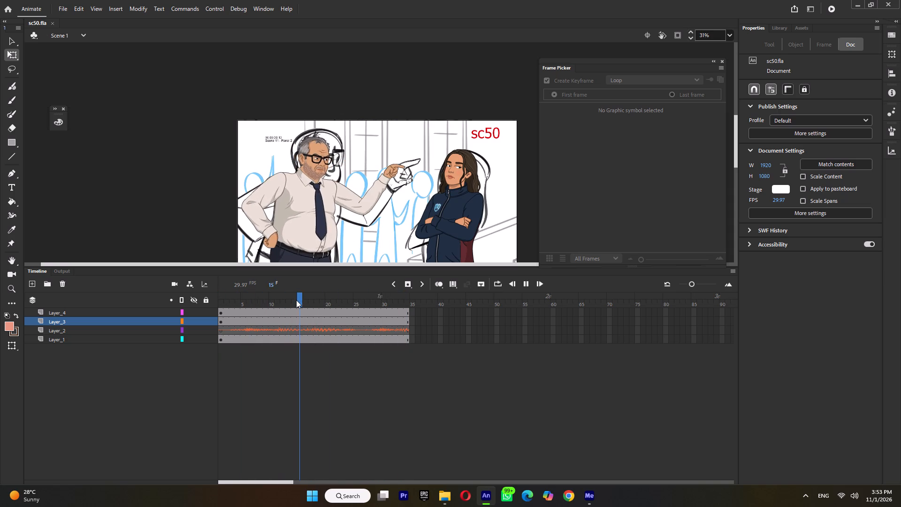
{"action": "key", "text": "Return"}
{"action": "key", "text": "Return"}
{"action": "key", "text": "Return"}
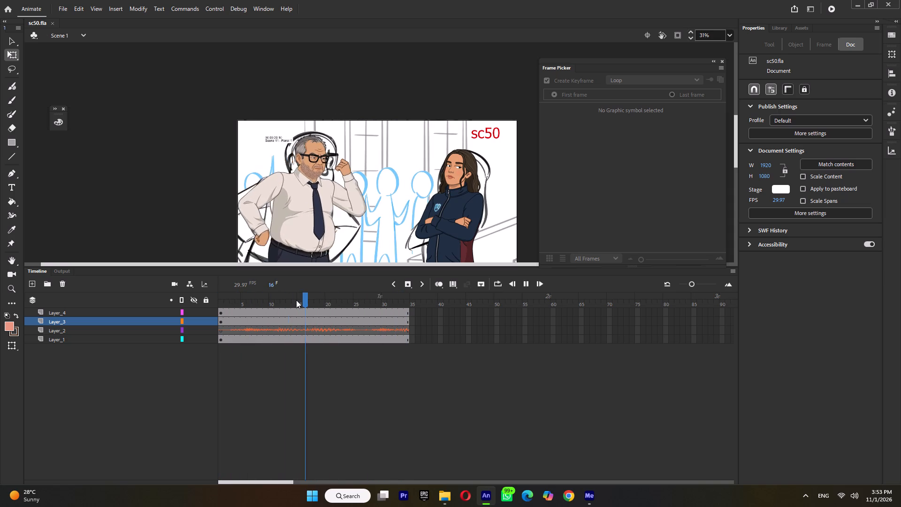
{"action": "key", "text": "Return"}
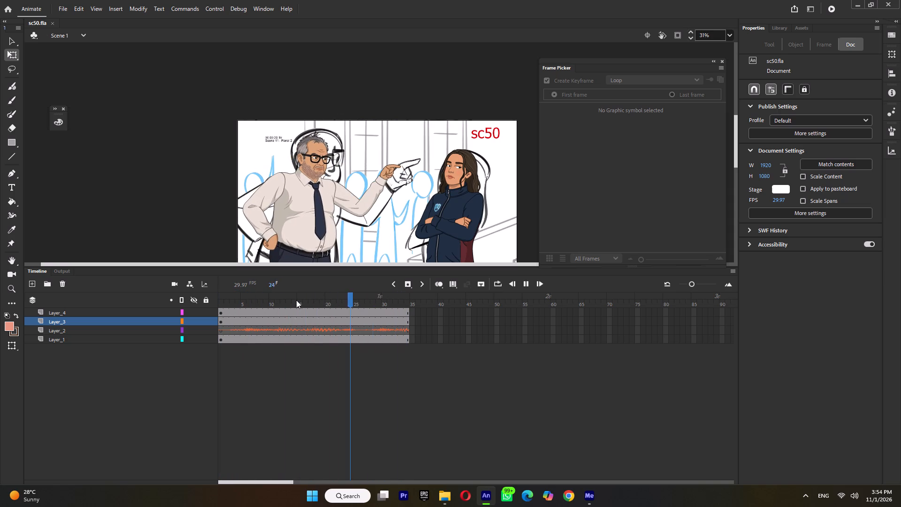
{"action": "key", "text": "Return"}
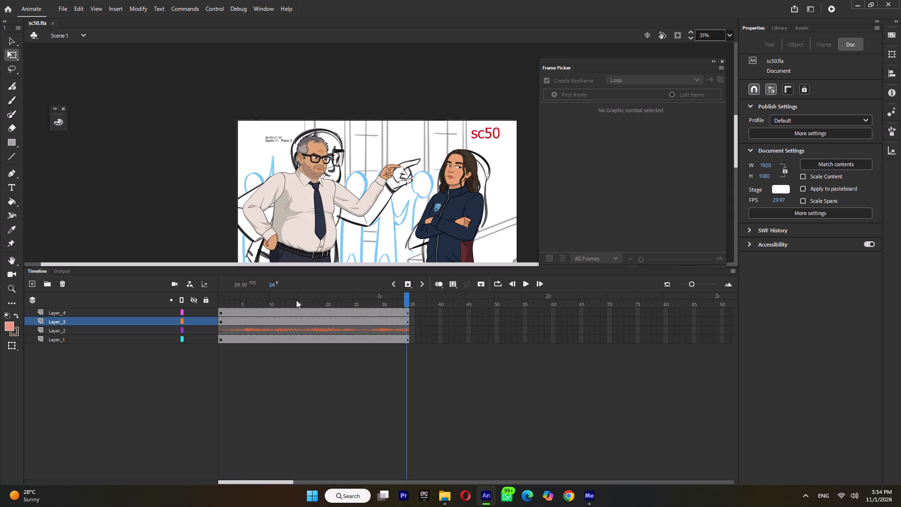
{"action": "key", "text": "Return"}
{"action": "key", "text": "Return"}
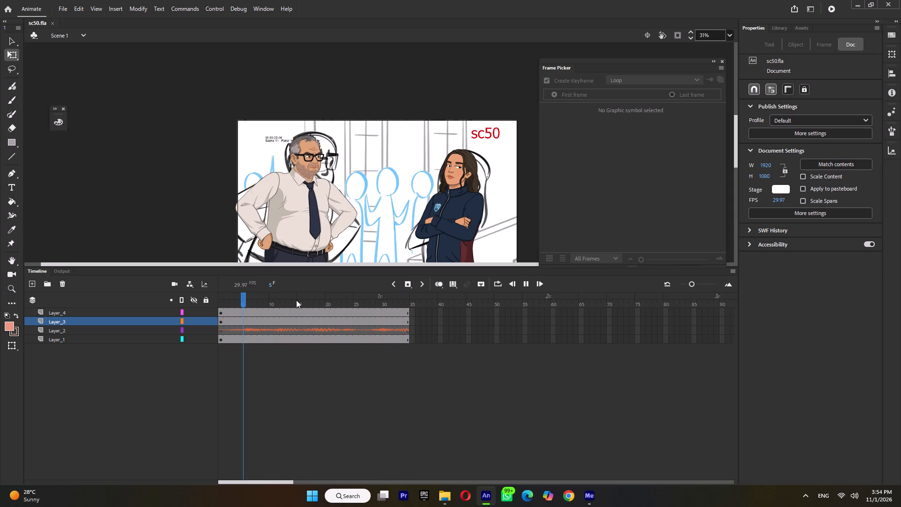
{"action": "left_click", "coordinate": [278, 304]}
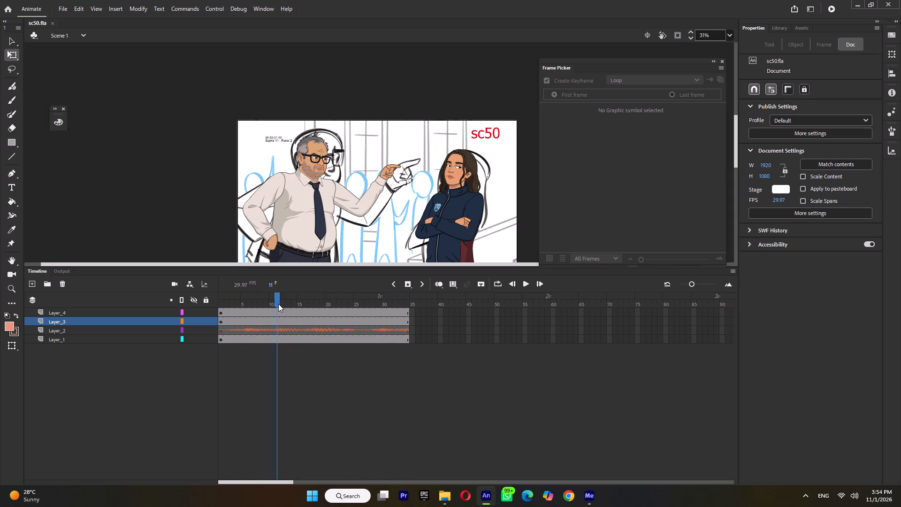
{"action": "key", "text": "Return"}
{"action": "left_click", "coordinate": [298, 305]}
{"action": "key", "text": "Return"}
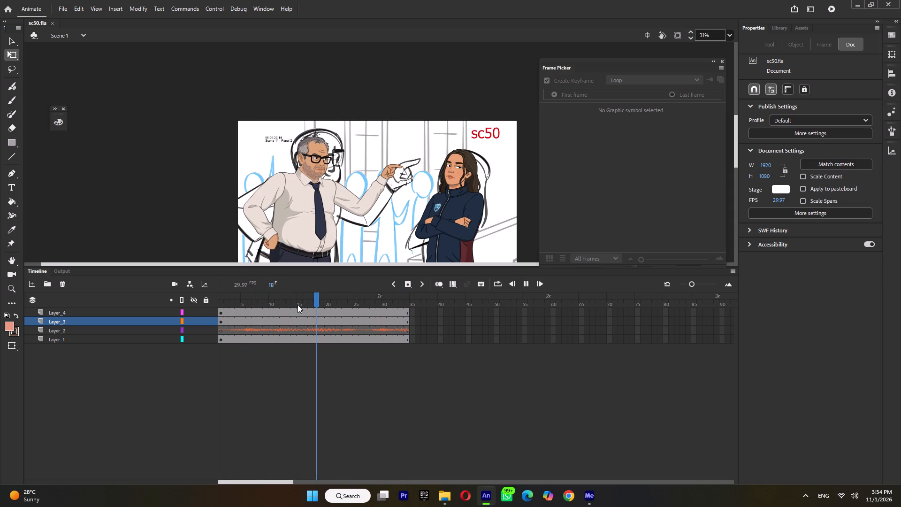
{"action": "key", "text": "Return"}
In Symbol 15, add classic tweens to the Symbol_16 head over frames 10 to 16 and after frame 20, enabling Sync symbols from frame 5 onward.
{"action": "double_click", "coordinate": [307, 180]}
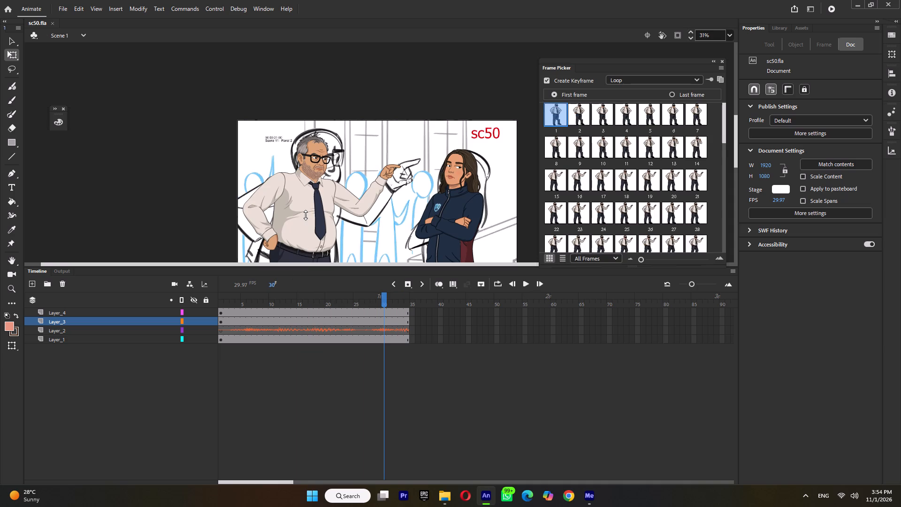
{"action": "left_click_drag", "start_coordinate": [271, 311], "coordinate": [304, 310]}
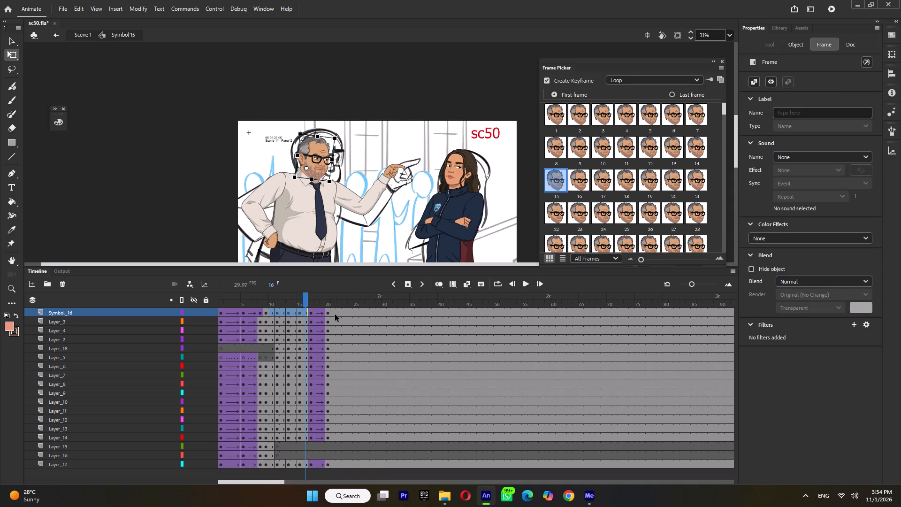
{"action": "key", "text": "ctrl+m"}
{"action": "left_click", "coordinate": [335, 313]}
{"action": "key", "text": "ctrl+m"}
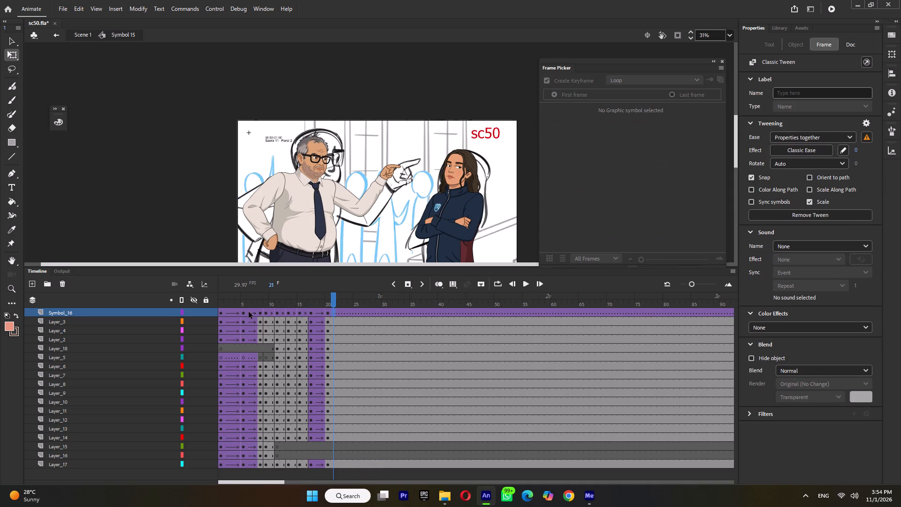
{"action": "left_click_drag", "start_coordinate": [244, 312], "coordinate": [338, 309]}
{"action": "left_click", "coordinate": [771, 204]}
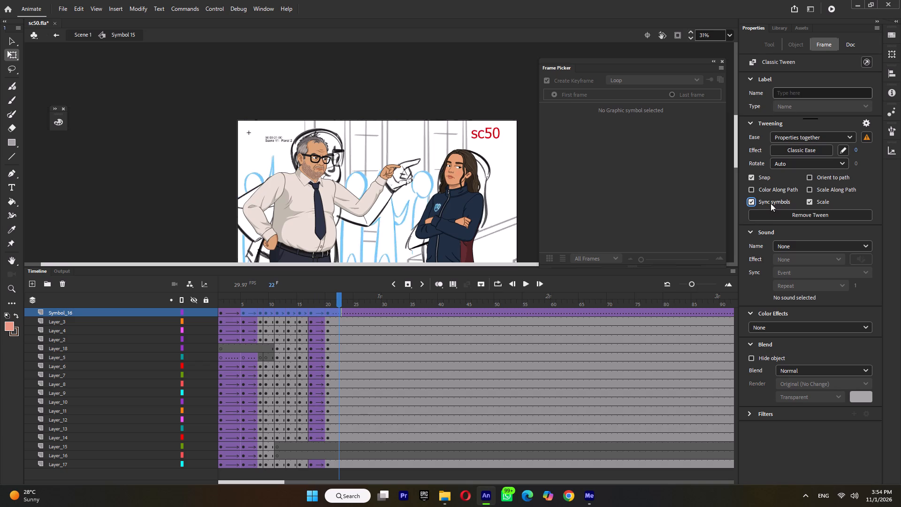
Insert three frames at frame 8 across all layers of Symbol 15, moving the next pose to frame 12.
{"action": "left_click", "coordinate": [259, 300]}
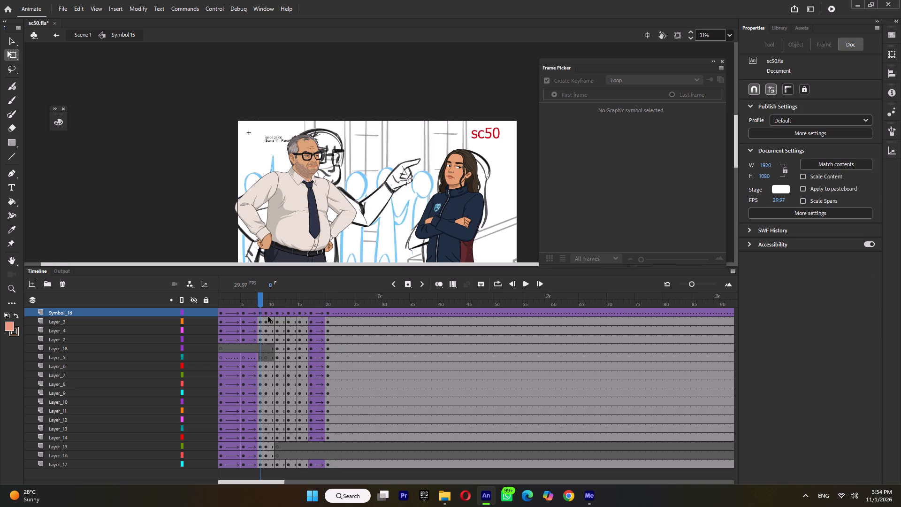
{"action": "left_click", "coordinate": [268, 316]}
{"action": "left_click", "coordinate": [267, 312]}
{"action": "left_click", "coordinate": [263, 298]}
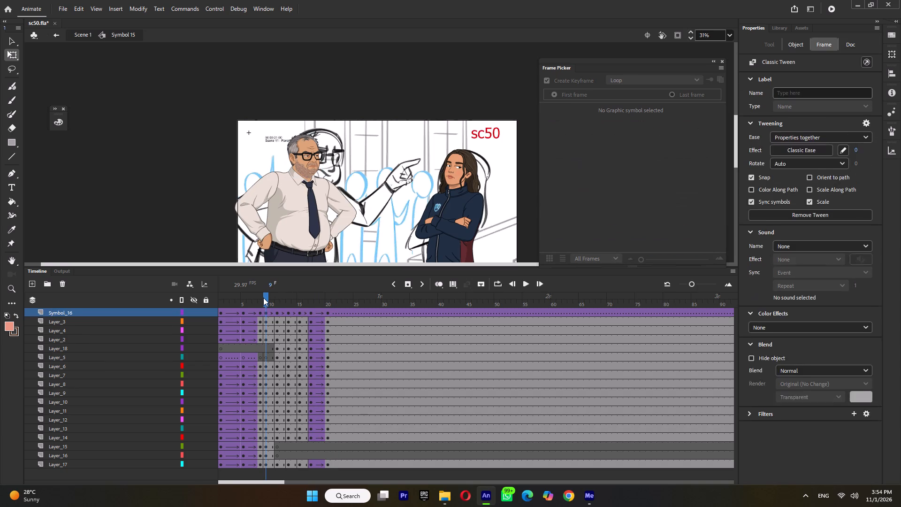
{"action": "left_click", "coordinate": [260, 300]}
{"action": "left_click", "coordinate": [264, 299]}
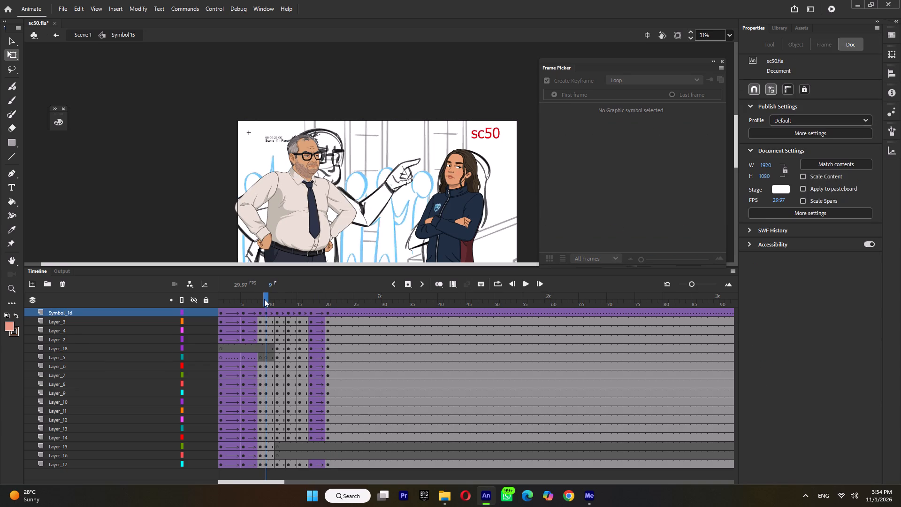
{"action": "double_click", "coordinate": [265, 296]}
{"action": "double_click", "coordinate": [263, 298]}
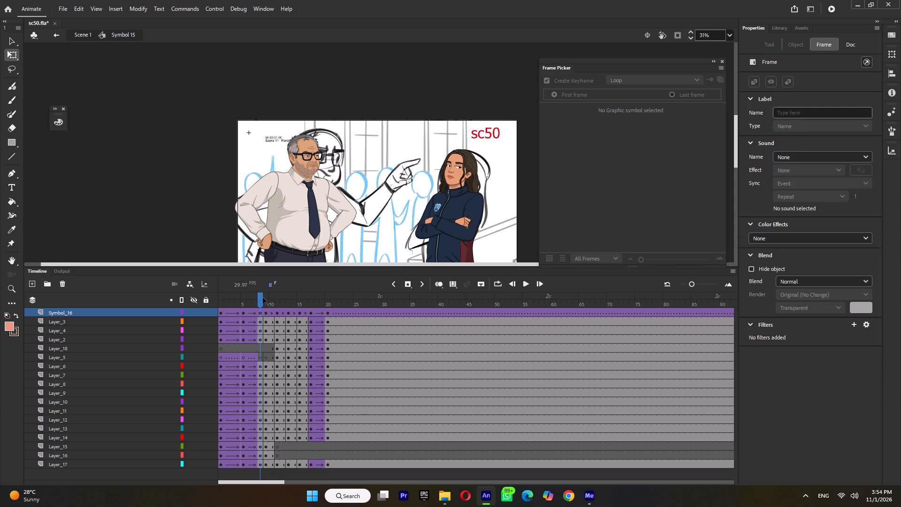
{"action": "key", "text": "F5"}
{"action": "key", "text": "F5"}
{"action": "key", "text": "F5"}
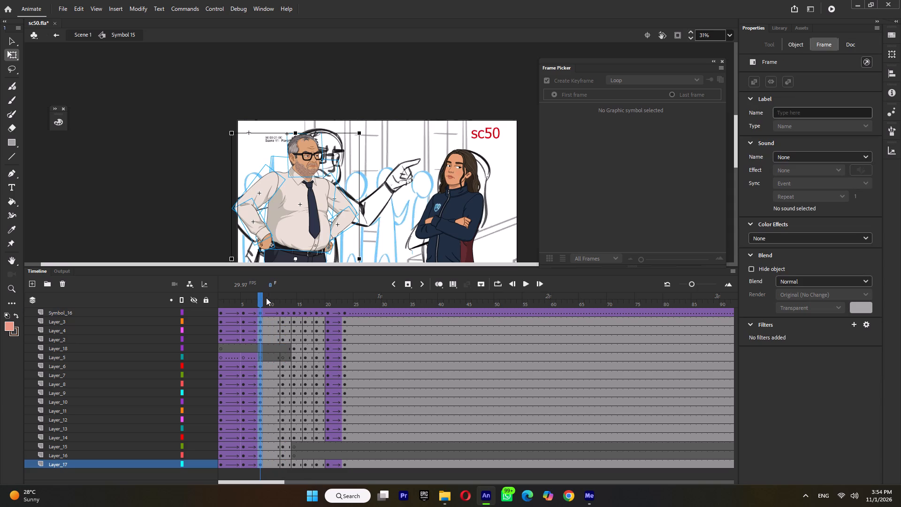
Toggle classic tweens on all layers of Symbol 15 in the span between frames 8 and 12.
{"action": "double_click", "coordinate": [268, 296]}
{"action": "key", "text": "ctrl+m"}
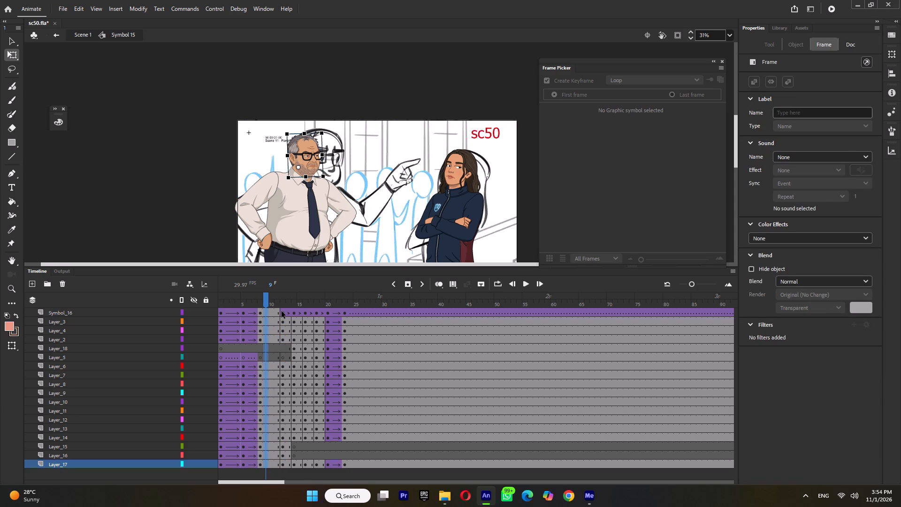
Reopen Symbol 13 inside the head and insert four frames at frame 5 across all layers to delay the blink and eyebrow movement.
{"action": "left_click", "coordinate": [282, 311]}
{"action": "double_click", "coordinate": [312, 149]}
{"action": "scroll", "coordinate": [312, 149], "scroll_direction": "up", "scroll_amount": 3, "text": "ctrl"}
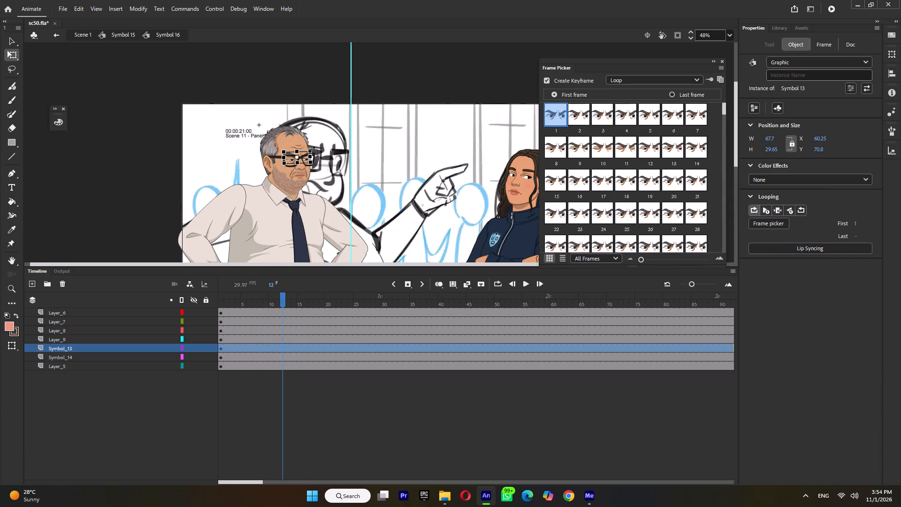
{"action": "scroll", "coordinate": [303, 149], "scroll_direction": "up", "scroll_amount": 9, "text": "ctrl"}
{"action": "double_click", "coordinate": [286, 155]}
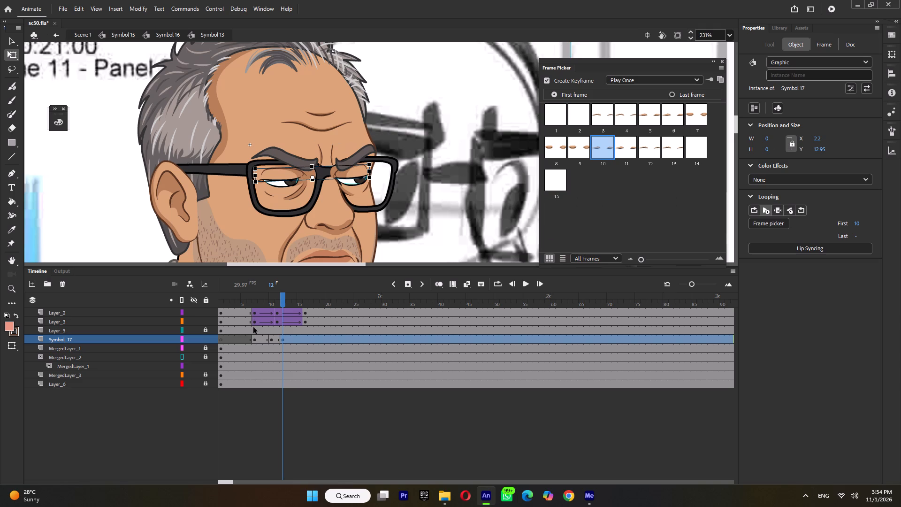
{"action": "double_click", "coordinate": [246, 300]}
{"action": "key", "text": "F5"}
{"action": "key", "text": "F5"}
{"action": "key", "text": "F5"}
{"action": "key", "text": "F5"}
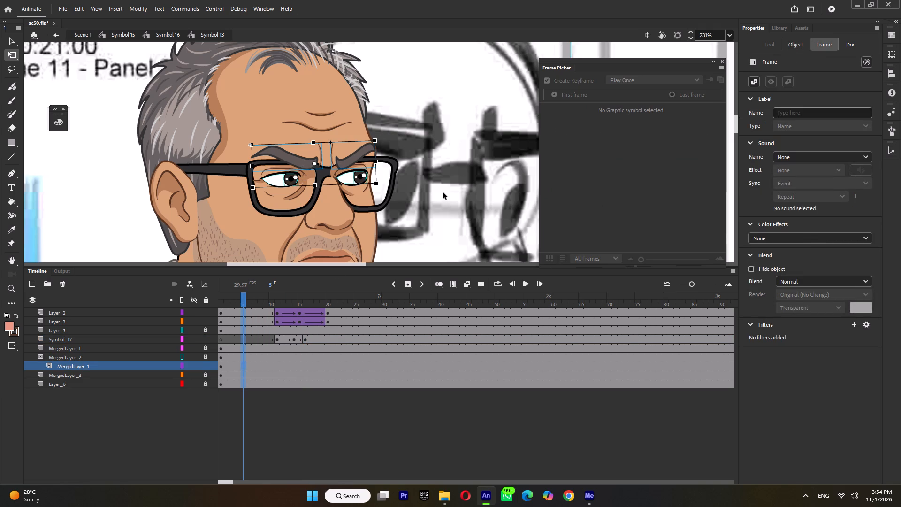
Return from Symbol 13 to Symbol 15 and play the pointing animation from the start to review the delayed blink.
{"action": "triple_click", "coordinate": [443, 192]}
{"action": "left_click", "coordinate": [443, 192]}
{"action": "key", "text": "Return"}
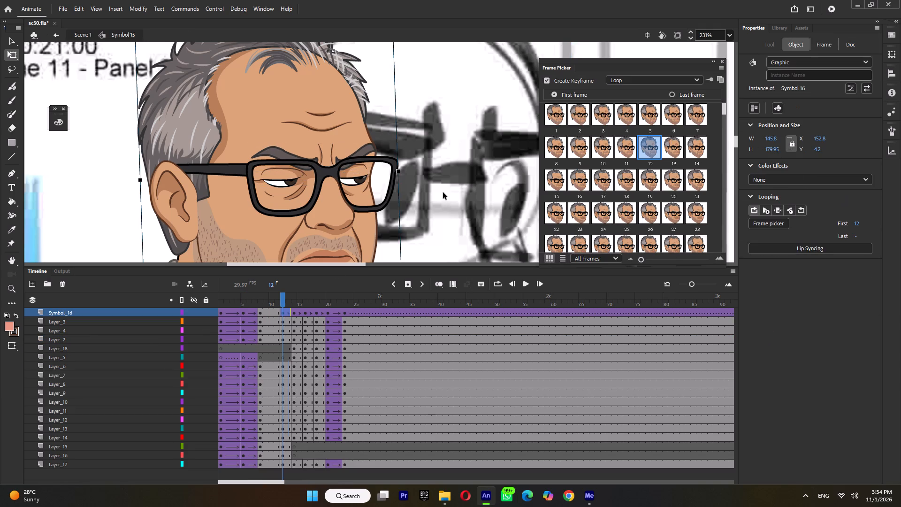
{"action": "key", "text": "Return"}
{"action": "scroll", "coordinate": [324, 170], "scroll_direction": "down", "scroll_amount": 7, "text": "ctrl"}
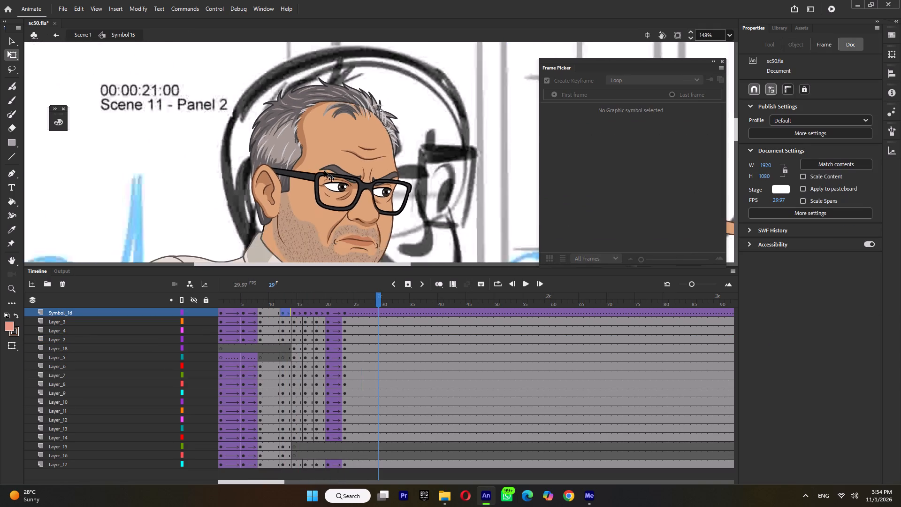
{"action": "scroll", "coordinate": [324, 171], "scroll_direction": "down", "scroll_amount": 6, "text": "ctrl"}
{"action": "left_click_drag", "start_coordinate": [249, 303], "coordinate": [177, 307]}
{"action": "key", "text": "Return"}
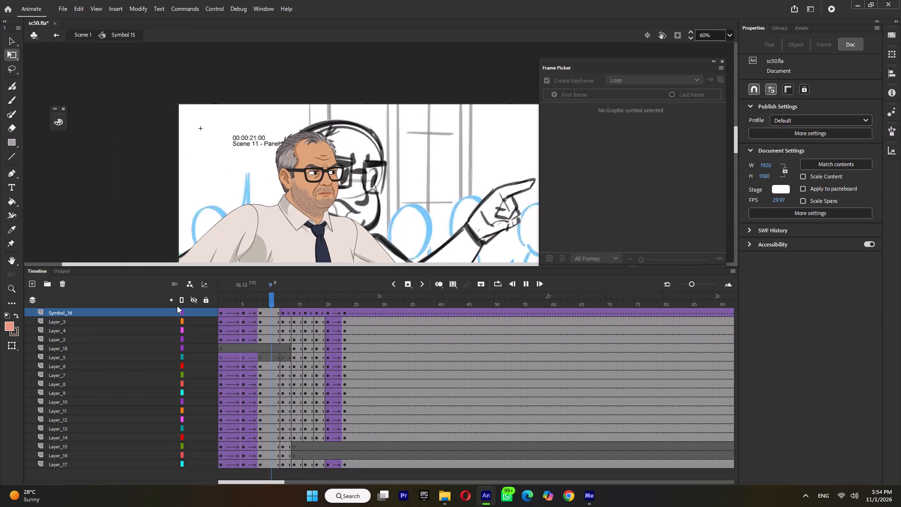
{"action": "key", "text": "Return"}
Apply symbol sync to the Symbol_16 head's tweened frames 13 to 19 in Symbol 15 and replay the motion.
{"action": "left_click", "coordinate": [283, 302]}
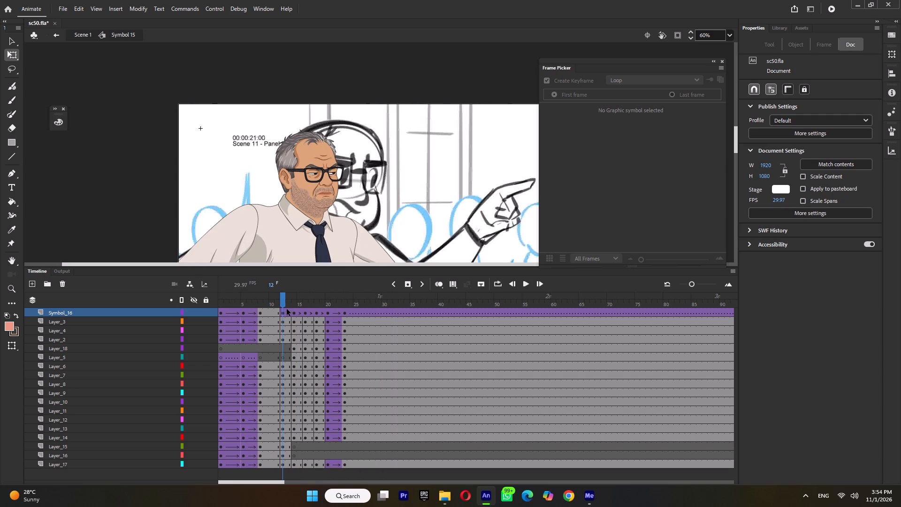
{"action": "left_click_drag", "start_coordinate": [288, 310], "coordinate": [333, 311]}
{"action": "left_click", "coordinate": [311, 330]}
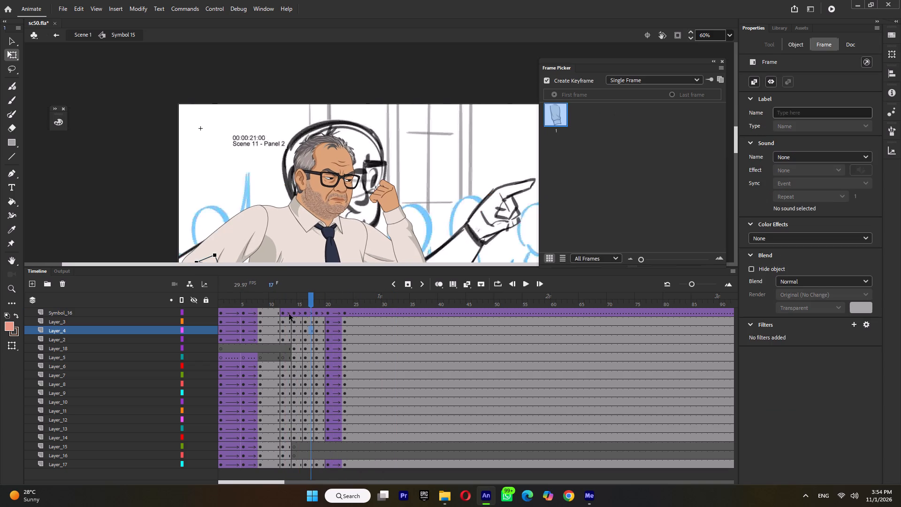
{"action": "left_click_drag", "start_coordinate": [290, 314], "coordinate": [321, 314]}
{"action": "key", "text": "ctrl+m"}
{"action": "left_click", "coordinate": [257, 305]}
{"action": "key", "text": "Return"}
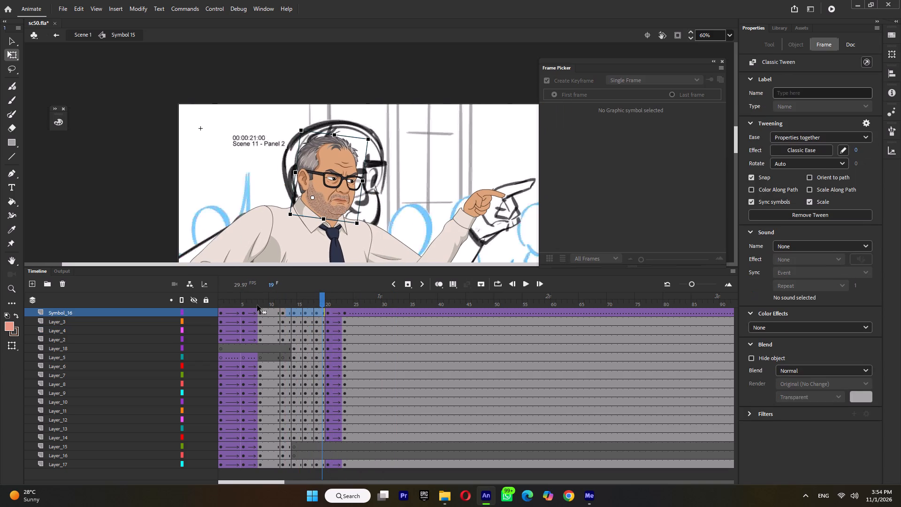
{"action": "left_click", "coordinate": [266, 299]}
{"action": "key", "text": "Return"}
{"action": "key", "text": "Return"}
Return to Scene 1 and save the file.
{"action": "double_click", "coordinate": [136, 141]}
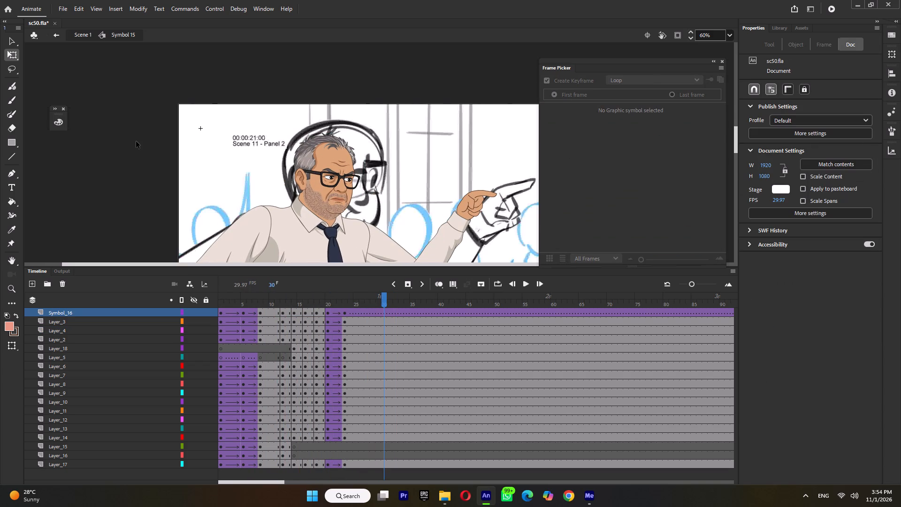
{"action": "scroll", "coordinate": [226, 158], "scroll_direction": "down", "scroll_amount": 9, "text": "ctrl"}
{"action": "key", "text": "ctrl+s"}
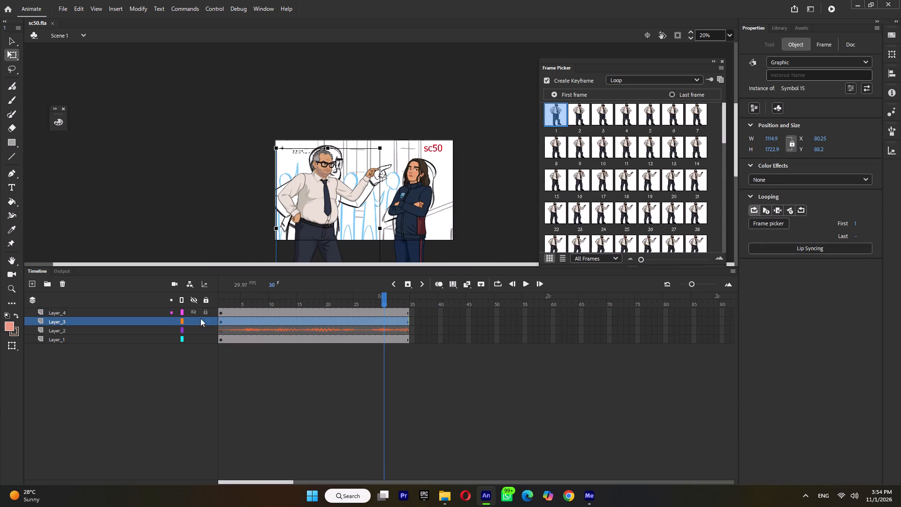
Copy the sc50.mp3 sound layer Layer_2 from Scene 1 and paste it above the Symbol_14 mouth layer inside Symbol 16.
{"action": "left_click", "coordinate": [115, 330]}
{"action": "right_click", "coordinate": [115, 330]}
{"action": "left_click", "coordinate": [143, 151]}
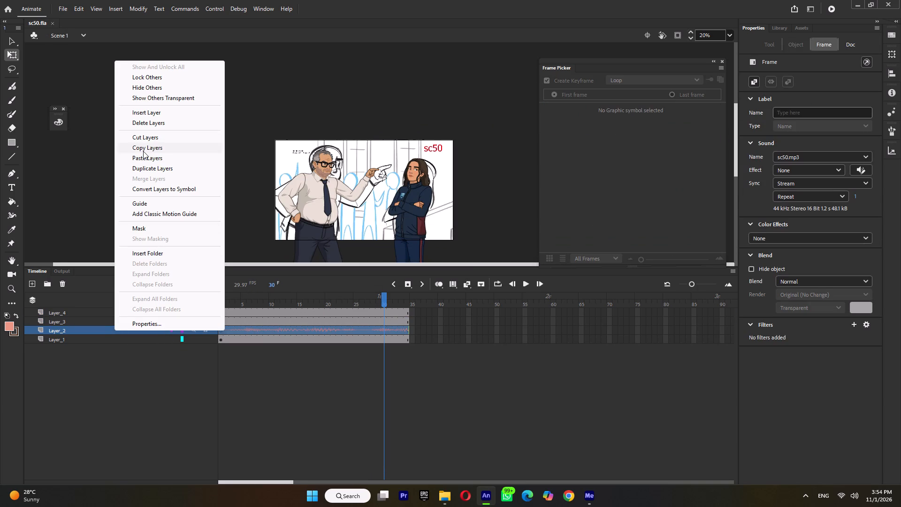
{"action": "left_click", "coordinate": [333, 168]}
{"action": "double_click", "coordinate": [328, 193]}
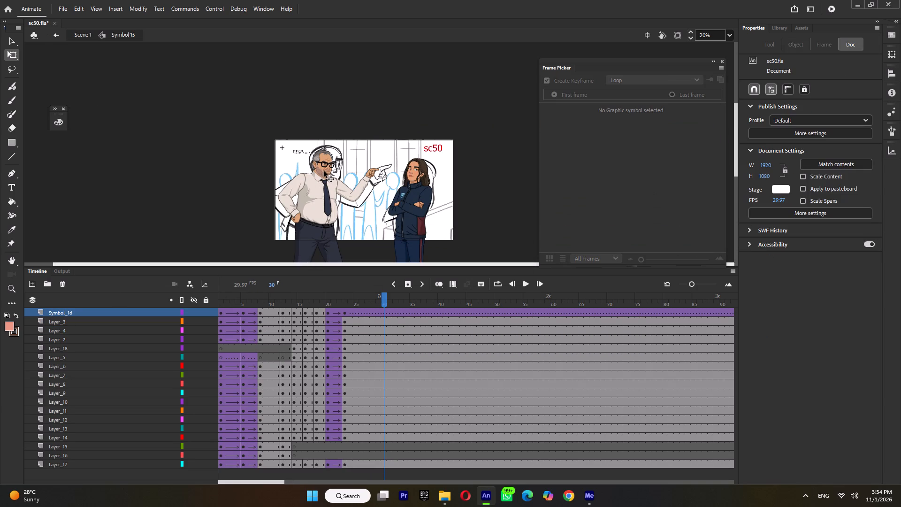
{"action": "scroll", "coordinate": [324, 171], "scroll_direction": "up", "scroll_amount": 7, "text": "ctrl"}
{"action": "key", "text": "ctrl+s"}
{"action": "double_click", "coordinate": [313, 175]}
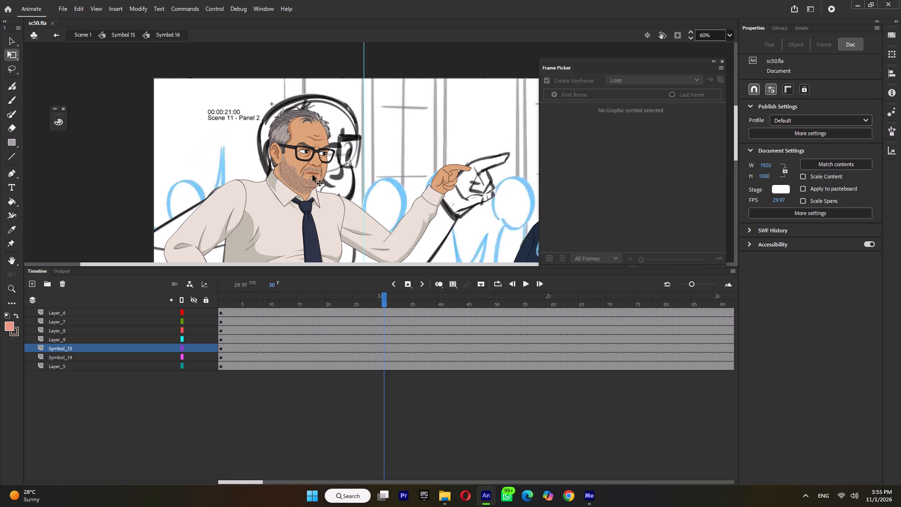
{"action": "left_click", "coordinate": [313, 175]}
{"action": "left_click", "coordinate": [313, 175]}
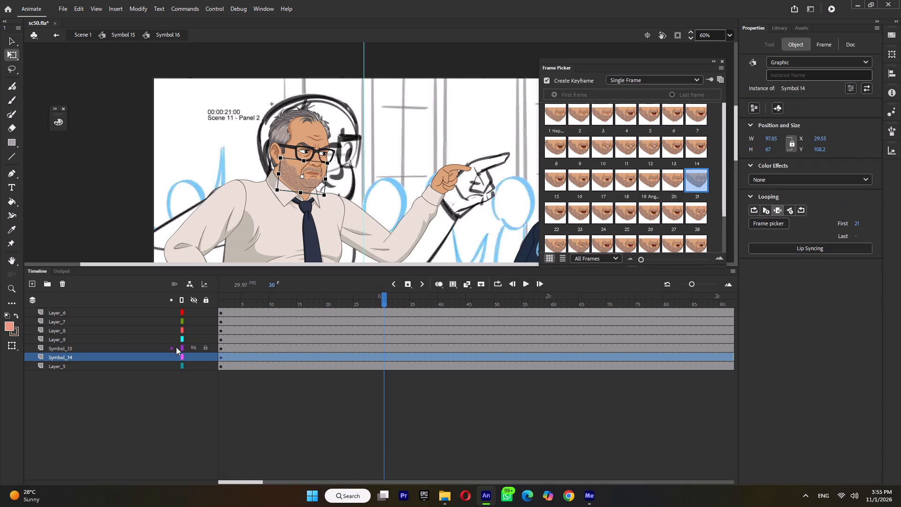
{"action": "right_click", "coordinate": [63, 353]}
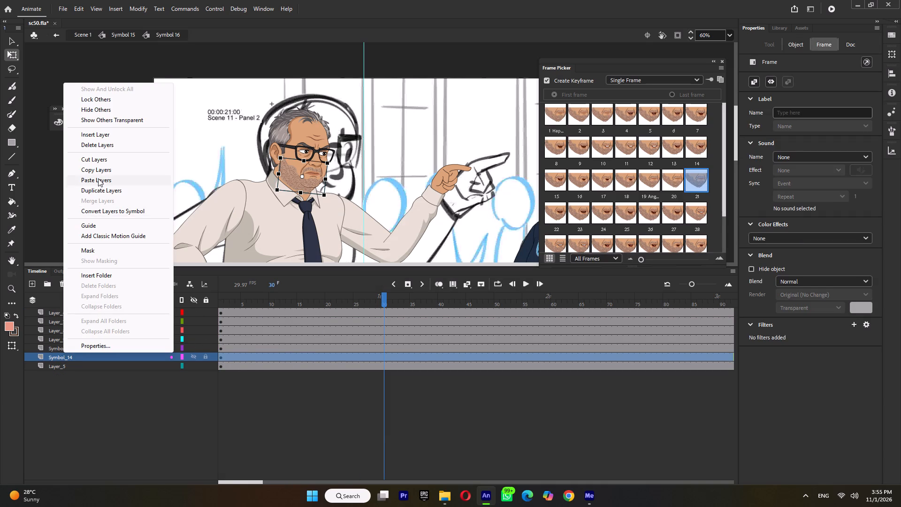
{"action": "left_click", "coordinate": [99, 178]}
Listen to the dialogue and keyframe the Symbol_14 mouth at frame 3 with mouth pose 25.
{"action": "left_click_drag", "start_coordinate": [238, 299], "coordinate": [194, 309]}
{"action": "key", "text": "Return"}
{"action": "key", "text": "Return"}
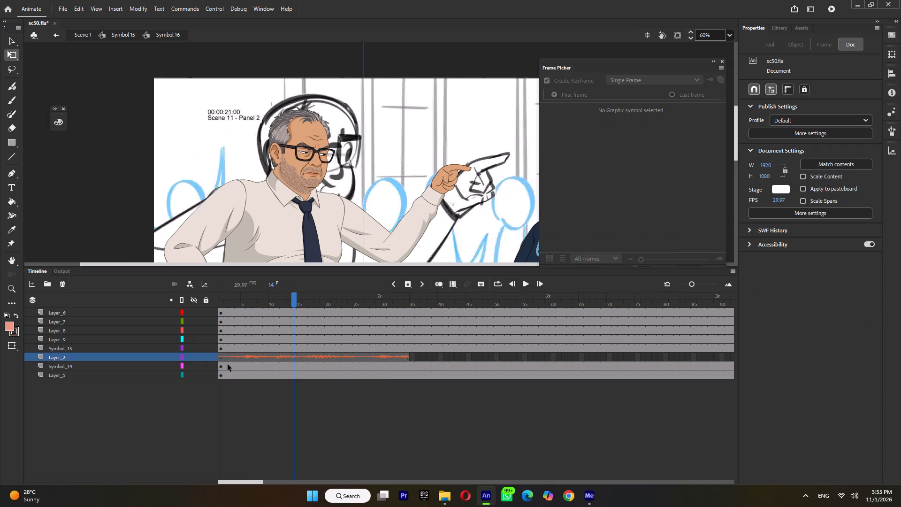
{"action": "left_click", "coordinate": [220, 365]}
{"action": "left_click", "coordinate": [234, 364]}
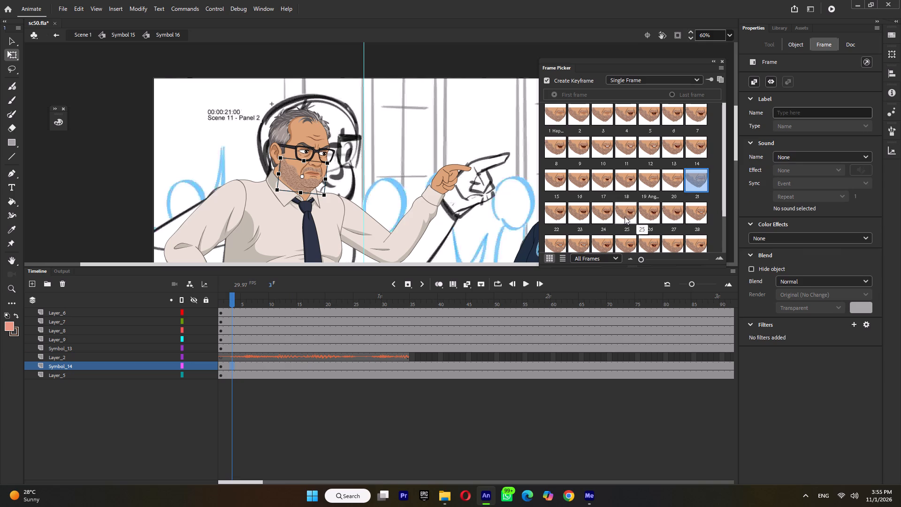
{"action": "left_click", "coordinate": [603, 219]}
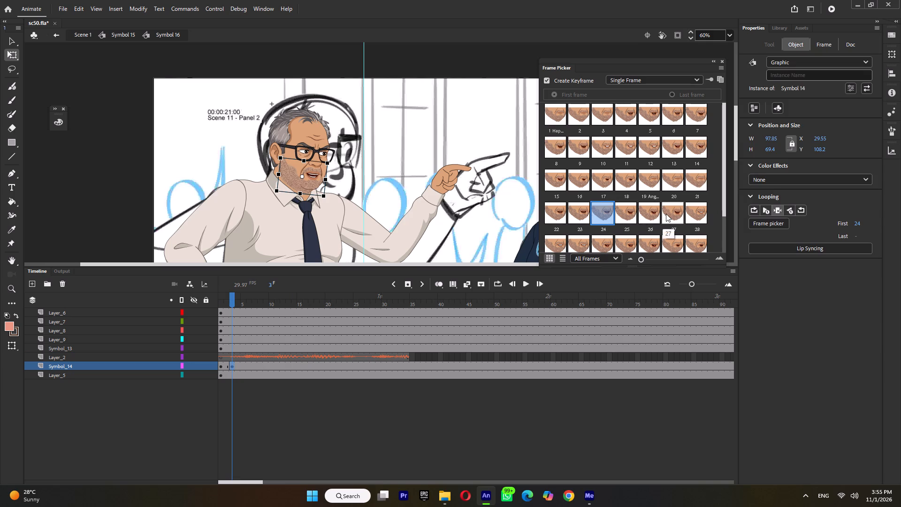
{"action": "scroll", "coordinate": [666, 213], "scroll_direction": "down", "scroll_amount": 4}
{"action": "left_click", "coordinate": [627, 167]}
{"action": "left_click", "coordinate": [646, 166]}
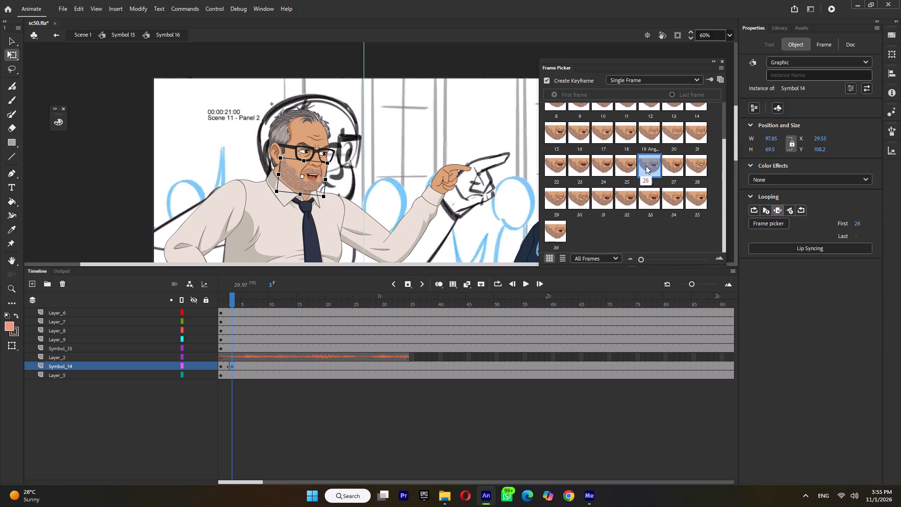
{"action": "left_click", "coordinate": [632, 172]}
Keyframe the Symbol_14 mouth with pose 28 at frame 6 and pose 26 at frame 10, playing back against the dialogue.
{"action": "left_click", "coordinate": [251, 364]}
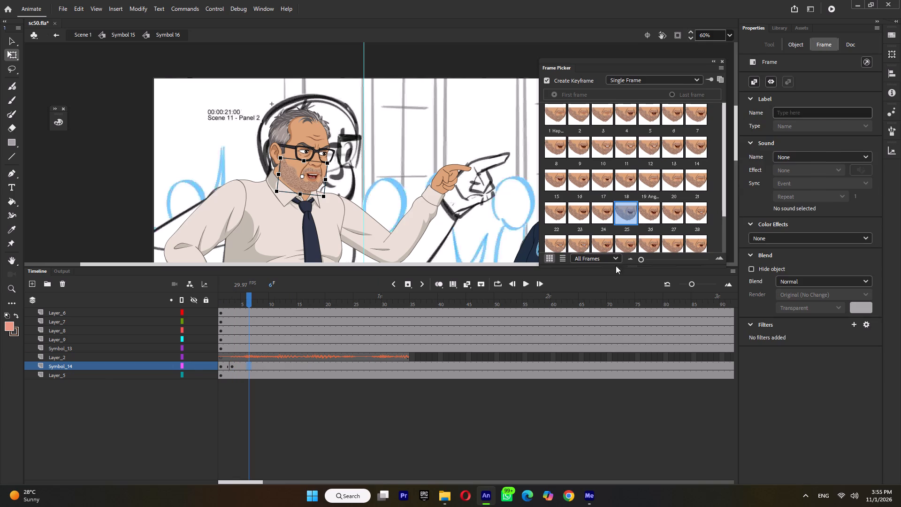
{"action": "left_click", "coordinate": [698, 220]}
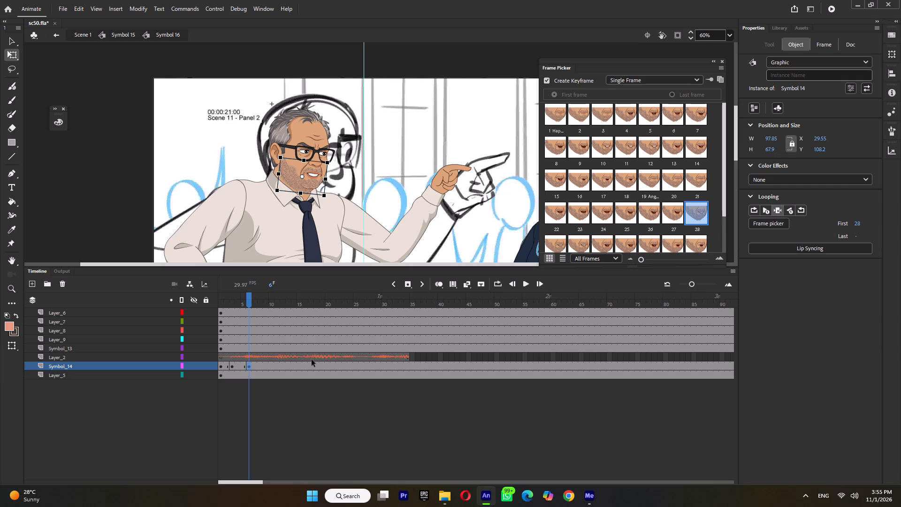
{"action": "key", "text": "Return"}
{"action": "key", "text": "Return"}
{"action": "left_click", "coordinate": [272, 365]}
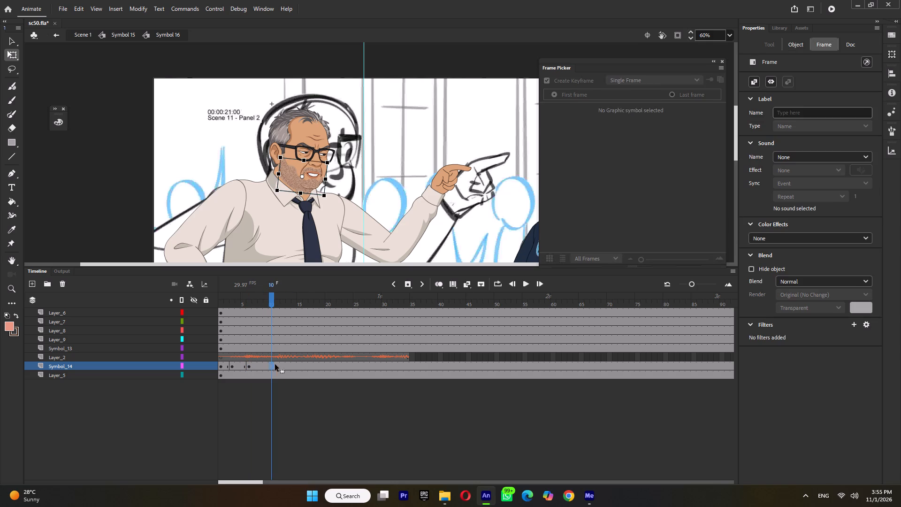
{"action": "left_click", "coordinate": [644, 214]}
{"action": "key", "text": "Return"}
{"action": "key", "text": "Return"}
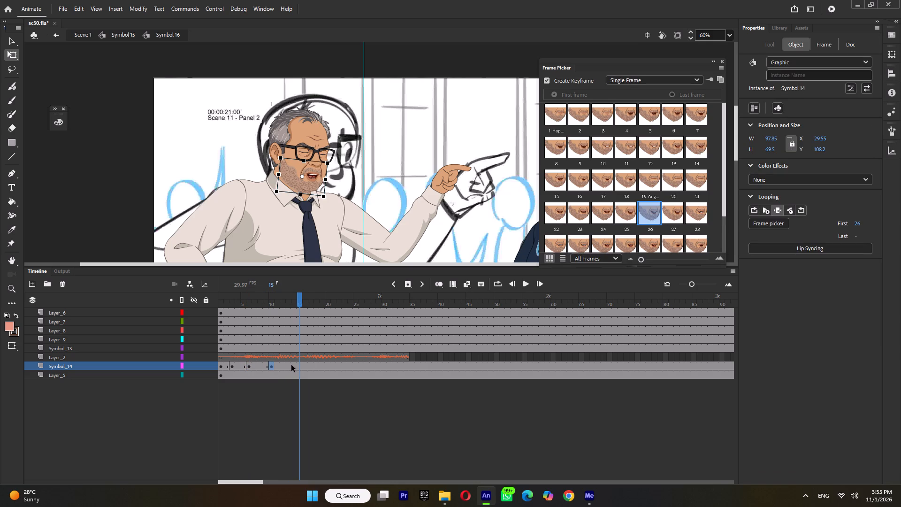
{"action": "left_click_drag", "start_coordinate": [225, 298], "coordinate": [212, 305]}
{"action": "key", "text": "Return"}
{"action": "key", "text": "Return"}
Change the Symbol_14 mouth to pose 24 at frame 3 and pose 26 at frame 6, and play it back.
{"action": "left_click", "coordinate": [227, 367]}
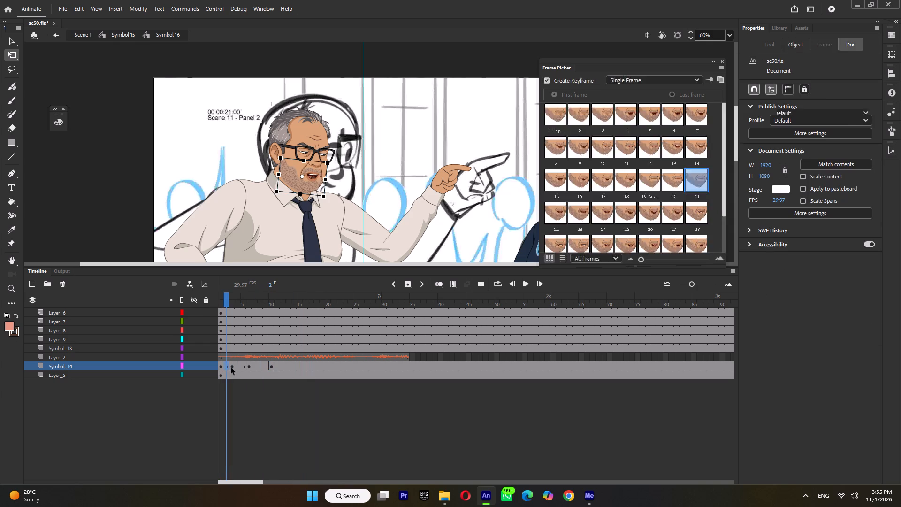
{"action": "left_click", "coordinate": [231, 368]}
{"action": "left_click", "coordinate": [601, 216]}
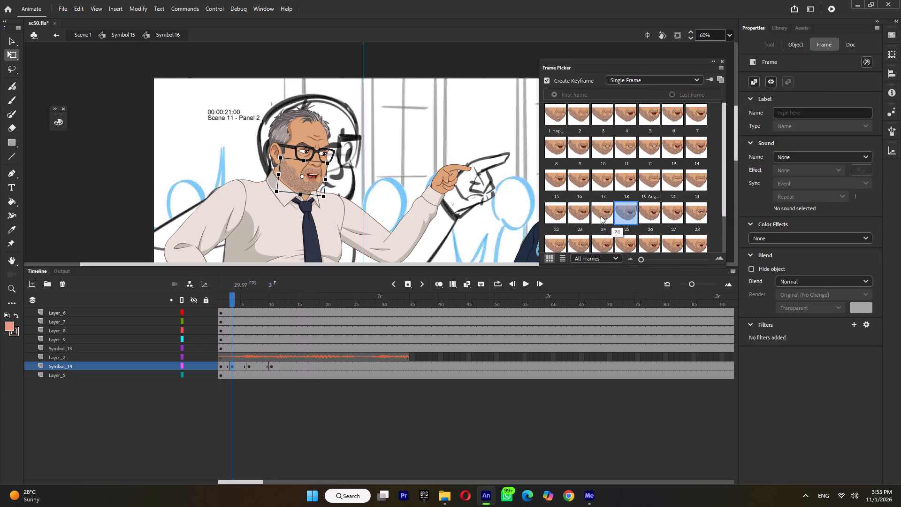
{"action": "left_click", "coordinate": [251, 367]}
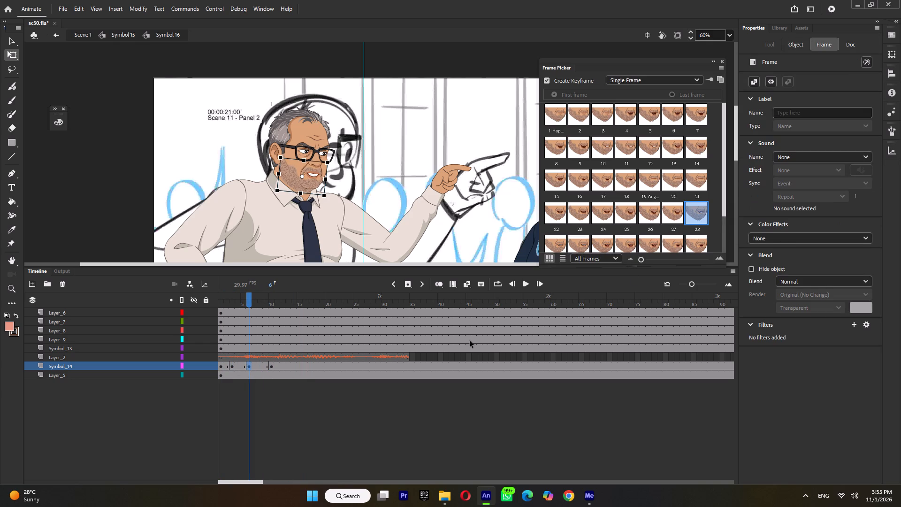
{"action": "left_click", "coordinate": [647, 217]}
{"action": "key", "text": "Return"}
{"action": "key", "text": "Return"}
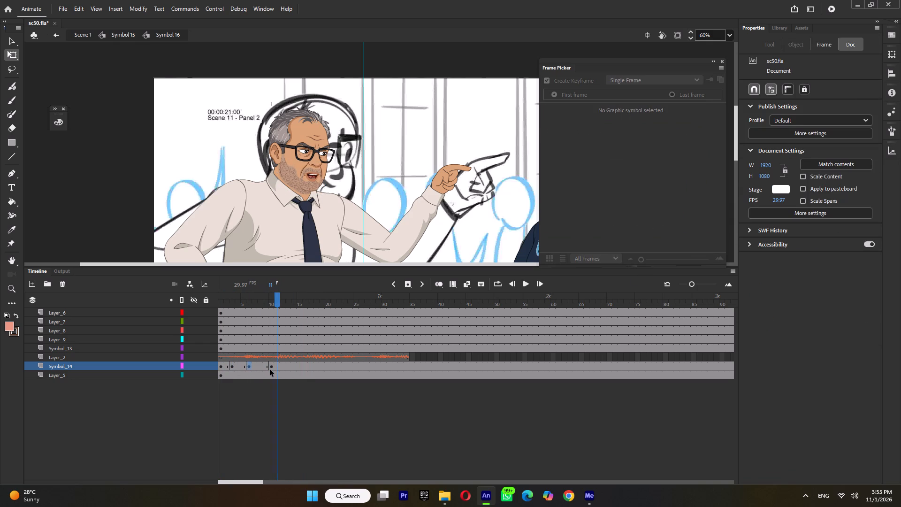
Set the Symbol_14 mouth to pose 19 at frame 10 and add a keyframe with pose 28 at frame 15.
{"action": "left_click", "coordinate": [272, 367]}
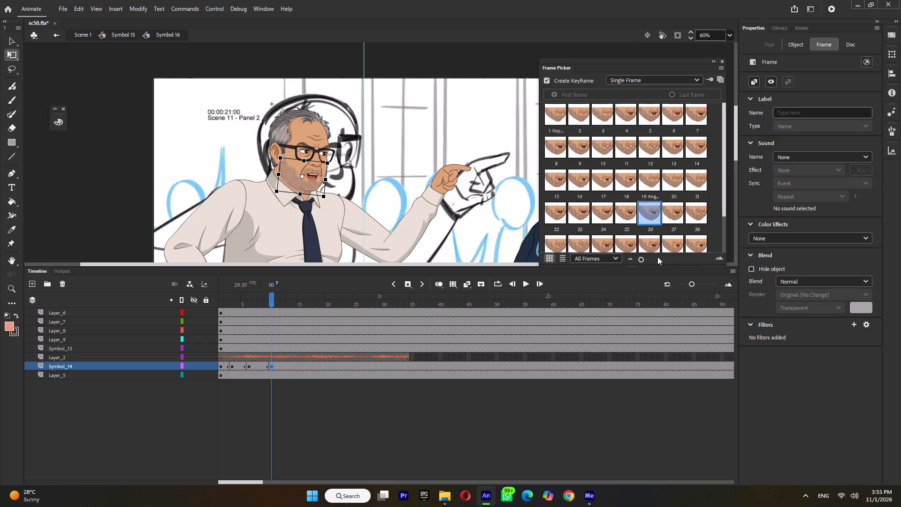
{"action": "left_click", "coordinate": [649, 177]}
{"action": "key", "text": "Return"}
{"action": "key", "text": "Return"}
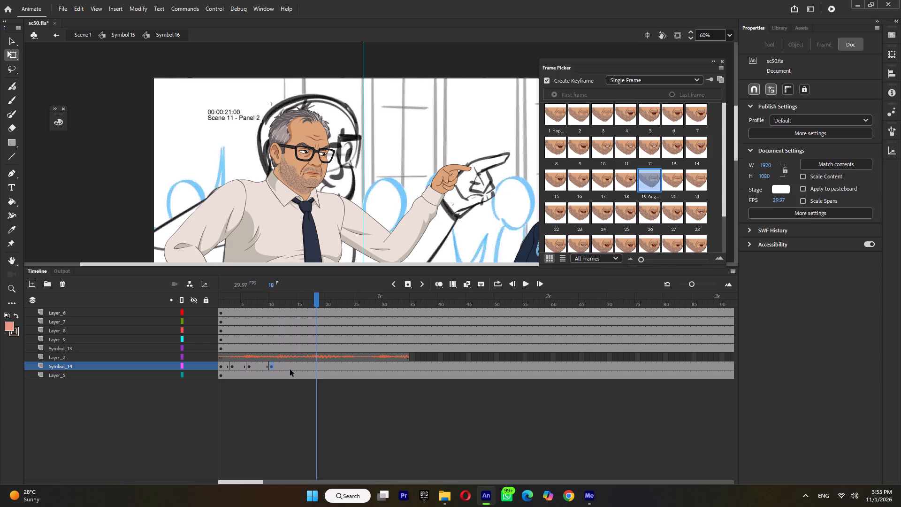
{"action": "left_click", "coordinate": [298, 367]}
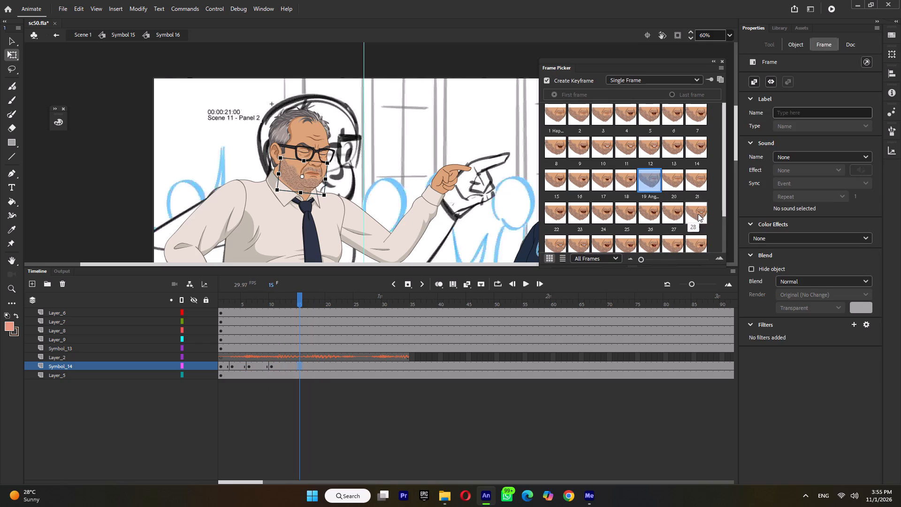
{"action": "left_click", "coordinate": [698, 214]}
Keyframe the Symbol_14 mouth at frame 19, trying poses 32 and 34 before choosing pose 26, and check playback.
{"action": "left_click", "coordinate": [321, 364]}
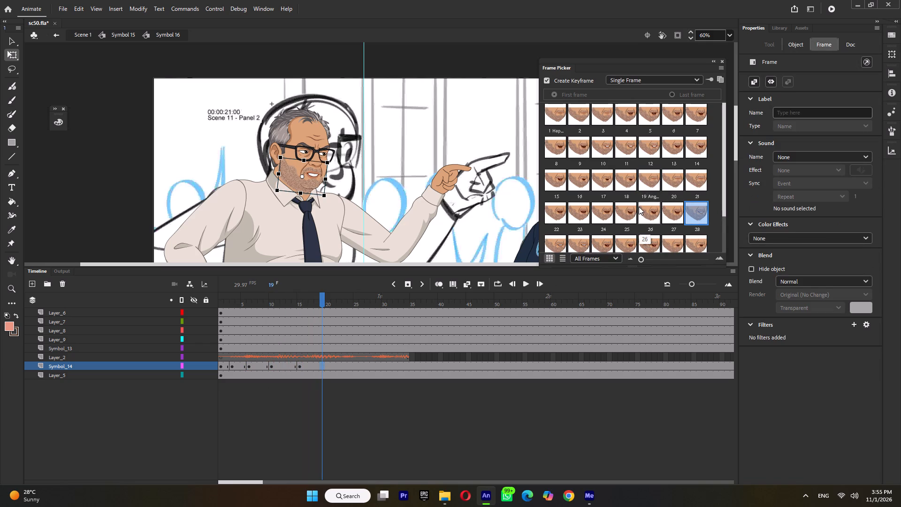
{"action": "left_click", "coordinate": [626, 247]}
{"action": "left_click", "coordinate": [675, 202]}
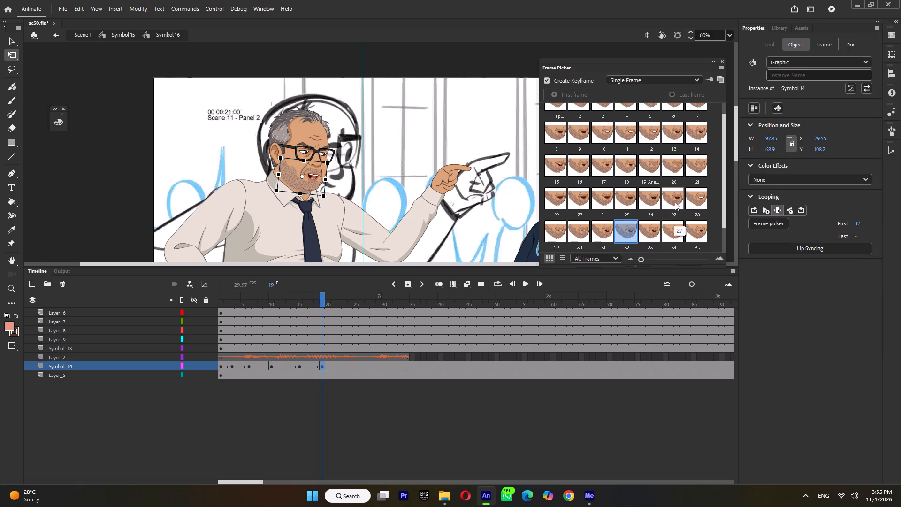
{"action": "left_click", "coordinate": [672, 227]}
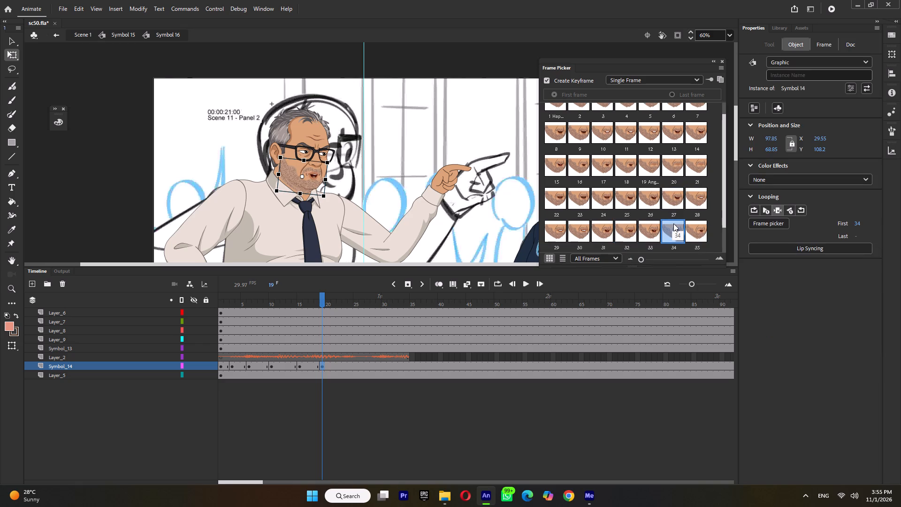
{"action": "scroll", "coordinate": [673, 223], "scroll_direction": "down", "scroll_amount": 4}
{"action": "left_click", "coordinate": [648, 163]}
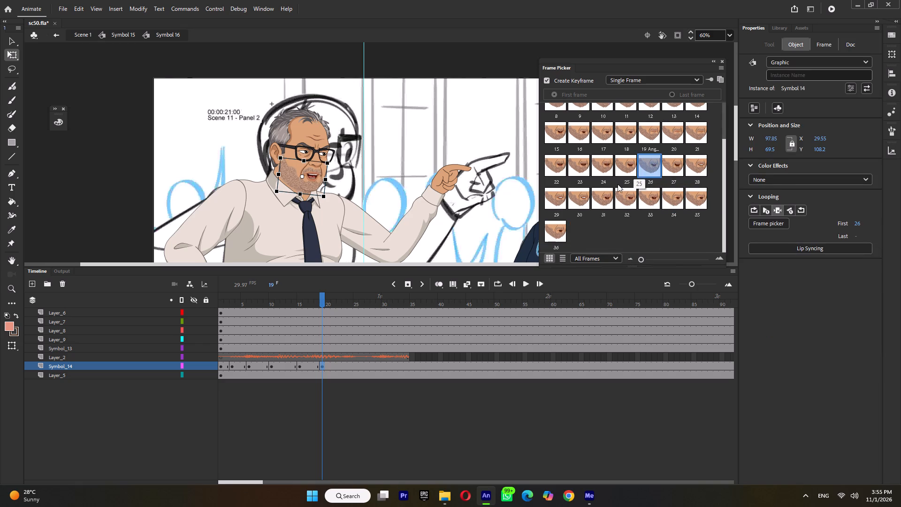
{"action": "key", "text": "Return"}
{"action": "key", "text": "Return"}
Keyframe the Symbol_14 mouth with pose 36 at frame 23 and pose 30 at frame 28 to follow the dialogue.
{"action": "left_click", "coordinate": [343, 366]}
{"action": "scroll", "coordinate": [702, 188], "scroll_direction": "down", "scroll_amount": 5}
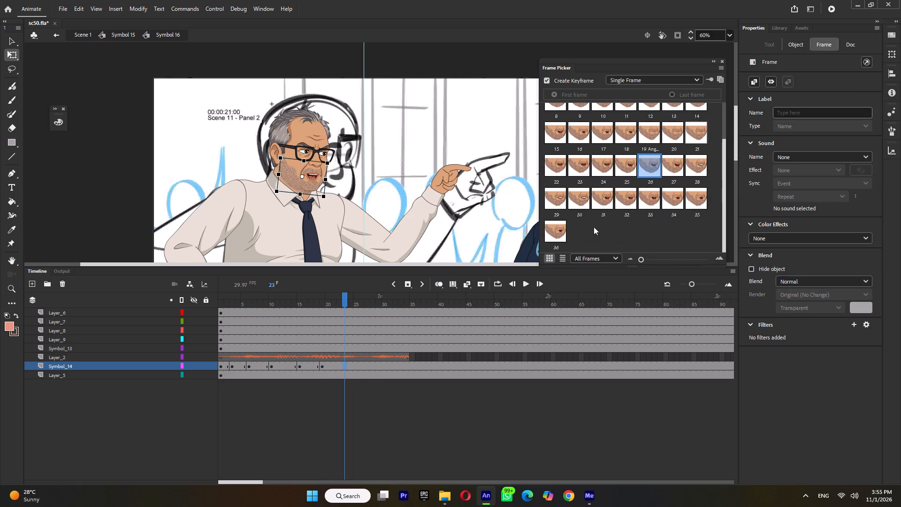
{"action": "left_click", "coordinate": [558, 234]}
{"action": "key", "text": "Return"}
{"action": "key", "text": "Return"}
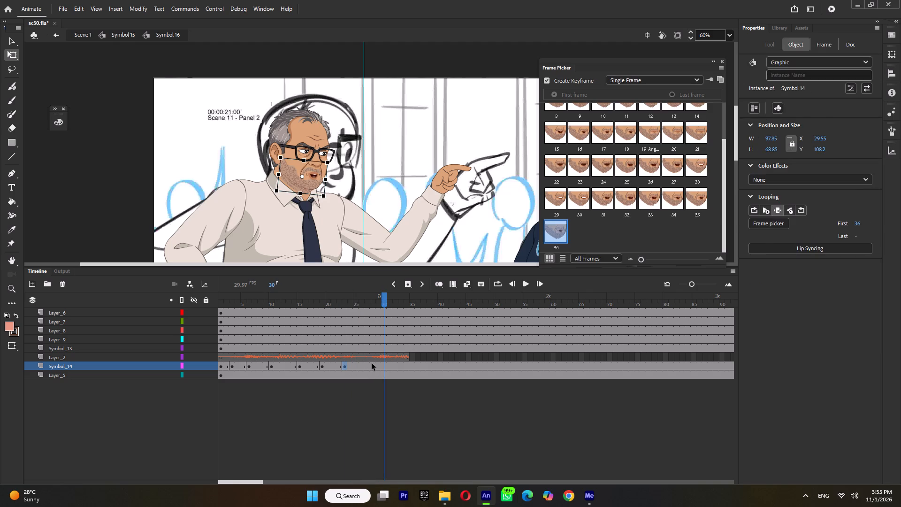
{"action": "left_click", "coordinate": [375, 363]}
{"action": "left_click", "coordinate": [582, 200]}
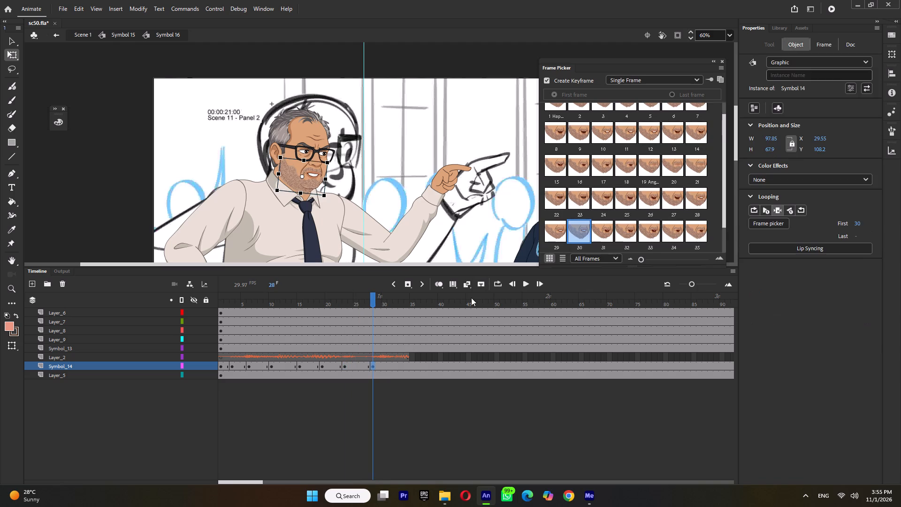
Keyframe the Symbol_14 mouth at frame 31 with pose 24.
{"action": "key", "text": "Return"}
{"action": "key", "text": "Return"}
{"action": "left_click", "coordinate": [392, 367]}
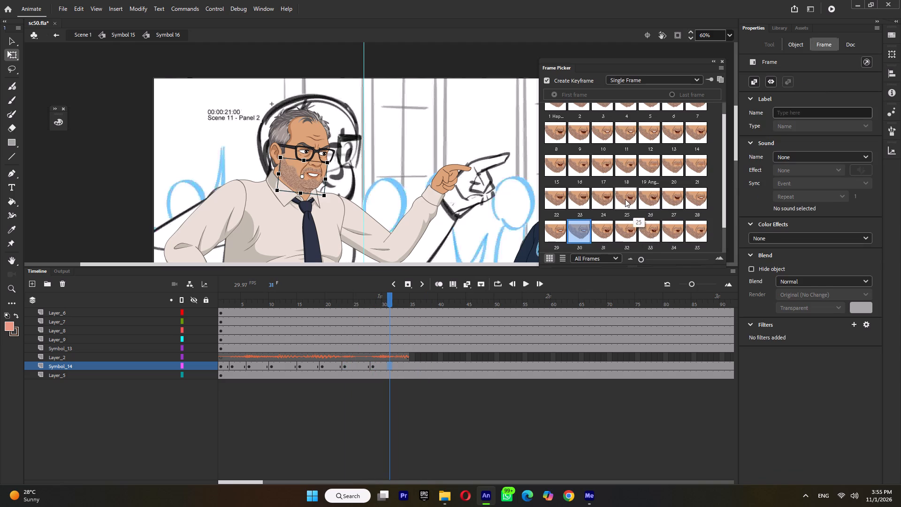
{"action": "left_click", "coordinate": [592, 203]}
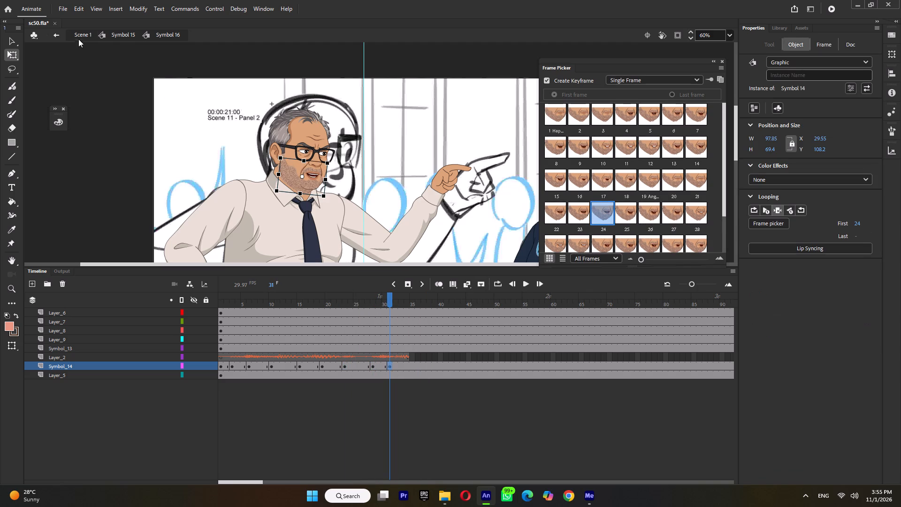
Return to Scene 1, zoom out to the full characters and save the file.
{"action": "left_click", "coordinate": [83, 31]}
{"action": "scroll", "coordinate": [300, 151], "scroll_direction": "down", "scroll_amount": 11, "text": "ctrl"}
{"action": "key", "text": "ctrl+s"}
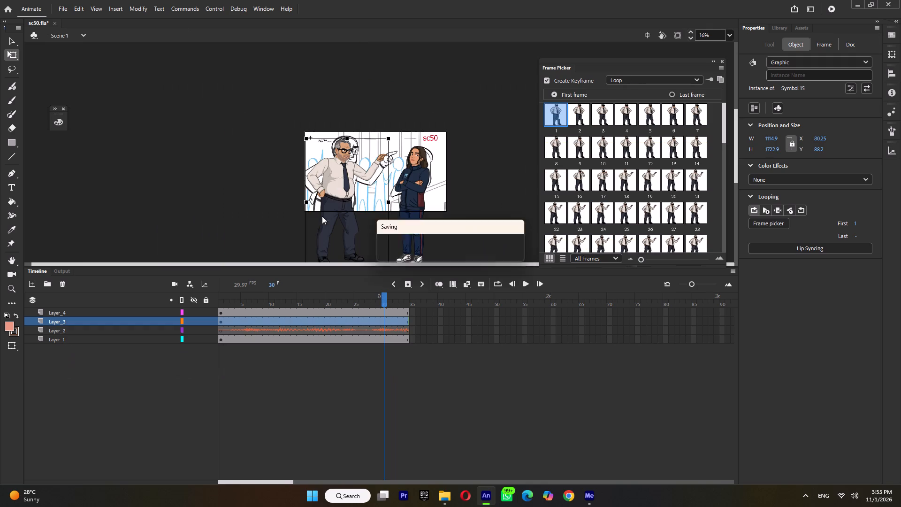
Play the scene from the start several times to check the man's gesture and lip-sync against the dialogue.
{"action": "left_click_drag", "start_coordinate": [283, 299], "coordinate": [179, 302]}
{"action": "key", "text": "Return"}
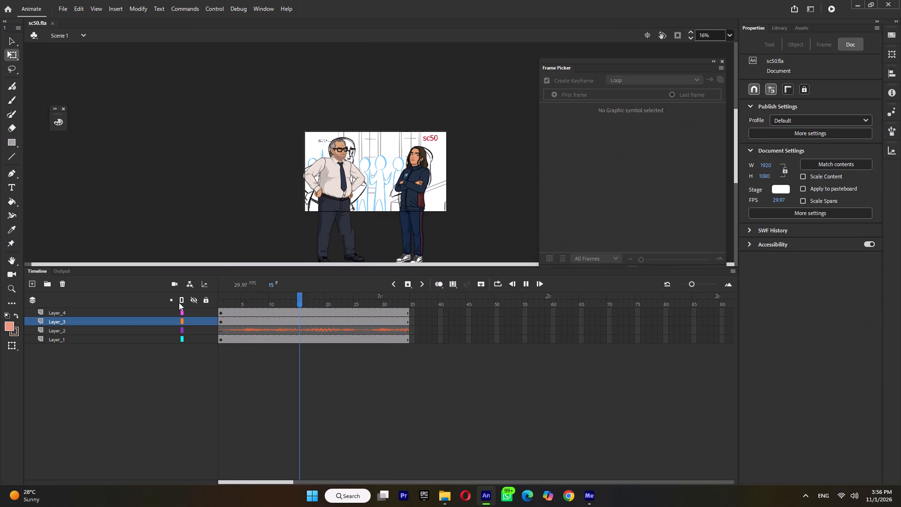
{"action": "key", "text": "Return"}
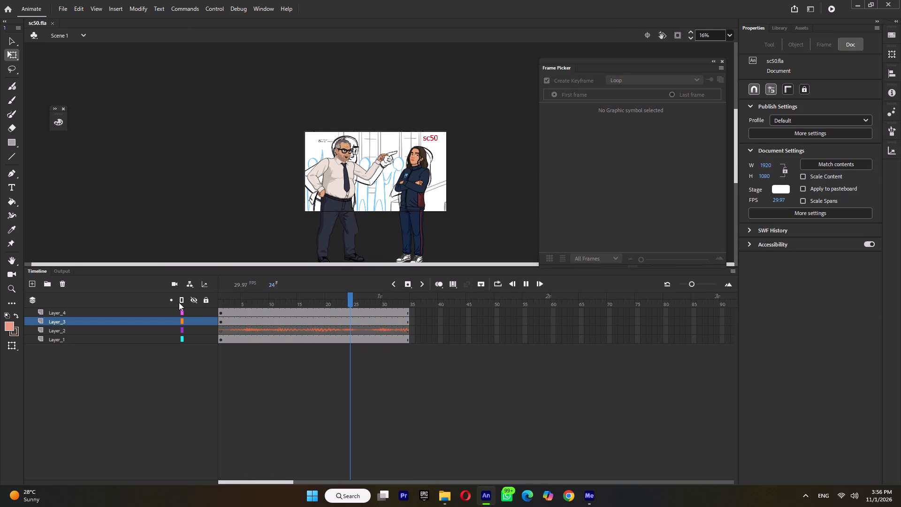
{"action": "key", "text": "Return"}
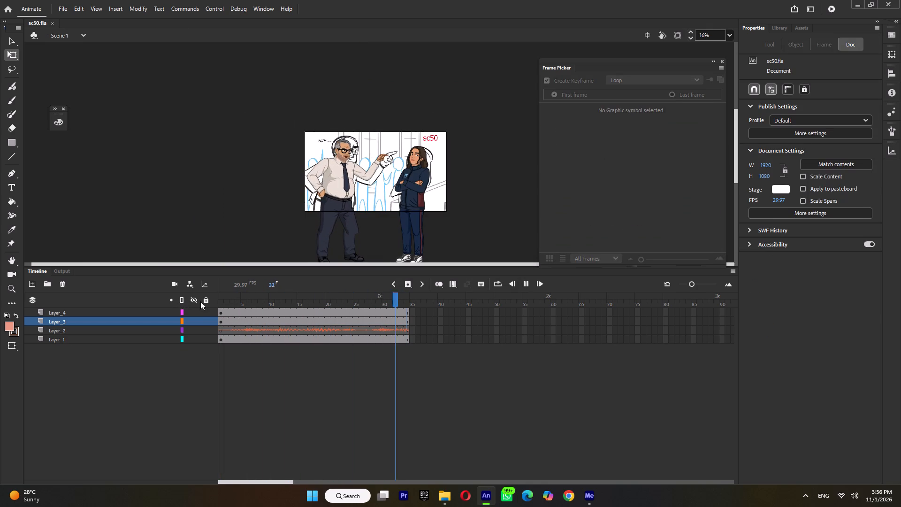
{"action": "left_click_drag", "start_coordinate": [260, 298], "coordinate": [167, 306]}
{"action": "key", "text": "Return"}
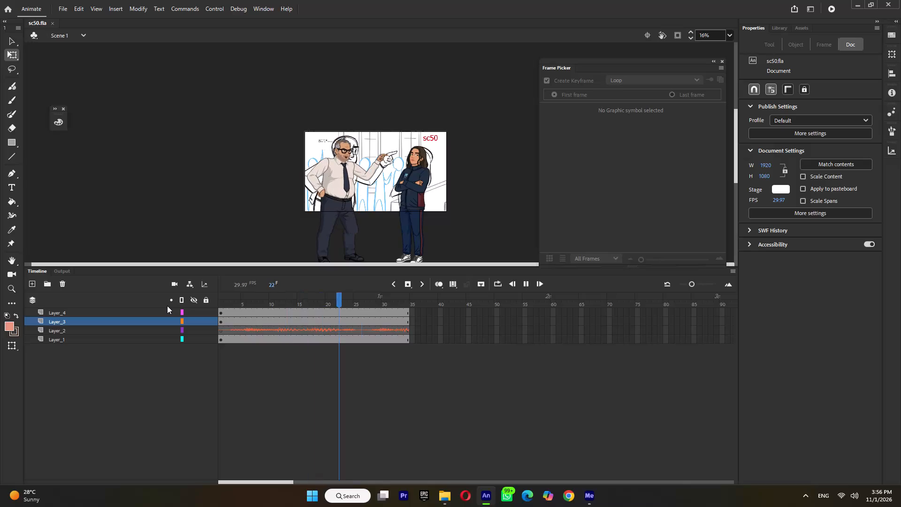
{"action": "left_click_drag", "start_coordinate": [245, 303], "coordinate": [166, 307]}
{"action": "key", "text": "Return"}
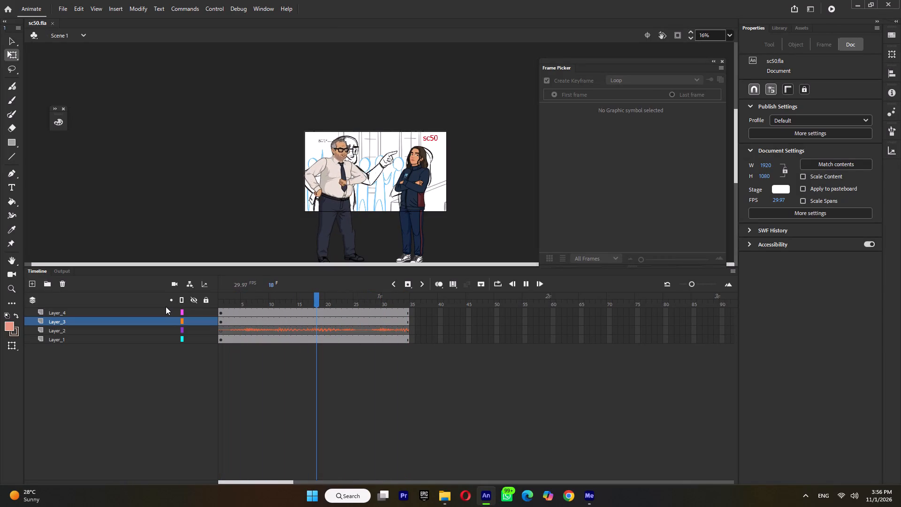
Open the man's Symbol 15 and replay it from frame 1 to judge the timing of the gesture's opening.
{"action": "double_click", "coordinate": [329, 180]}
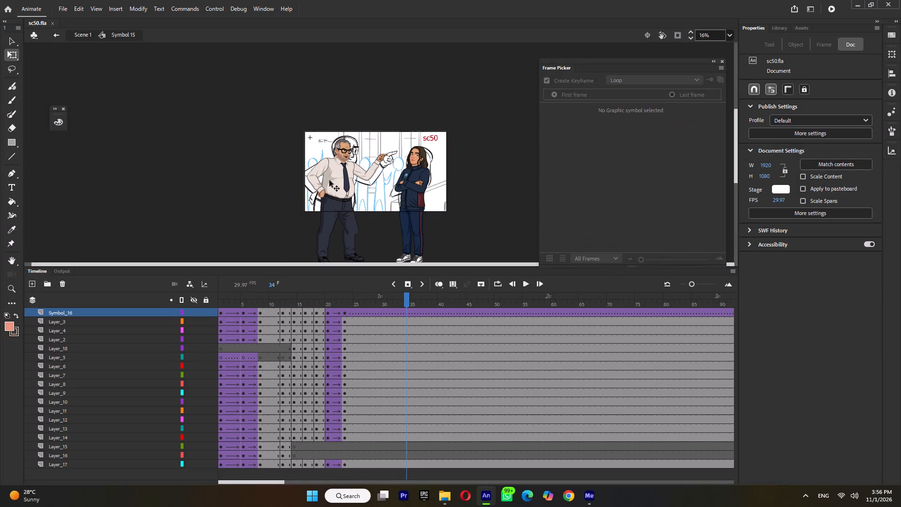
{"action": "left_click_drag", "start_coordinate": [227, 304], "coordinate": [180, 311]}
{"action": "key", "text": "Return"}
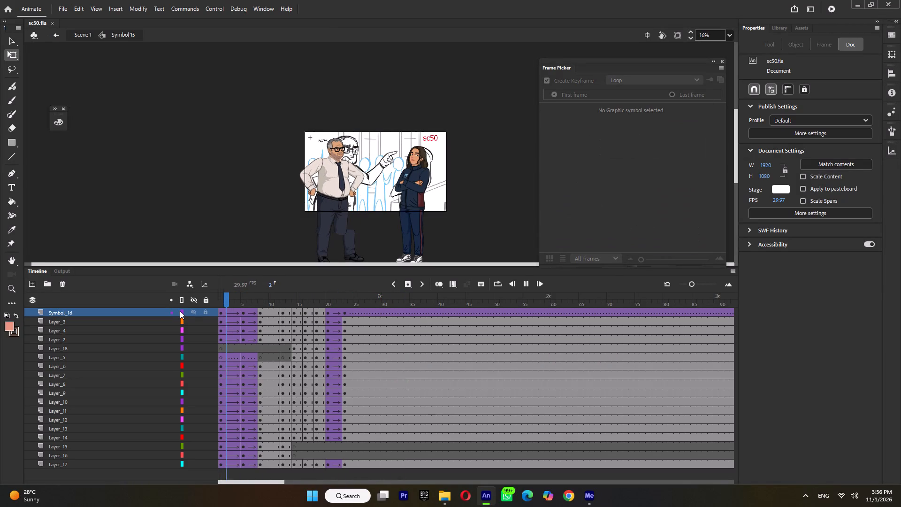
{"action": "key", "text": "Return"}
{"action": "left_click_drag", "start_coordinate": [238, 302], "coordinate": [173, 307]}
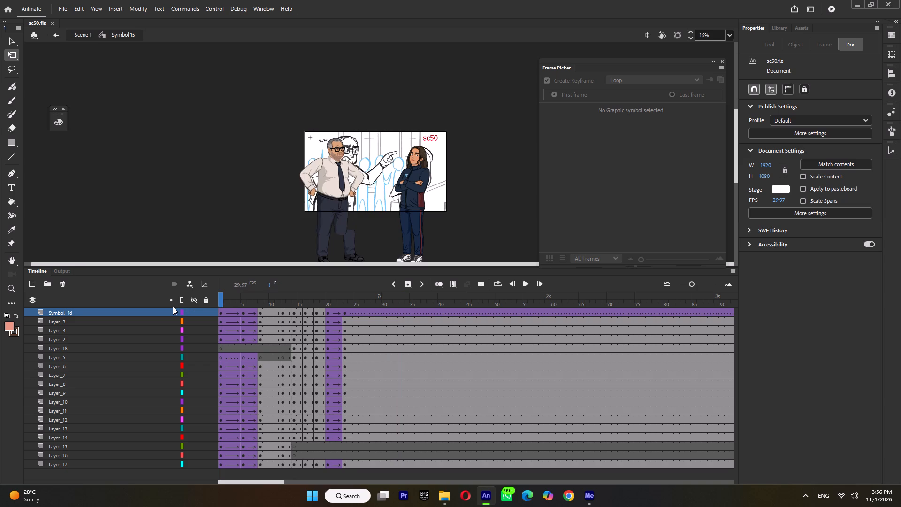
{"action": "left_click_drag", "start_coordinate": [173, 307], "coordinate": [176, 306]}
{"action": "key", "text": "Return"}
{"action": "key", "text": "Return"}
{"action": "left_click_drag", "start_coordinate": [245, 298], "coordinate": [223, 301]}
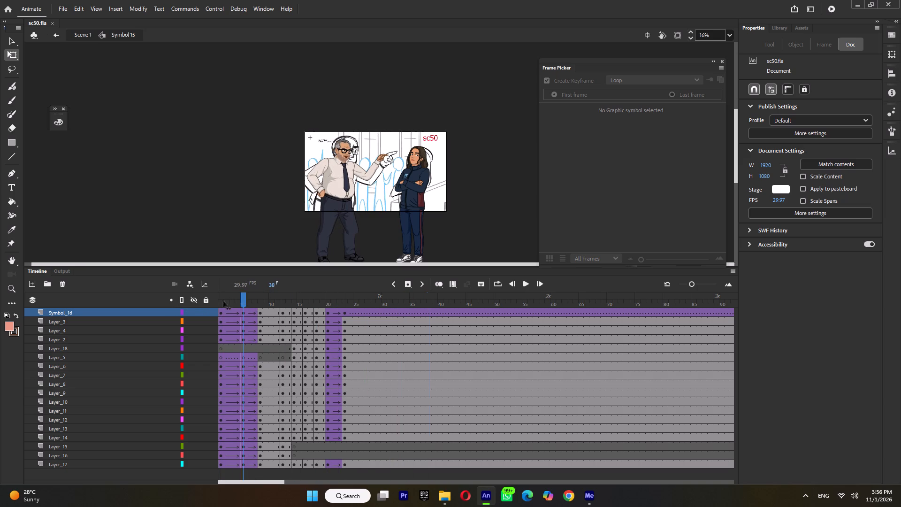
{"action": "left_click_drag", "start_coordinate": [223, 301], "coordinate": [175, 306]}
{"action": "key", "text": "Return"}
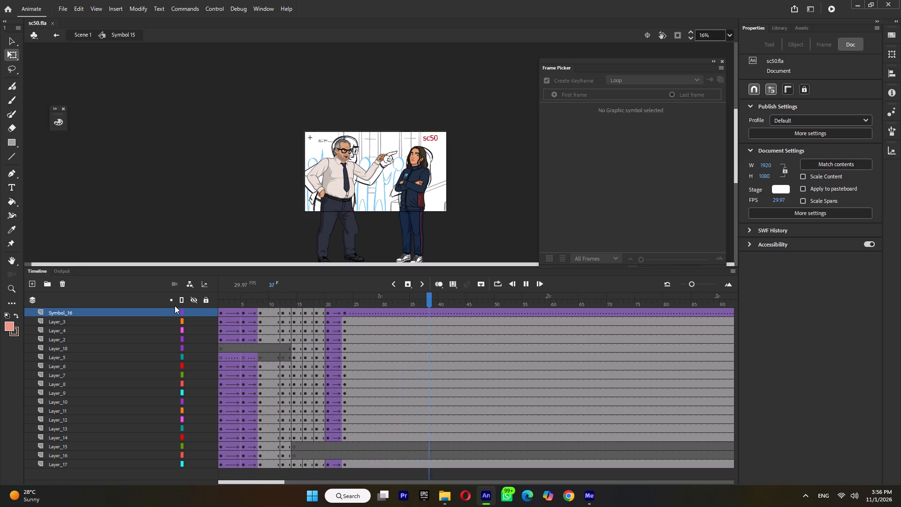
{"action": "key", "text": "Return"}
{"action": "left_click_drag", "start_coordinate": [229, 305], "coordinate": [180, 306]}
{"action": "key", "text": "Return"}
{"action": "key", "text": "Return"}
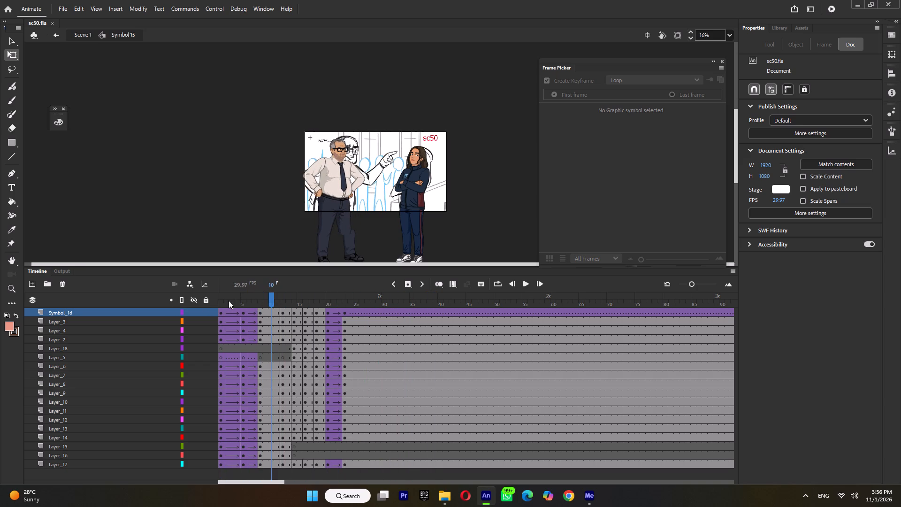
Across all Symbol 15 layers, remove one frame at frame 2 and insert one at frame 9, then play it back.
{"action": "double_click", "coordinate": [229, 300]}
{"action": "key", "text": "shift+F5"}
{"action": "double_click", "coordinate": [264, 302]}
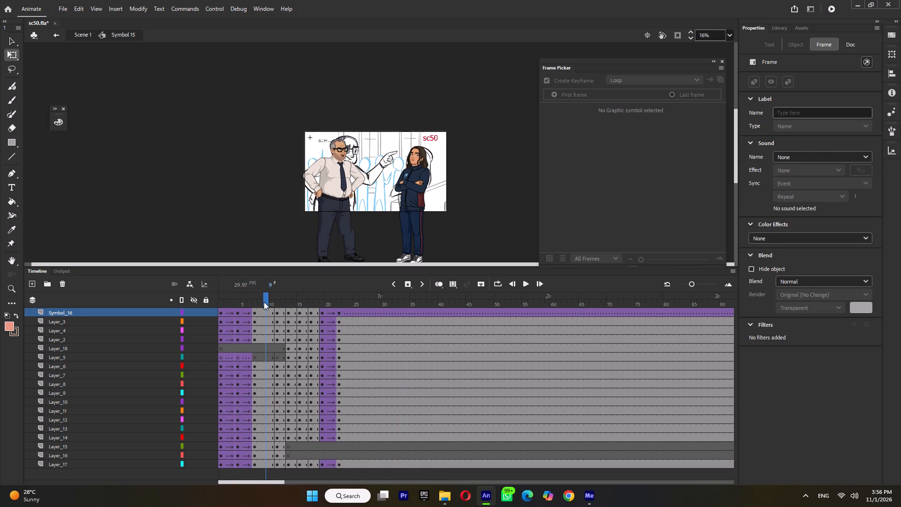
{"action": "key", "text": "F5"}
{"action": "left_click_drag", "start_coordinate": [248, 300], "coordinate": [197, 306]}
{"action": "key", "text": "Return"}
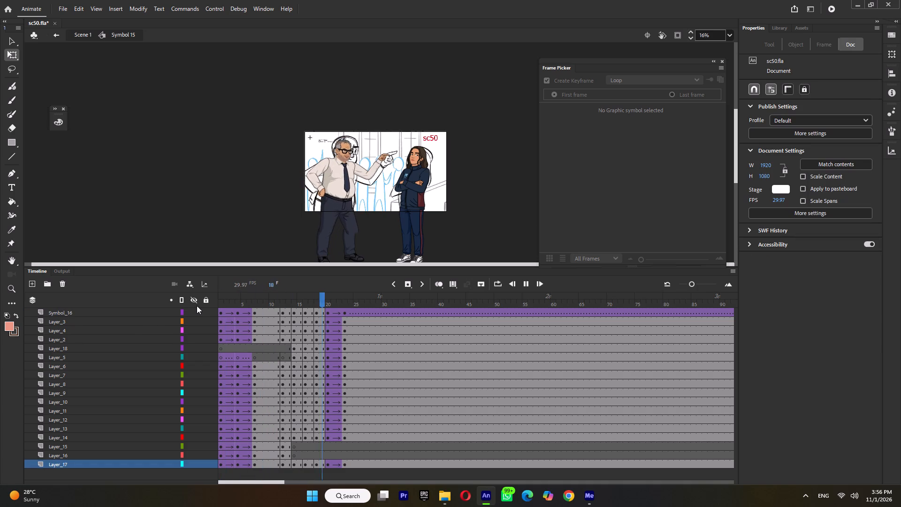
Return to Scene 1, play the retimed gesture with the dialogue and save the file.
{"action": "double_click", "coordinate": [176, 214]}
{"action": "key", "text": "Return"}
{"action": "double_click", "coordinate": [176, 214]}
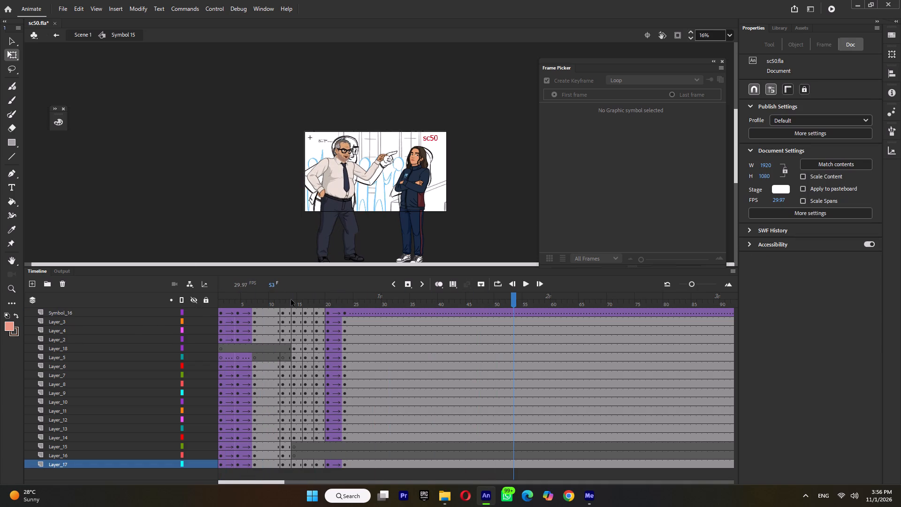
{"action": "left_click_drag", "start_coordinate": [261, 300], "coordinate": [181, 301]}
{"action": "key", "text": "Return"}
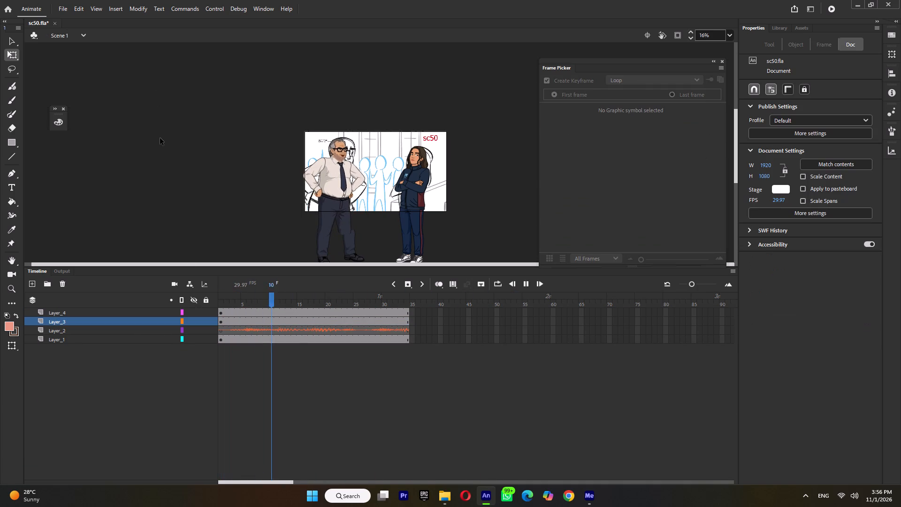
{"action": "key", "text": "ctrl+s"}
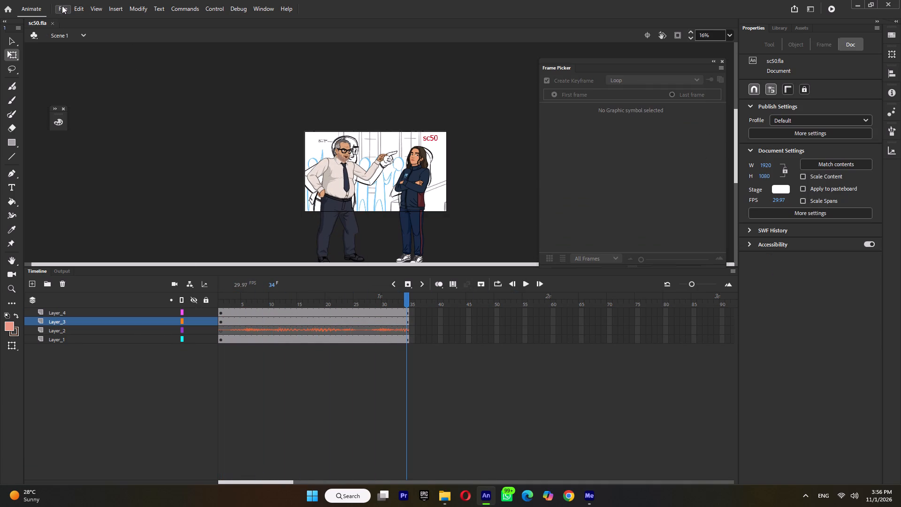
Replay the scene from the start and toggle Layer_4's visibility to check which character it holds.
{"action": "left_click", "coordinate": [62, 6]}
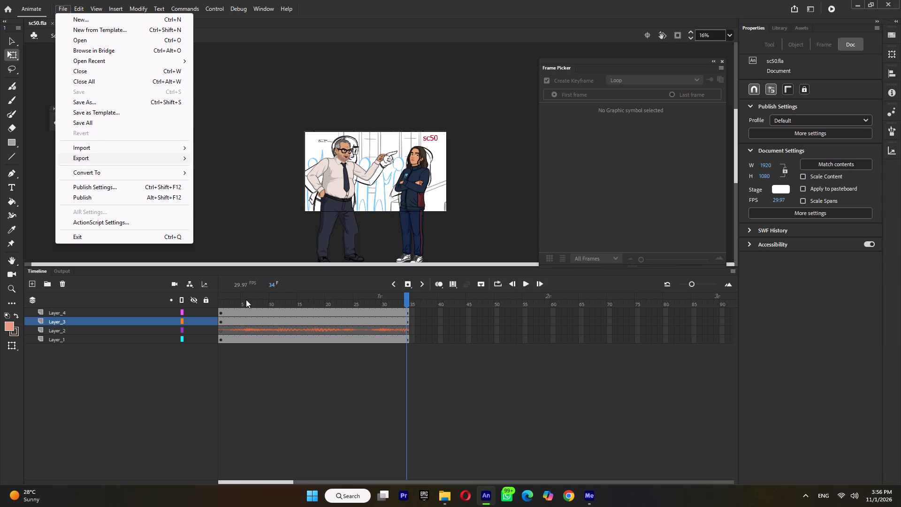
{"action": "left_click_drag", "start_coordinate": [245, 299], "coordinate": [169, 301]}
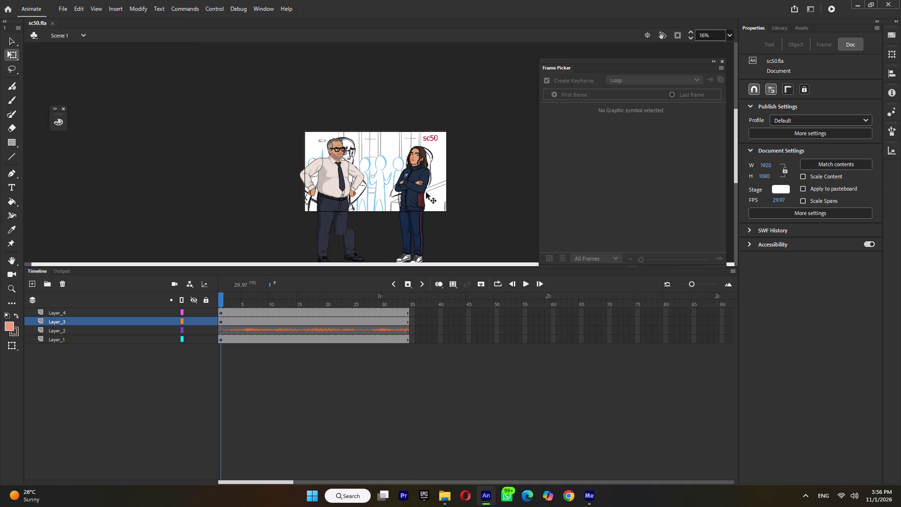
{"action": "key", "text": "Return"}
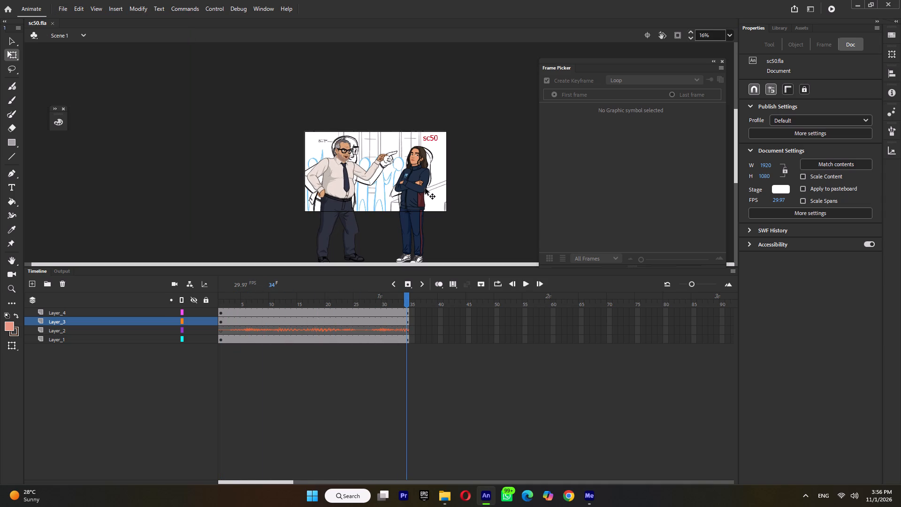
{"action": "left_click", "coordinate": [193, 313]}
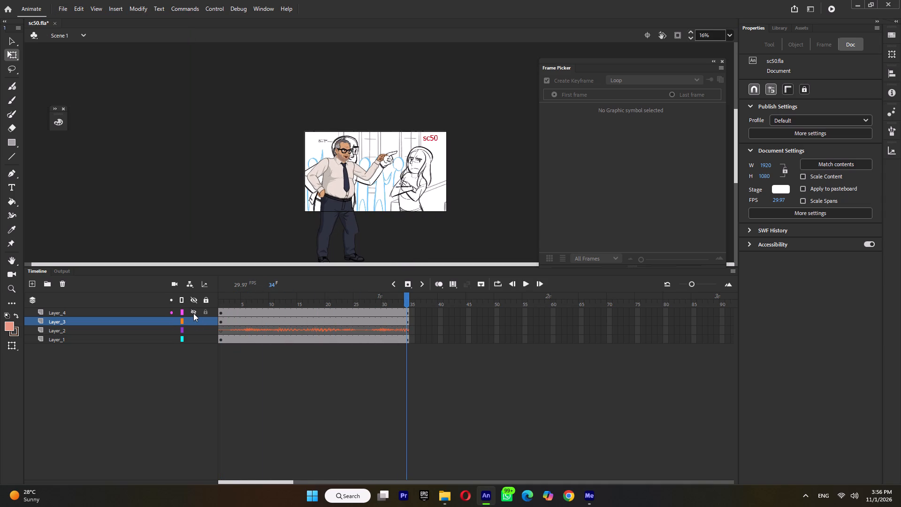
{"action": "left_click", "coordinate": [193, 313]}
At frame 15, go into the woman's head symbol (Symbol 10) and delete the face group inside Tween 3.
{"action": "scroll", "coordinate": [415, 169], "scroll_direction": "up", "scroll_amount": 3, "text": "ctrl"}
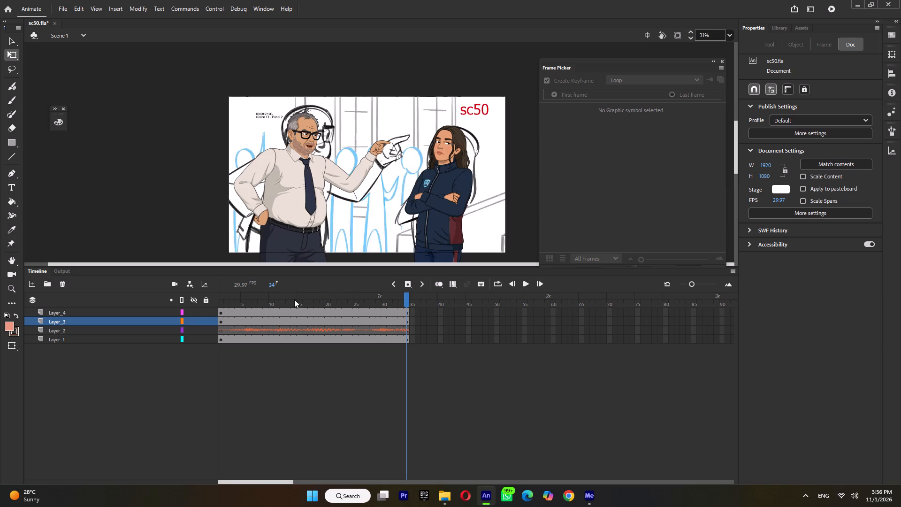
{"action": "left_click", "coordinate": [294, 300]}
{"action": "left_click", "coordinate": [300, 297]}
{"action": "double_click", "coordinate": [443, 150]}
{"action": "scroll", "coordinate": [444, 149], "scroll_direction": "up", "scroll_amount": 4, "text": "ctrl"}
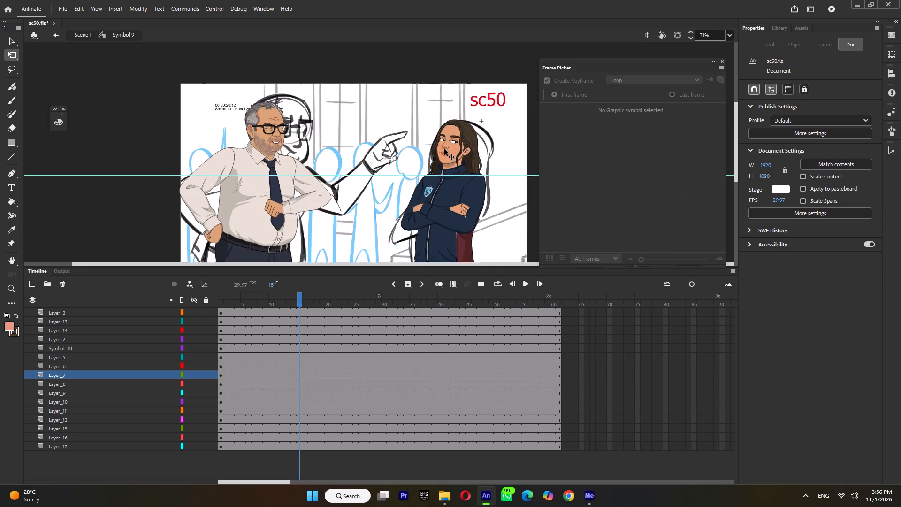
{"action": "scroll", "coordinate": [452, 141], "scroll_direction": "up", "scroll_amount": 4, "text": "ctrl"}
{"action": "double_click", "coordinate": [487, 126]}
{"action": "left_click", "coordinate": [487, 126]}
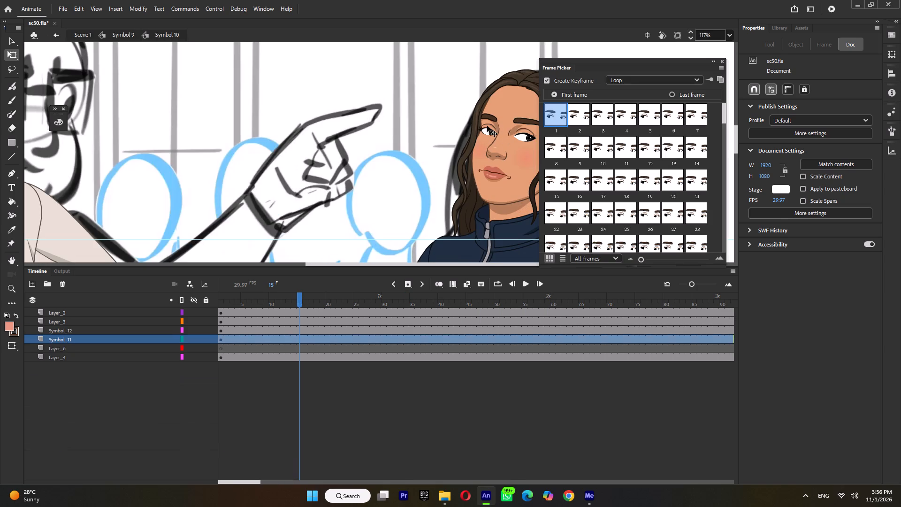
{"action": "left_click", "coordinate": [474, 150]}
{"action": "triple_click", "coordinate": [480, 147]}
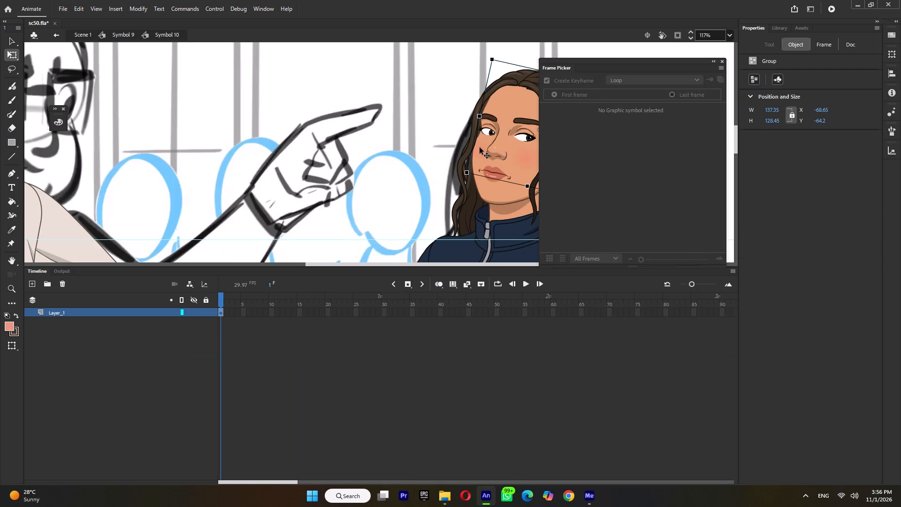
{"action": "left_click", "coordinate": [433, 150]}
{"action": "left_click", "coordinate": [477, 147]}
{"action": "key", "text": "Delete"}
In the woman's Symbol 11, keyframe the Symbol_14 eyes at frame 15 as Play Once starting from frame 3.
{"action": "double_click", "coordinate": [405, 168]}
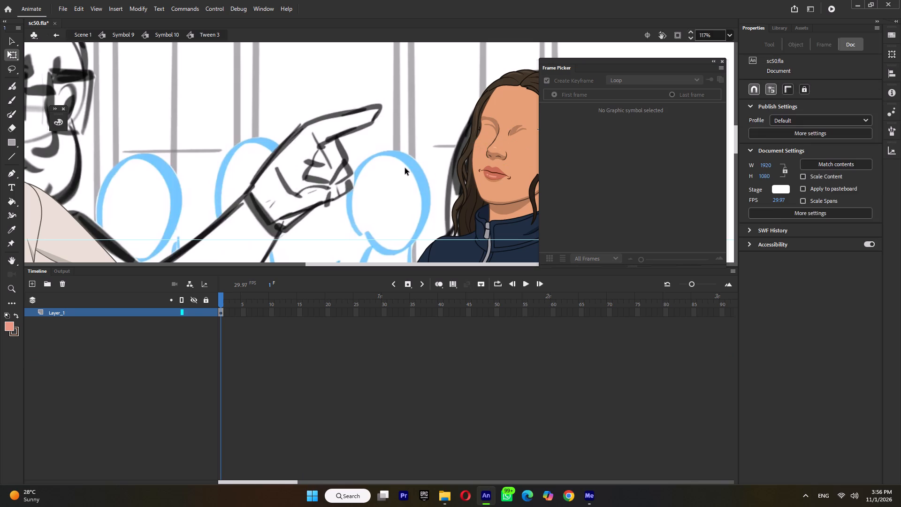
{"action": "double_click", "coordinate": [489, 128]}
{"action": "left_click", "coordinate": [489, 128]}
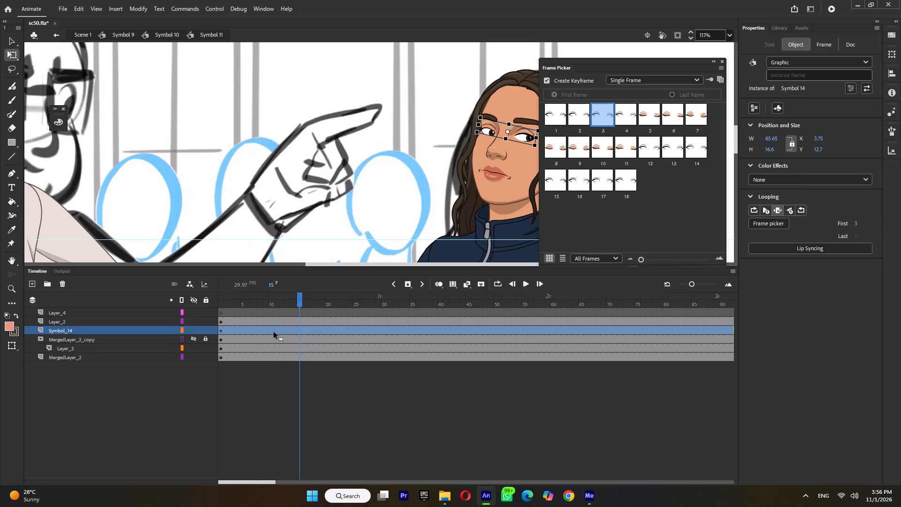
{"action": "left_click", "coordinate": [300, 330]}
{"action": "key", "text": "F5"}
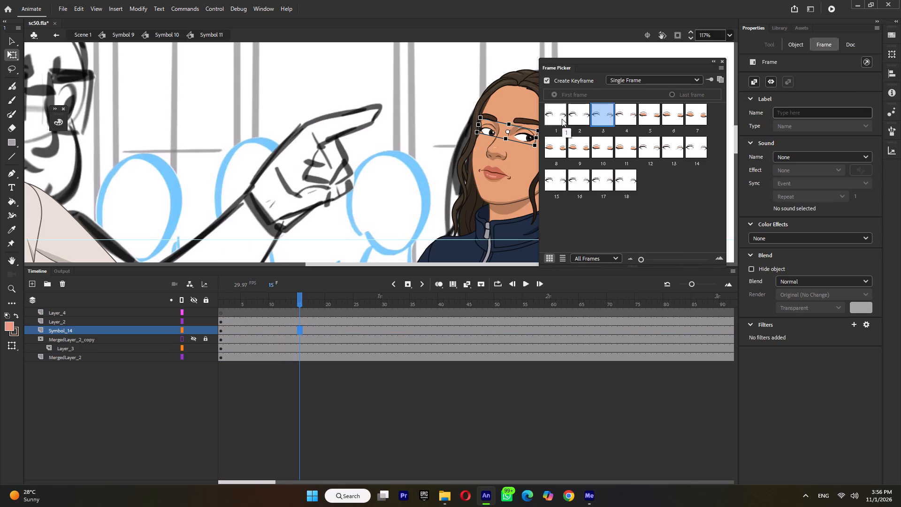
{"action": "left_click", "coordinate": [640, 78]}
{"action": "left_click", "coordinate": [640, 103]}
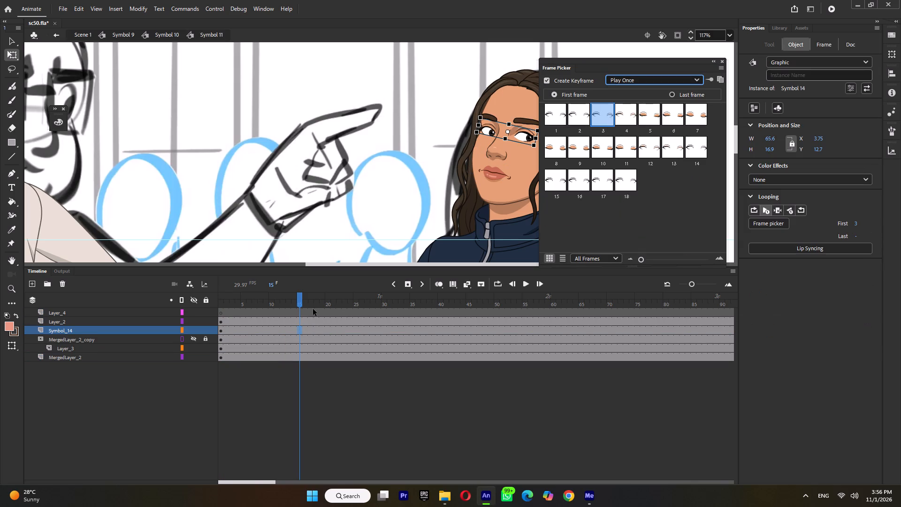
{"action": "key", "text": "F6"}
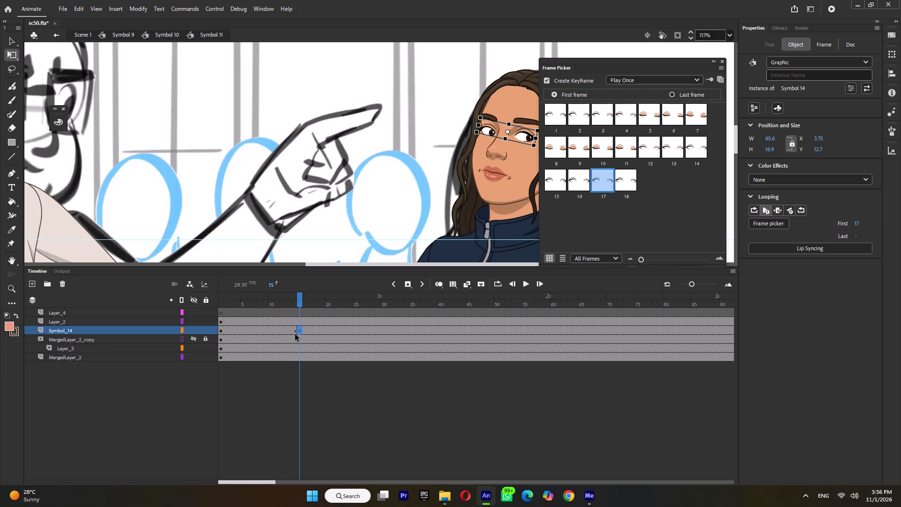
{"action": "left_click", "coordinate": [583, 119]}
{"action": "left_click", "coordinate": [601, 116]}
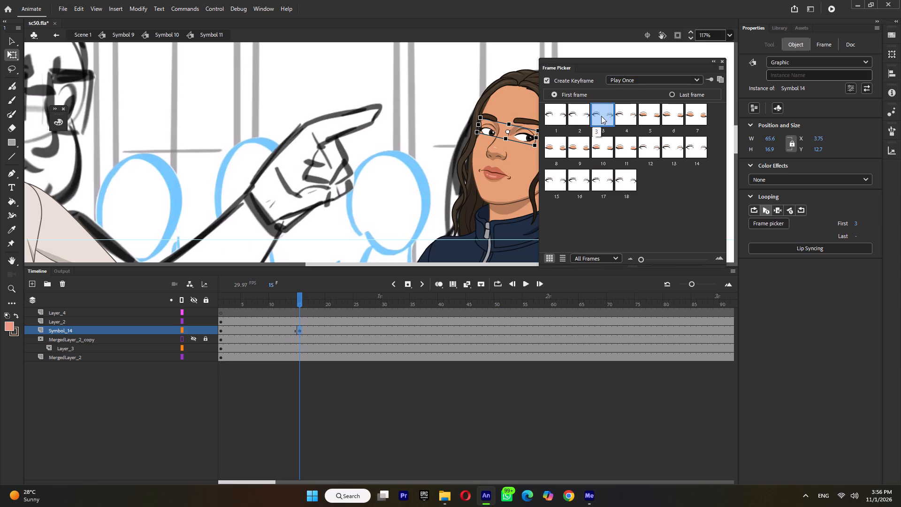
Set the Symbol_14 eyes at frame 1 to Single Frame and scrub past frame 15 to check the blink.
{"action": "left_click", "coordinate": [221, 330]}
{"action": "left_click", "coordinate": [655, 80]}
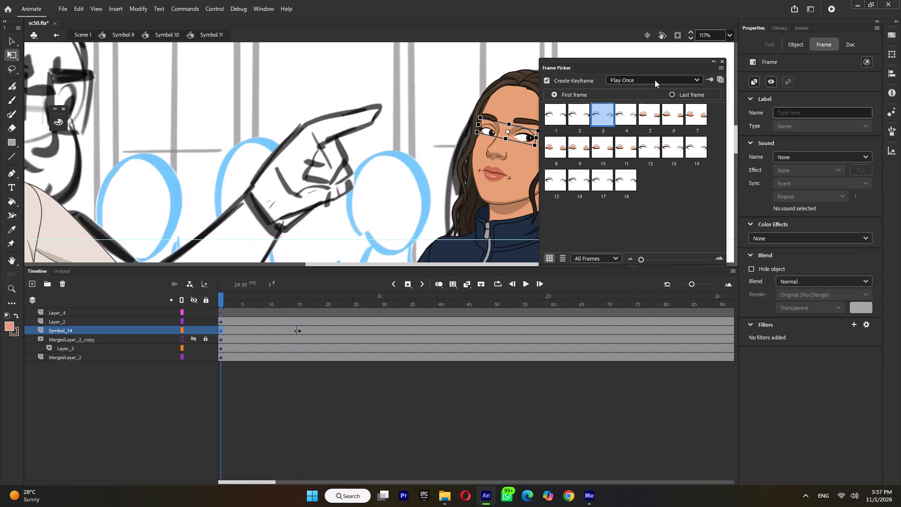
{"action": "left_click", "coordinate": [649, 112]}
{"action": "left_click_drag", "start_coordinate": [300, 300], "coordinate": [338, 306]}
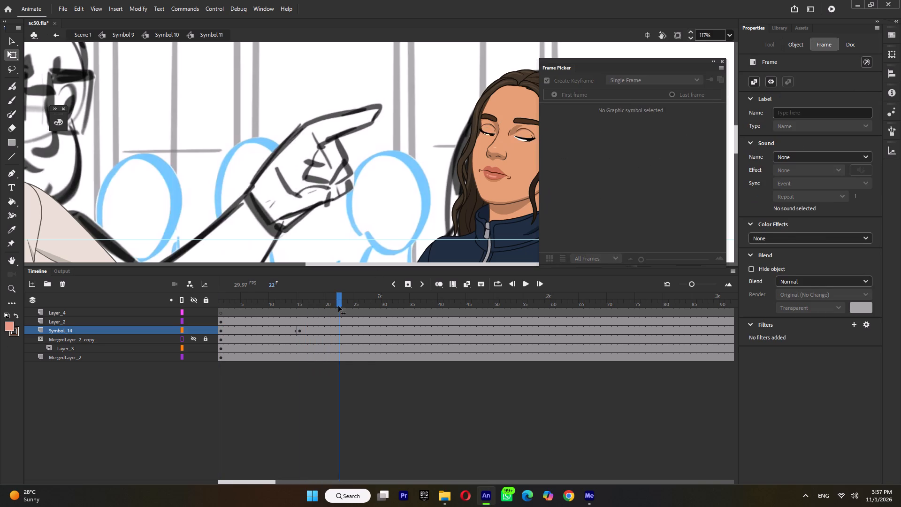
Keyframe the woman's eyebrows on Layer_2 at frames 15, 20 and 26, lower them slightly at 20, and classic-tween between.
{"action": "left_click_drag", "start_coordinate": [338, 306], "coordinate": [360, 313]}
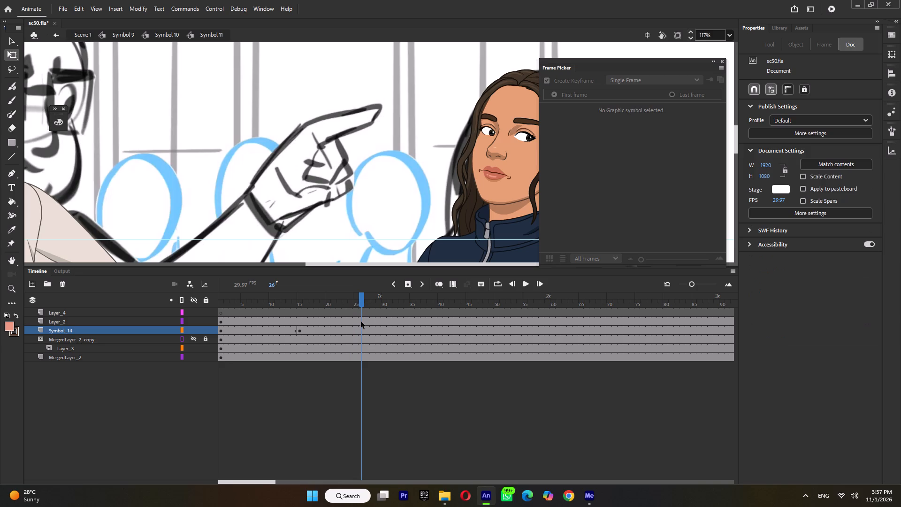
{"action": "left_click", "coordinate": [361, 322]}
{"action": "key", "text": "F6"}
{"action": "left_click", "coordinate": [300, 322]}
{"action": "key", "text": "F6"}
{"action": "left_click", "coordinate": [329, 322]}
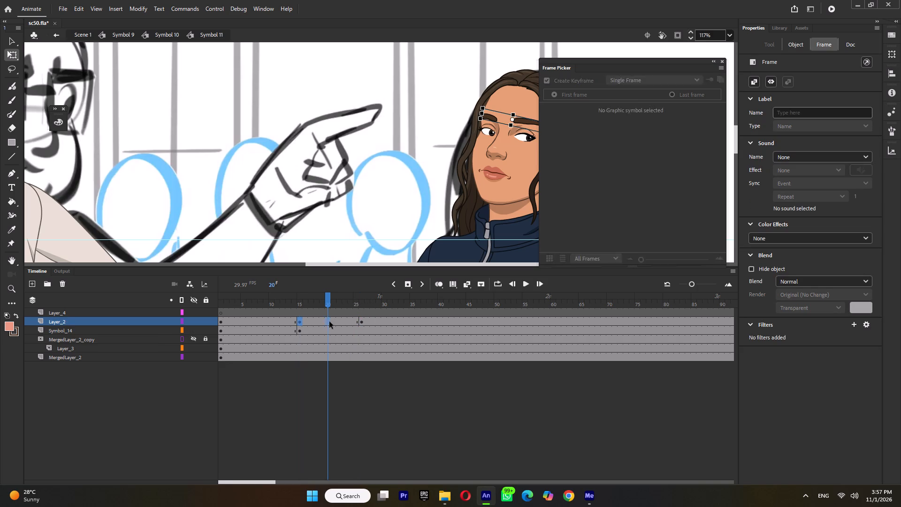
{"action": "key", "text": "F6"}
{"action": "key", "text": "Down"}
{"action": "key", "text": "Down"}
{"action": "key", "text": "Down"}
{"action": "key", "text": "Left"}
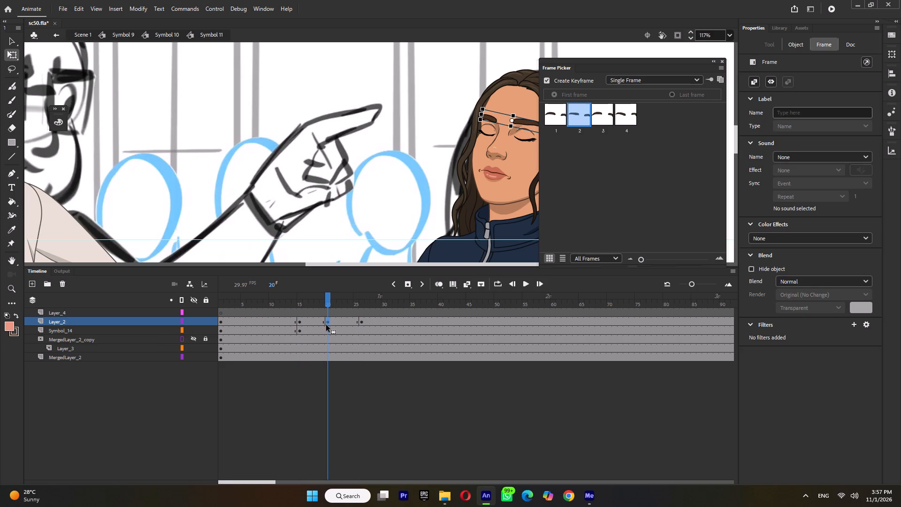
{"action": "left_click_drag", "start_coordinate": [316, 322], "coordinate": [332, 322]}
{"action": "key", "text": "ctrl+m"}
Inside the jacket's badge symbol (Symbol 1, in Tween 4), flip the lettering group horizontally so it reads DU.
{"action": "double_click", "coordinate": [373, 185]}
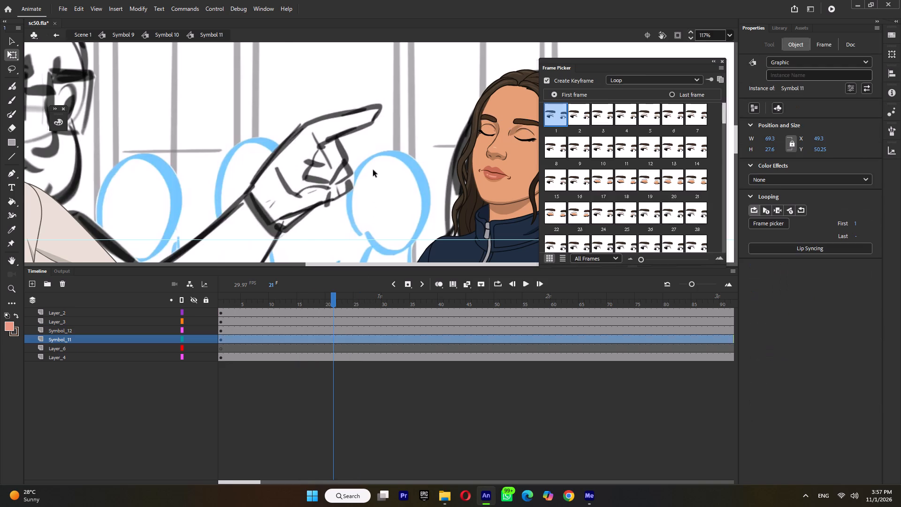
{"action": "scroll", "coordinate": [373, 170], "scroll_direction": "down", "scroll_amount": 8, "text": "ctrl"}
{"action": "scroll", "coordinate": [436, 223], "scroll_direction": "up", "scroll_amount": 2, "text": "ctrl"}
{"action": "double_click", "coordinate": [453, 198]}
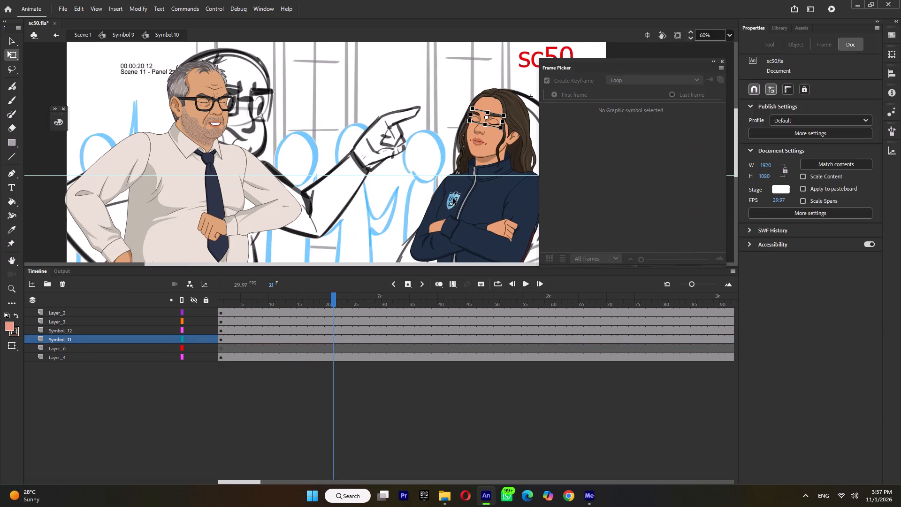
{"action": "scroll", "coordinate": [453, 198], "scroll_direction": "up", "scroll_amount": 5, "text": "ctrl"}
{"action": "triple_click", "coordinate": [452, 198]}
{"action": "left_click", "coordinate": [452, 198]}
{"action": "scroll", "coordinate": [454, 198], "scroll_direction": "up", "scroll_amount": 4, "text": "ctrl"}
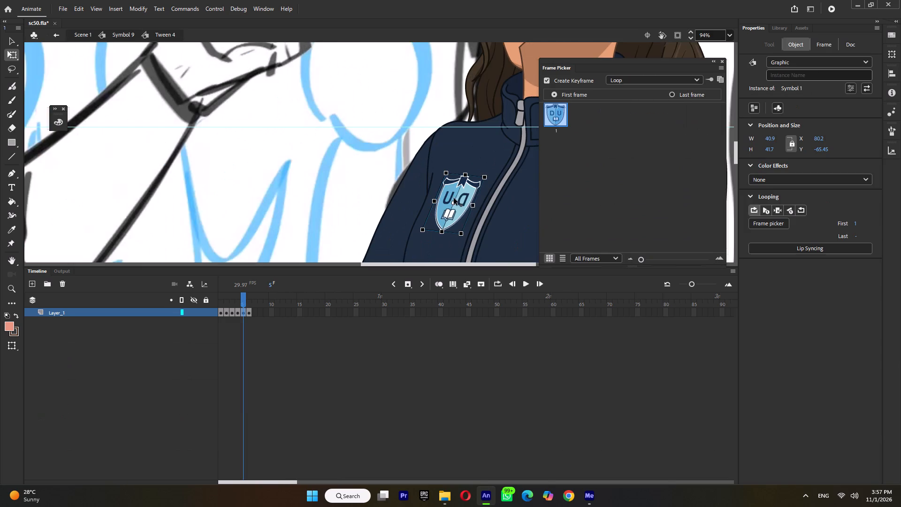
{"action": "double_click", "coordinate": [463, 199]}
{"action": "left_click", "coordinate": [463, 198]}
{"action": "right_click", "coordinate": [463, 198]}
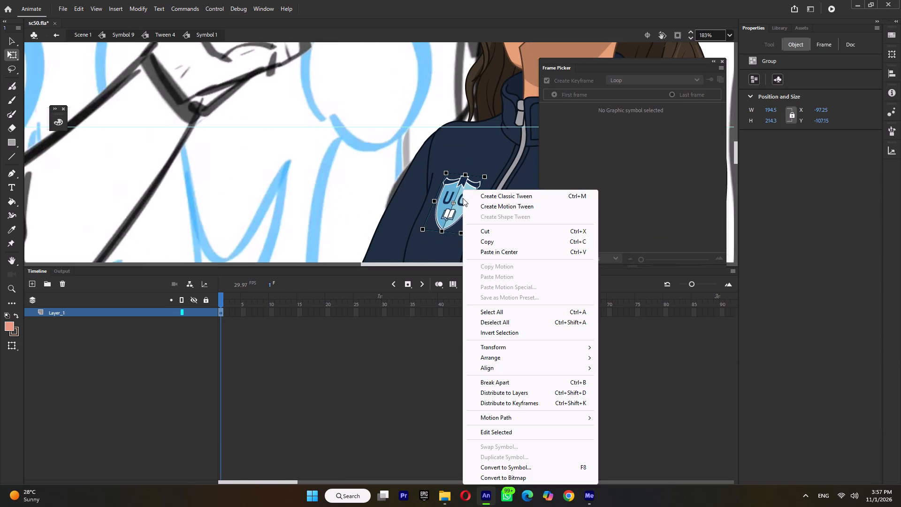
{"action": "triple_click", "coordinate": [458, 197]}
{"action": "right_click", "coordinate": [459, 197]}
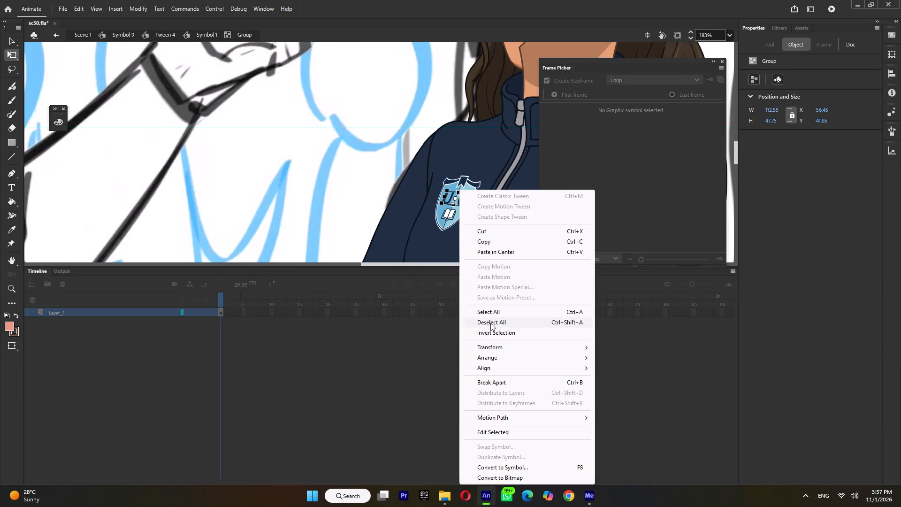
{"action": "left_click", "coordinate": [489, 342]}
{"action": "left_click", "coordinate": [489, 349]}
{"action": "left_click", "coordinate": [621, 445]}
{"action": "triple_click", "coordinate": [348, 174]}
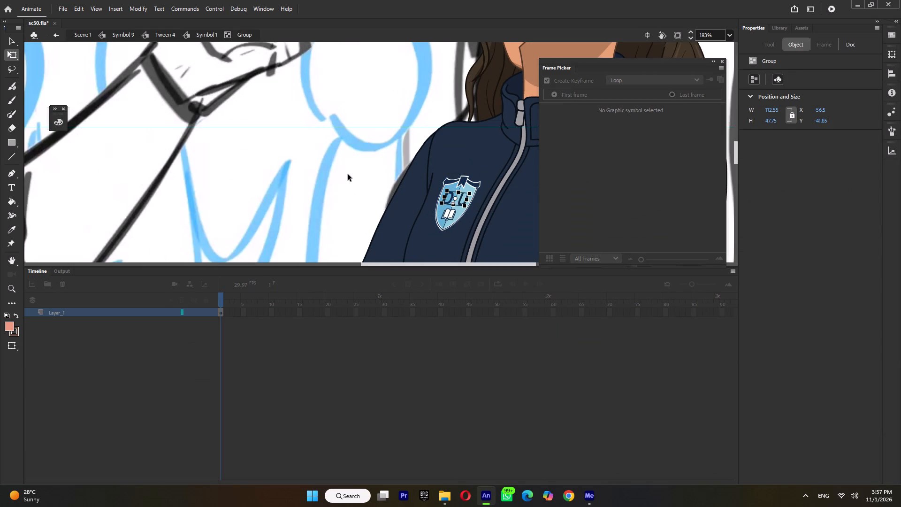
{"action": "left_click", "coordinate": [348, 174]}
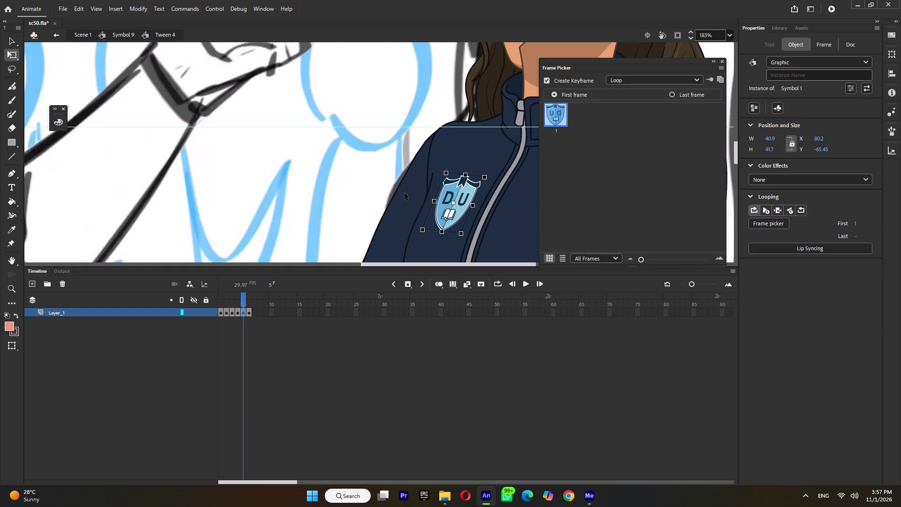
Move the badge across the zipper to the other side of the chest, enlarge it to about 45 × 46, and save.
{"action": "scroll", "coordinate": [402, 192], "scroll_direction": "down", "scroll_amount": 4, "text": "ctrl"}
{"action": "left_click_drag", "start_coordinate": [431, 193], "coordinate": [476, 205]}
{"action": "scroll", "coordinate": [494, 200], "scroll_direction": "up", "scroll_amount": 7, "text": "ctrl"}
{"action": "left_click_drag", "start_coordinate": [484, 189], "coordinate": [494, 184], "text": "shift"}
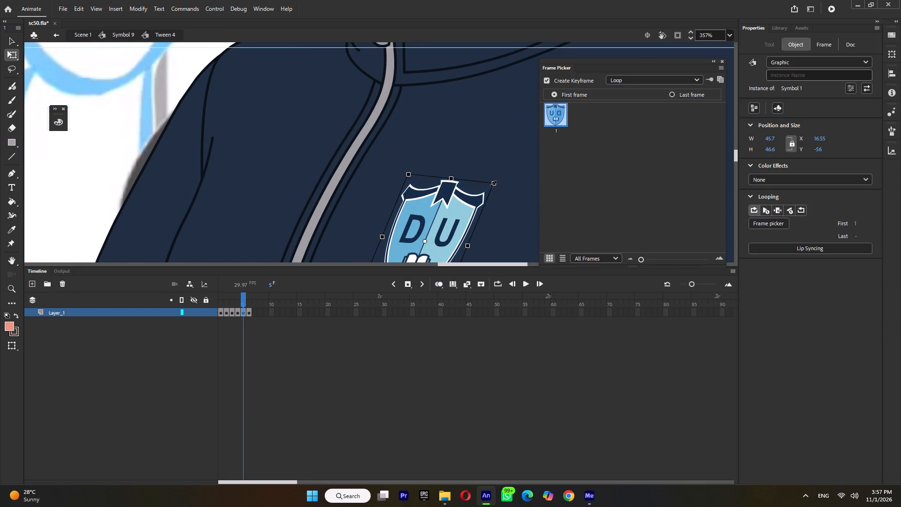
{"action": "left_click_drag", "start_coordinate": [494, 184], "coordinate": [493, 185], "text": "shift"}
{"action": "scroll", "coordinate": [495, 162], "scroll_direction": "down", "scroll_amount": 11, "text": "ctrl"}
{"action": "key", "text": "ctrl+s"}
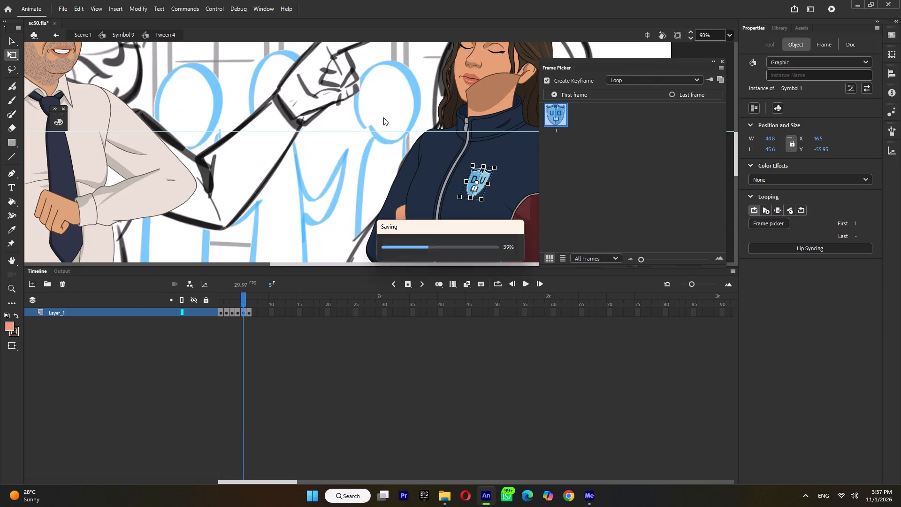
Return to Scene 1 and play the animation to check the blink and the badge.
{"action": "left_click", "coordinate": [75, 34]}
{"action": "scroll", "coordinate": [266, 84], "scroll_direction": "down", "scroll_amount": 5, "text": "ctrl"}
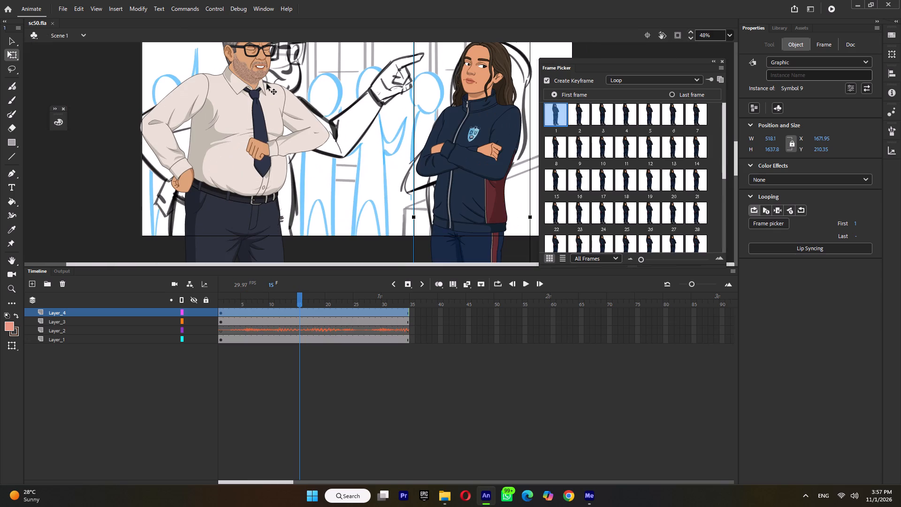
{"action": "scroll", "coordinate": [267, 84], "scroll_direction": "down", "scroll_amount": 3, "text": "ctrl"}
{"action": "key", "text": "Return"}
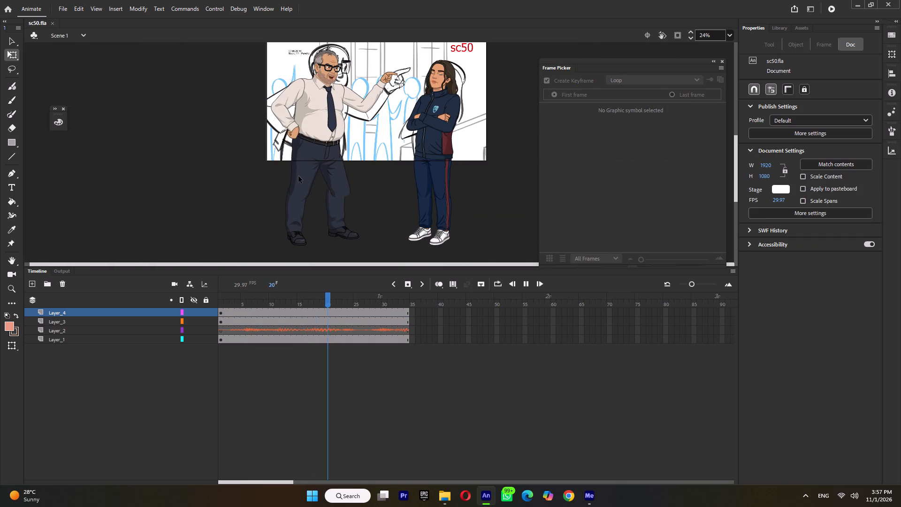
{"action": "key", "text": "Return"}
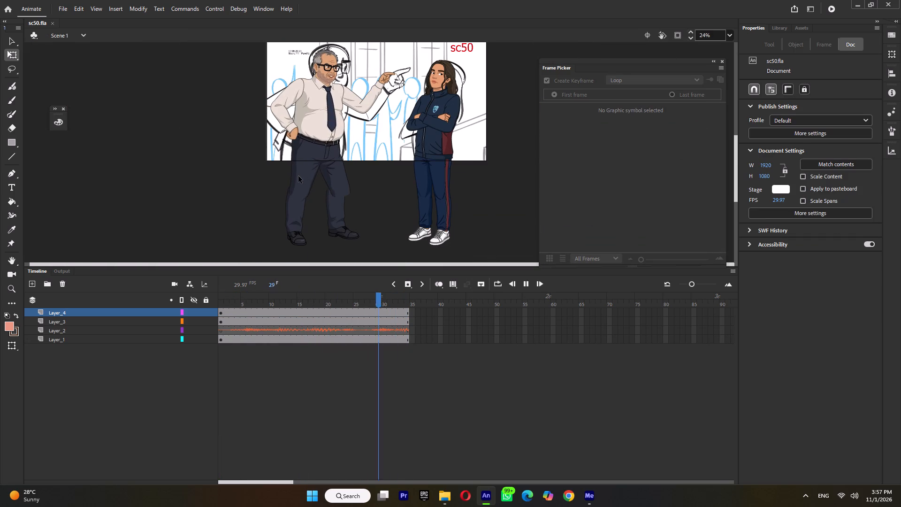
{"action": "key", "text": "Return"}
{"action": "key", "text": "Return"}
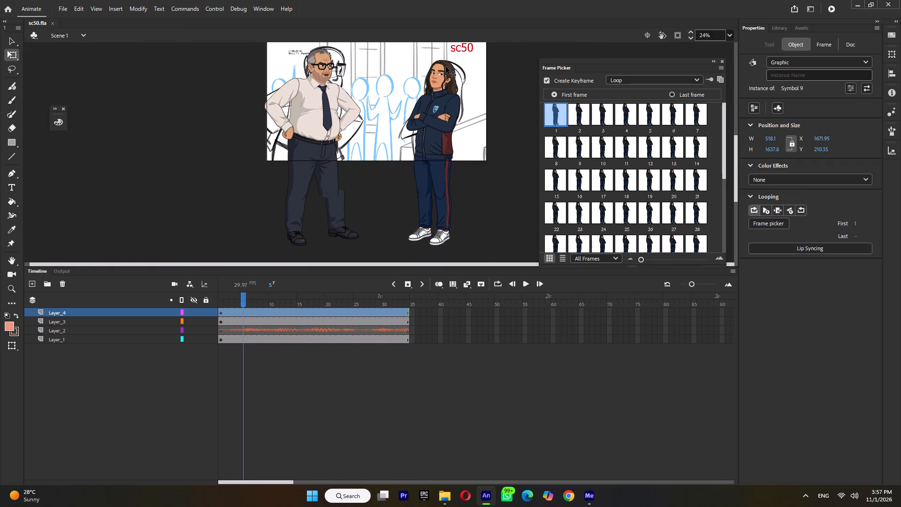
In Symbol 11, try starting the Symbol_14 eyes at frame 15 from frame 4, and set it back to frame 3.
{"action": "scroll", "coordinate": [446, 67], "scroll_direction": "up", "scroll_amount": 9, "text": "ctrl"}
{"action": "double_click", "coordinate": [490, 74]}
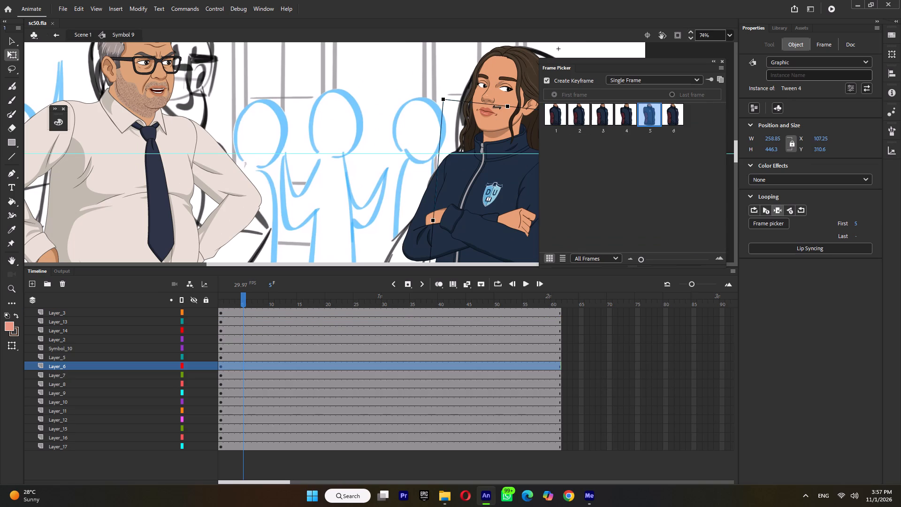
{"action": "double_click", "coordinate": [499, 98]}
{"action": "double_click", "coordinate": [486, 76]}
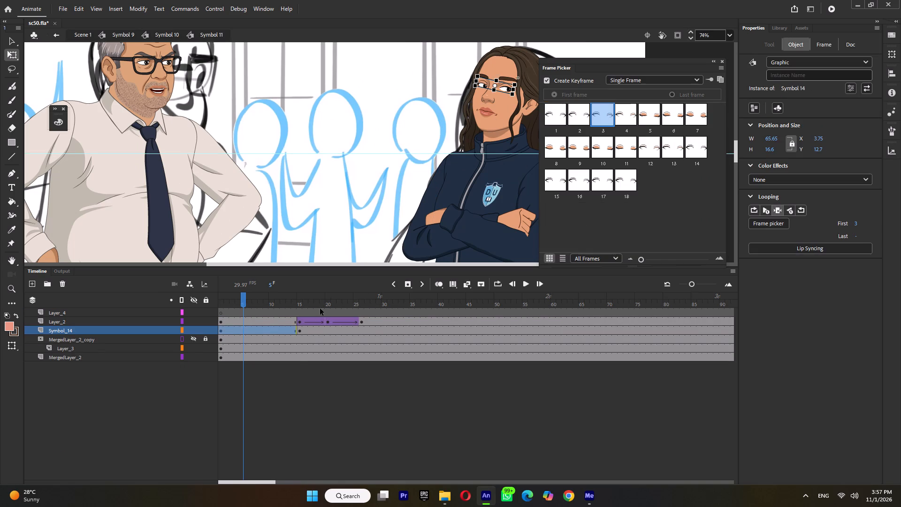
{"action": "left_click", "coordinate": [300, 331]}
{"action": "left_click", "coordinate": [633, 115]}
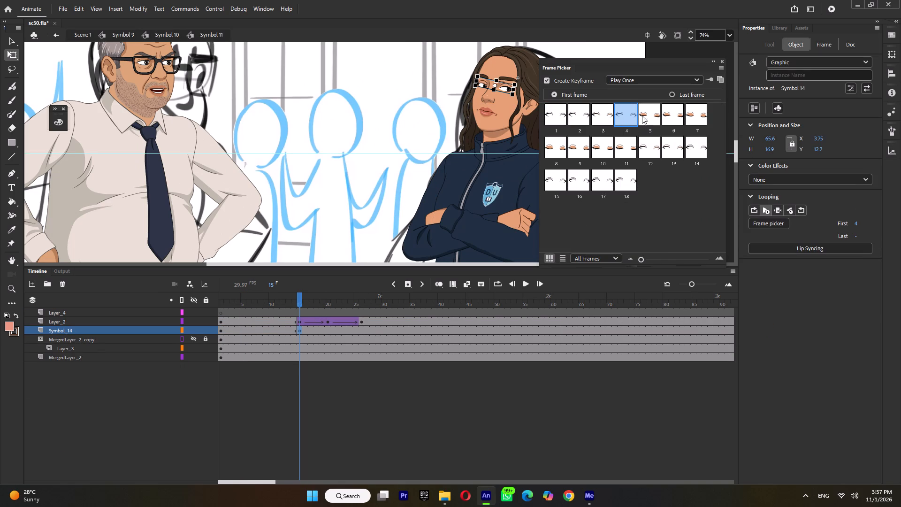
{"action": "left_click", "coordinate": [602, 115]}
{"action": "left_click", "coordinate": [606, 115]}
Play the blink from frame 5 inside Symbol 11 and return to Scene 1.
{"action": "left_click", "coordinate": [241, 327]}
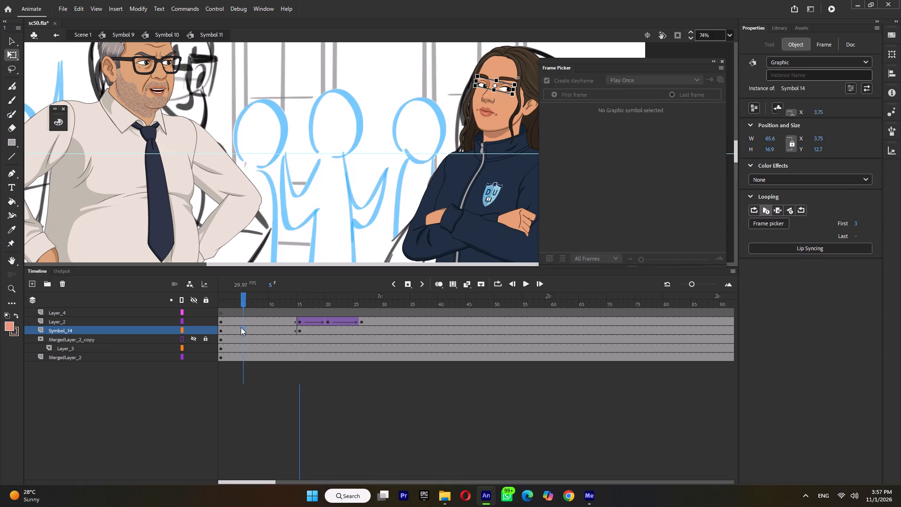
{"action": "key", "text": "Return"}
{"action": "key", "text": "Return"}
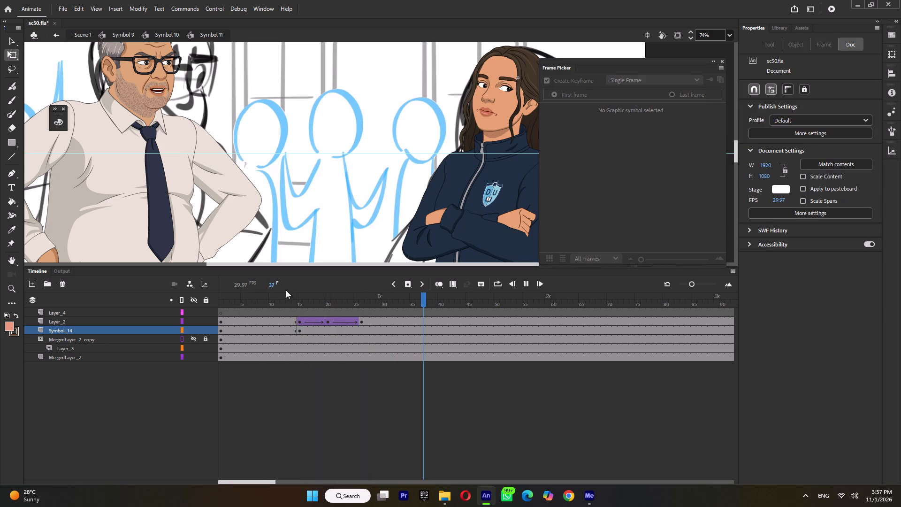
{"action": "left_click", "coordinate": [88, 34]}
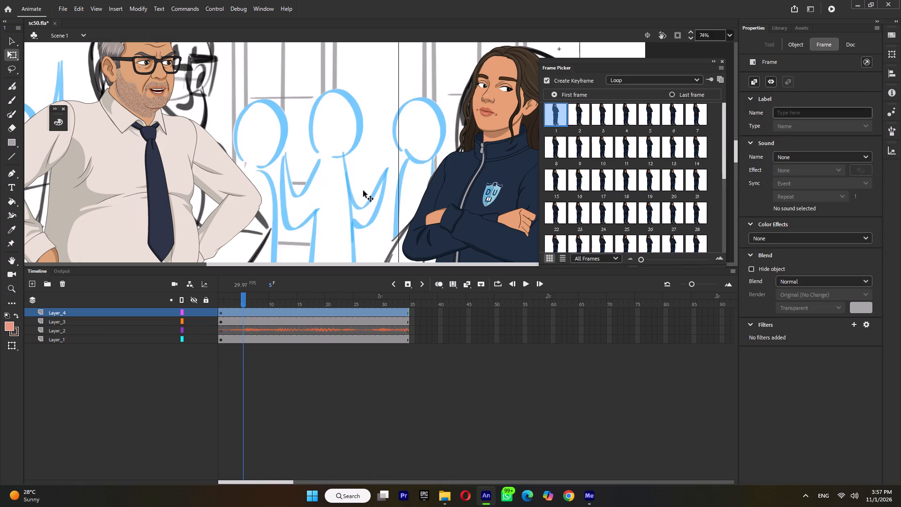
In Symbol 11, keyframe the Symbol_14 eyes at frame 25 and set them to Single Frame on frame 13.
{"action": "double_click", "coordinate": [493, 78]}
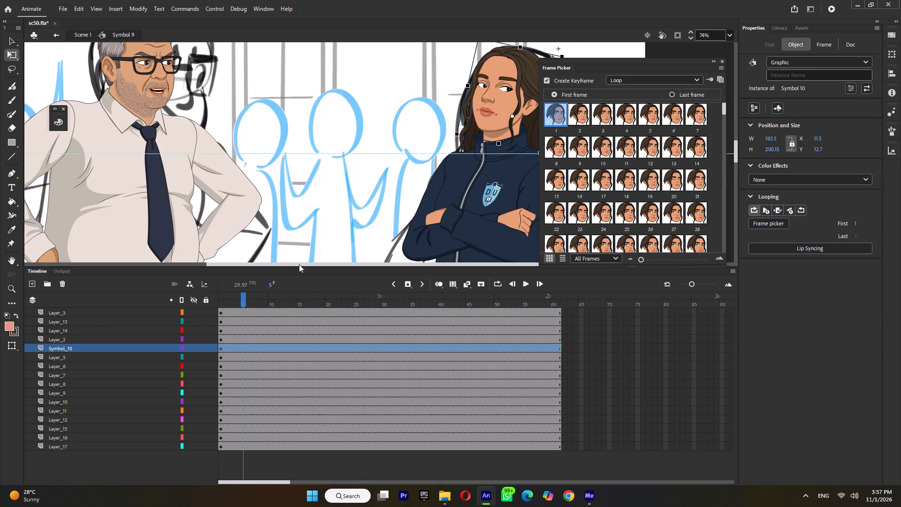
{"action": "double_click", "coordinate": [498, 84]}
{"action": "double_click", "coordinate": [504, 86]}
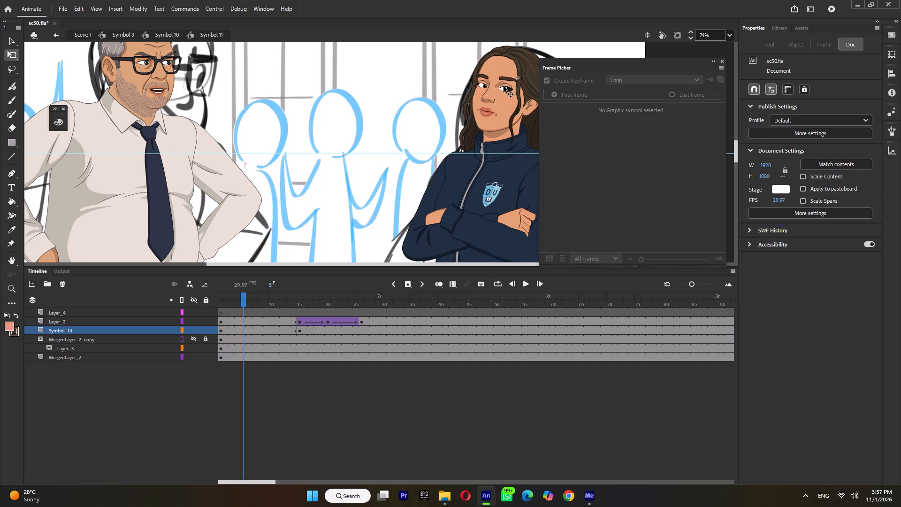
{"action": "left_click_drag", "start_coordinate": [301, 301], "coordinate": [354, 315]}
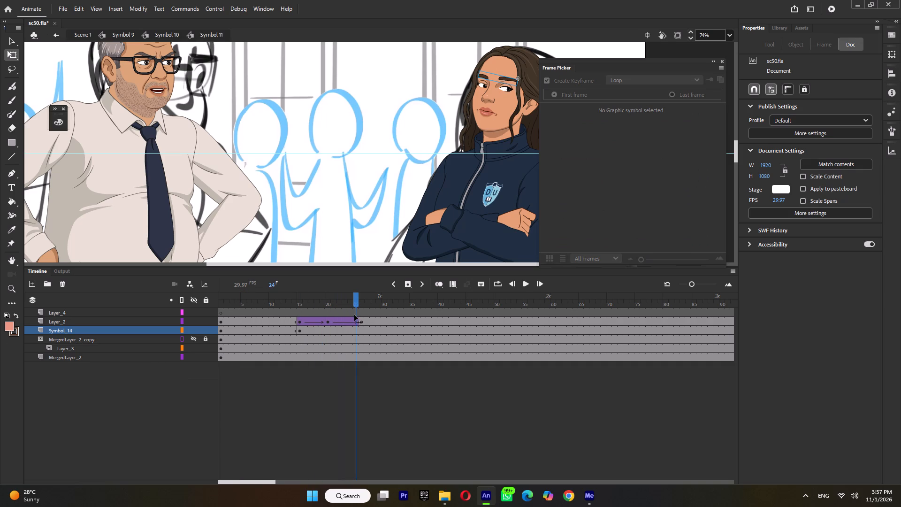
{"action": "left_click_drag", "start_coordinate": [354, 315], "coordinate": [359, 320]}
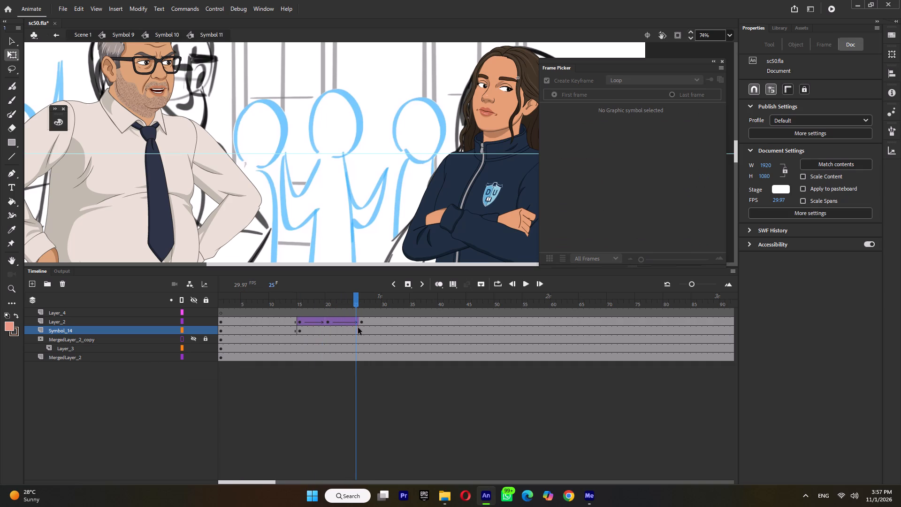
{"action": "left_click", "coordinate": [358, 330]}
{"action": "key", "text": "F6"}
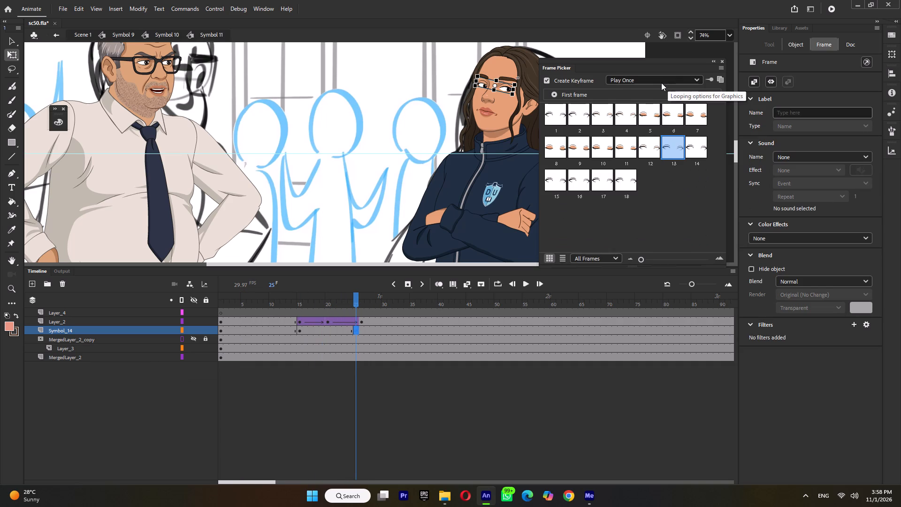
{"action": "left_click", "coordinate": [661, 83]}
{"action": "left_click", "coordinate": [650, 115]}
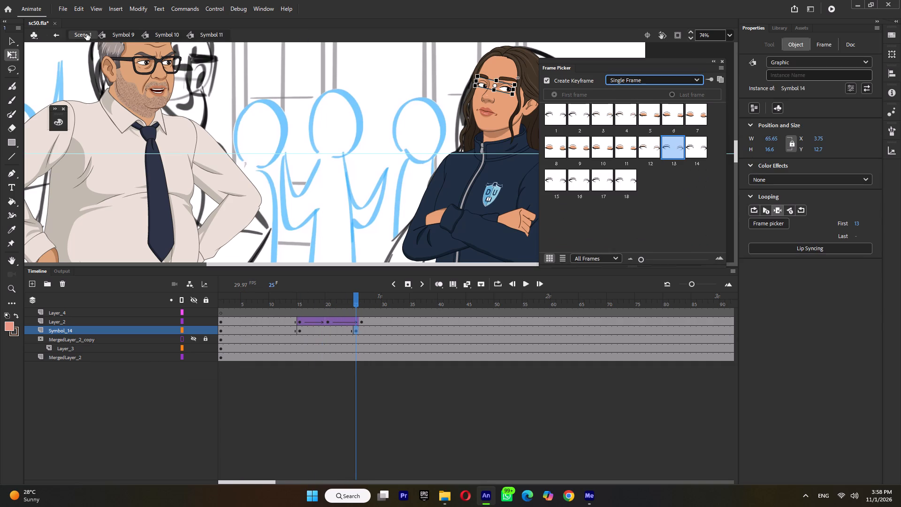
Return to Scene 1, save the file and play the scene to its end.
{"action": "left_click", "coordinate": [86, 33]}
{"action": "scroll", "coordinate": [289, 117], "scroll_direction": "down", "scroll_amount": 8, "text": "ctrl"}
{"action": "key", "text": "ctrl+s"}
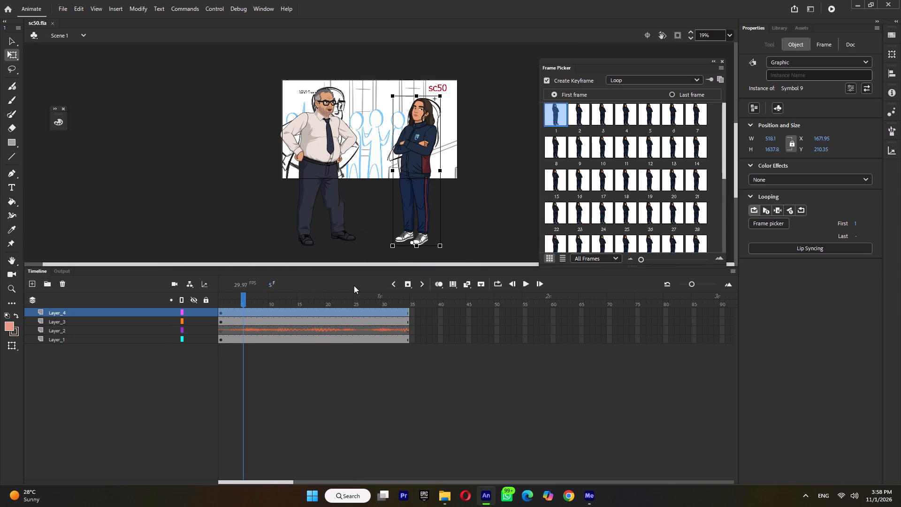
{"action": "key", "text": "Return"}
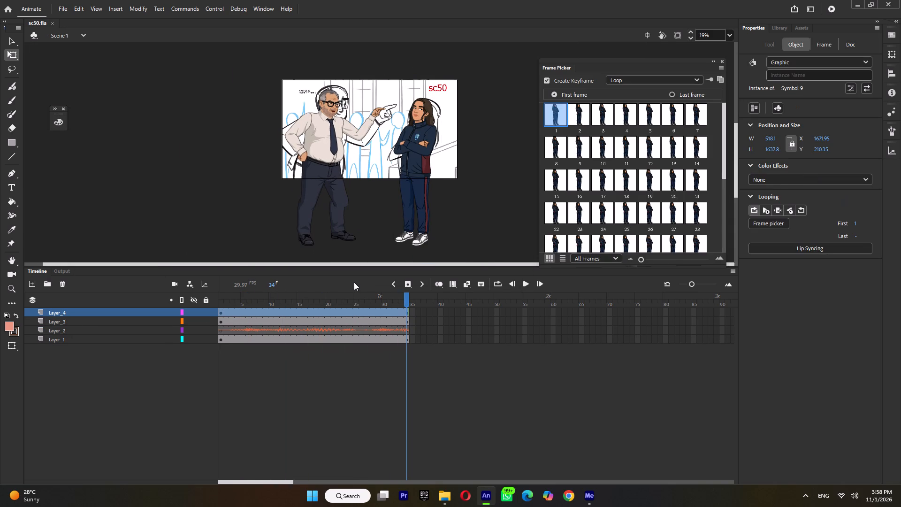
{"action": "key", "text": "ctrl+s"}
Open the video/media export settings for sc50.
{"action": "left_click", "coordinate": [61, 5]}
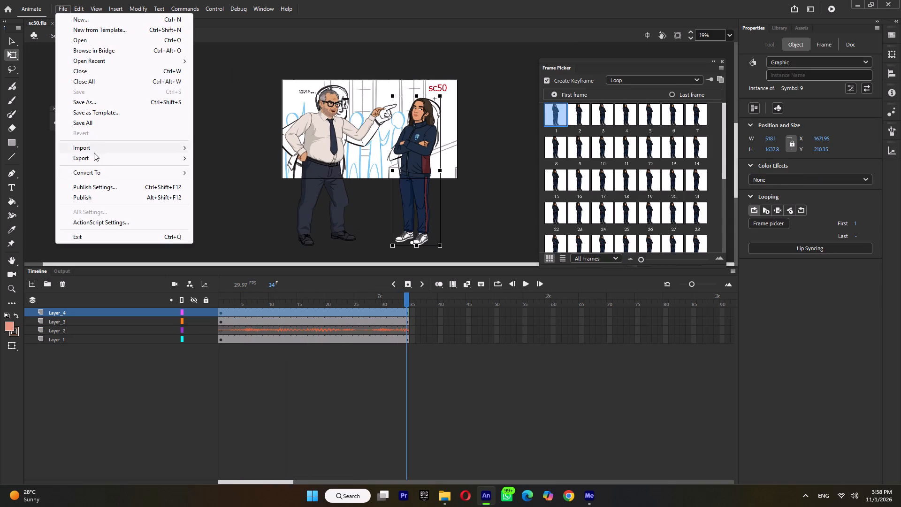
{"action": "left_click", "coordinate": [94, 157]}
{"action": "left_click", "coordinate": [266, 188]}
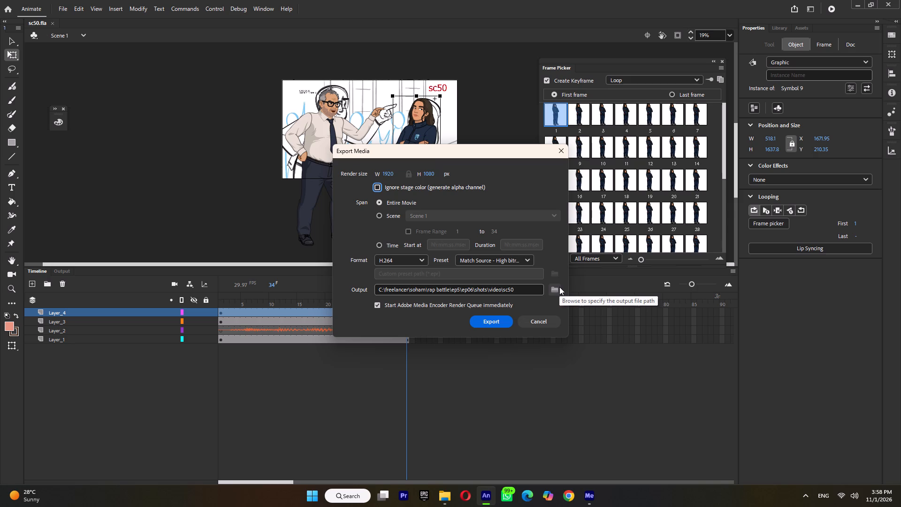
Switch to File Explorer and view the existing sc50.mp4 in the shots\video folder, closing the player afterward.
{"action": "left_click", "coordinate": [443, 495]}
{"action": "double_click", "coordinate": [593, 147]}
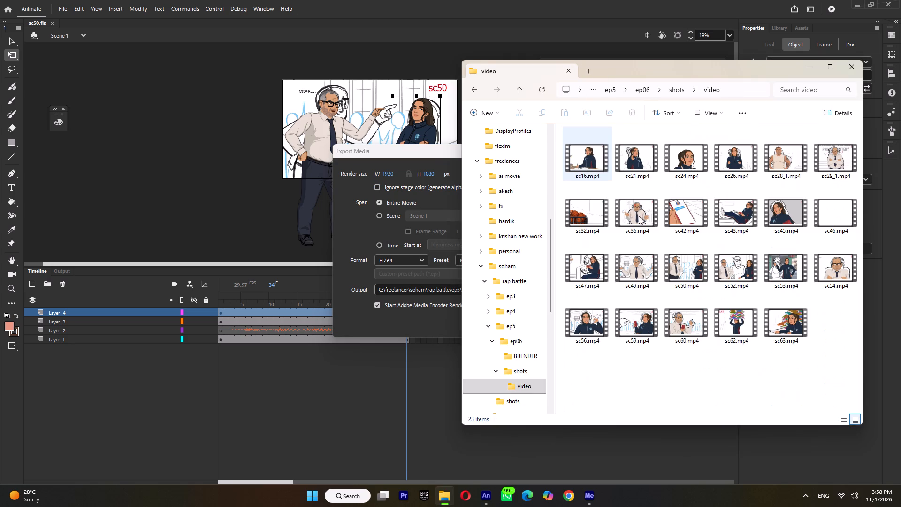
{"action": "left_click", "coordinate": [689, 272]}
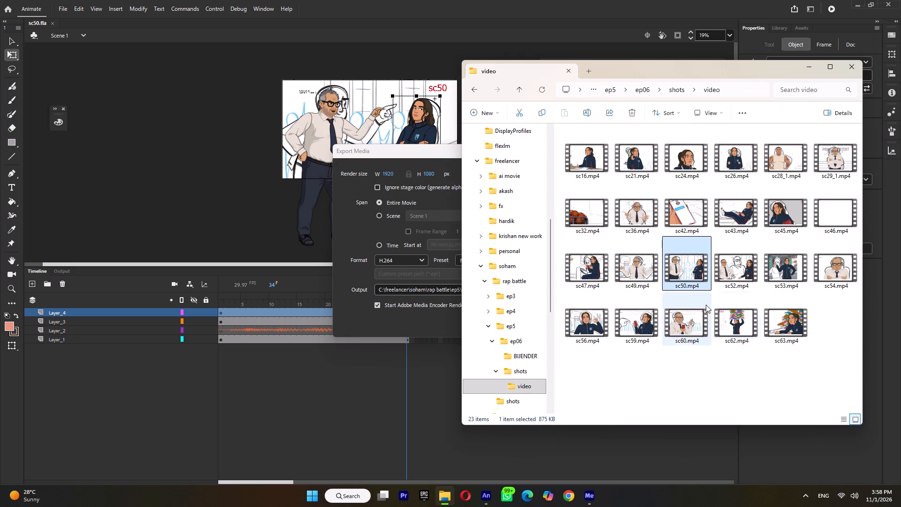
{"action": "key", "text": "Return"}
{"action": "left_click", "coordinate": [416, 156]}
Delete the existing sc50.mp4 from the shots\video folder.
{"action": "left_click", "coordinate": [681, 267]}
{"action": "left_click", "coordinate": [643, 270]}
{"action": "left_click", "coordinate": [693, 269]}
{"action": "key", "text": "Delete"}
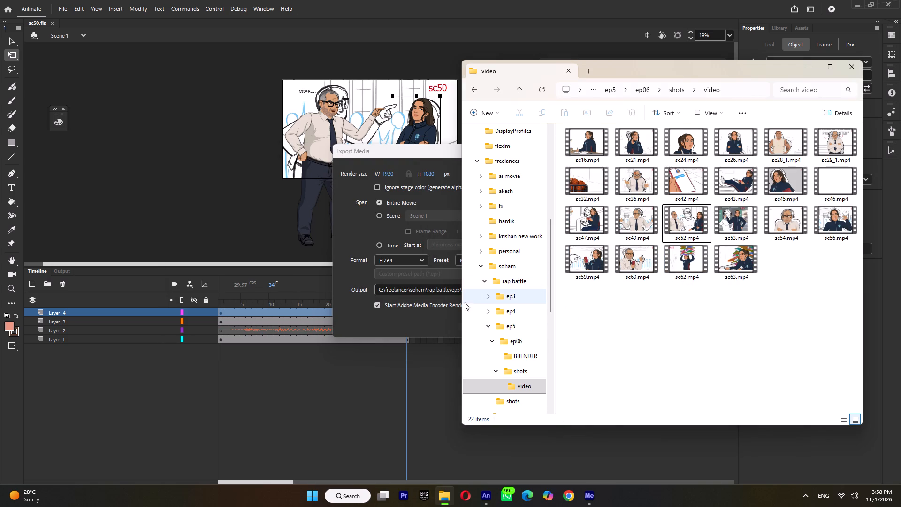
Switch back to Animate, export sc50 as H.264 video, check the new sc50.mp4 in the video folder and dismiss the export notice.
{"action": "left_click", "coordinate": [406, 327]}
{"action": "left_click", "coordinate": [481, 322]}
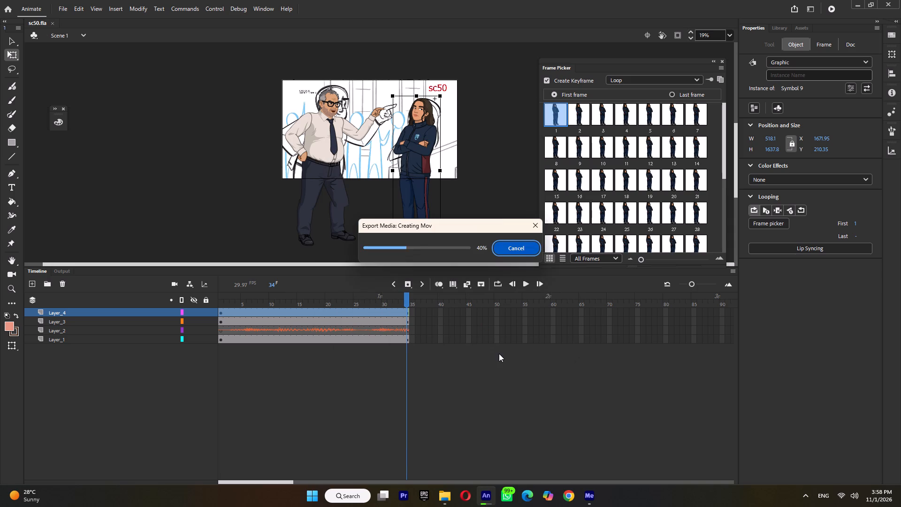
{"action": "left_click", "coordinate": [446, 499]}
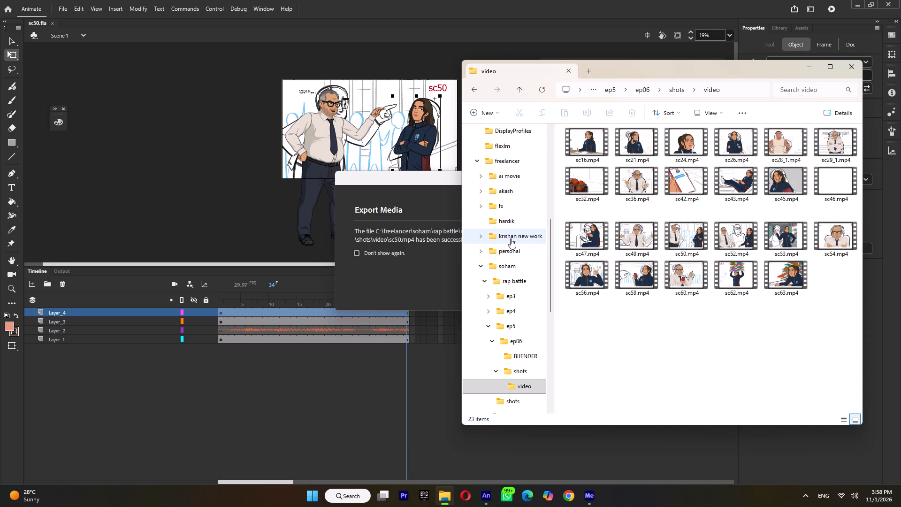
{"action": "left_click", "coordinate": [425, 271]}
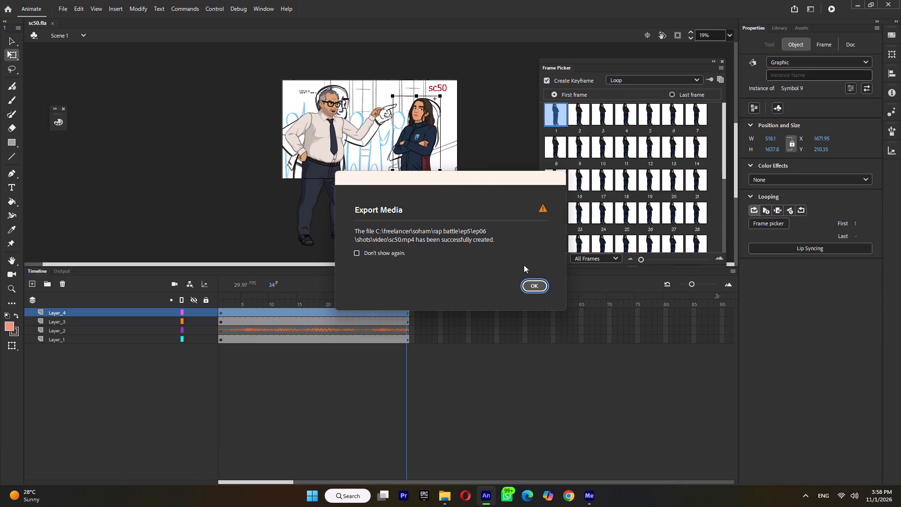
{"action": "left_click", "coordinate": [540, 301]}
{"action": "left_click", "coordinate": [540, 292]}
{"action": "left_click", "coordinate": [536, 285]}
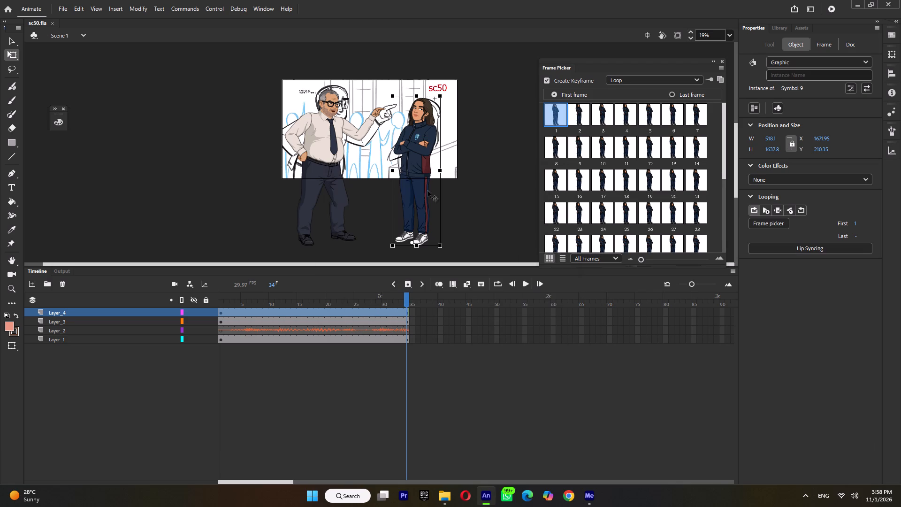
Close sc50.fla and open sc52.fla from the ep06\shots folder.
{"action": "left_click", "coordinate": [55, 22]}
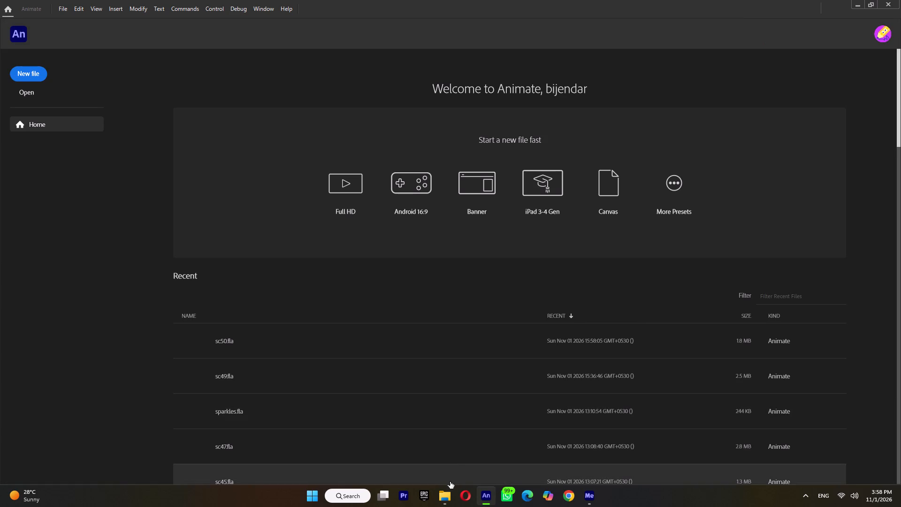
{"action": "left_click", "coordinate": [449, 505]}
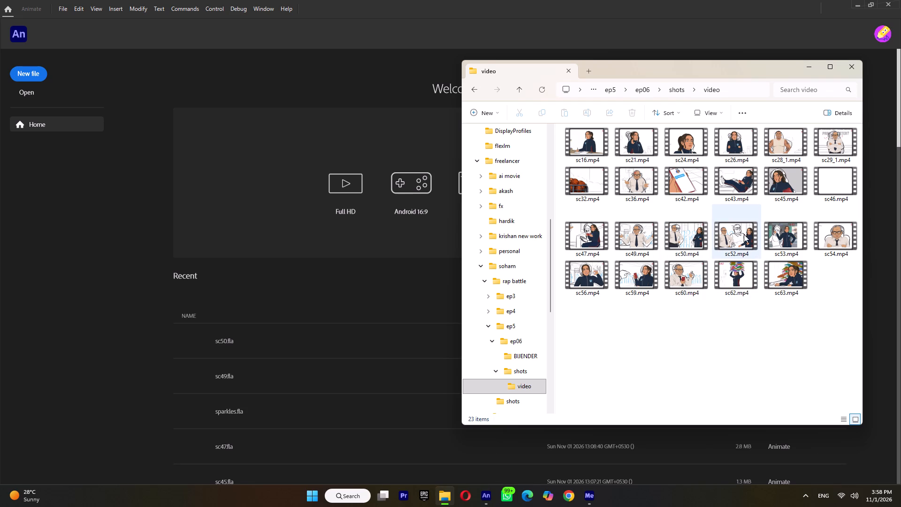
{"action": "left_click", "coordinate": [524, 89]}
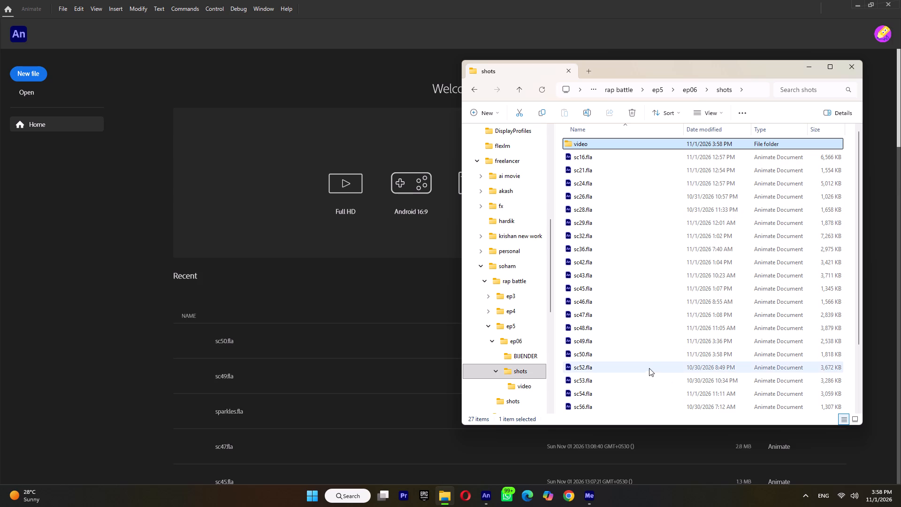
{"action": "double_click", "coordinate": [648, 369]}
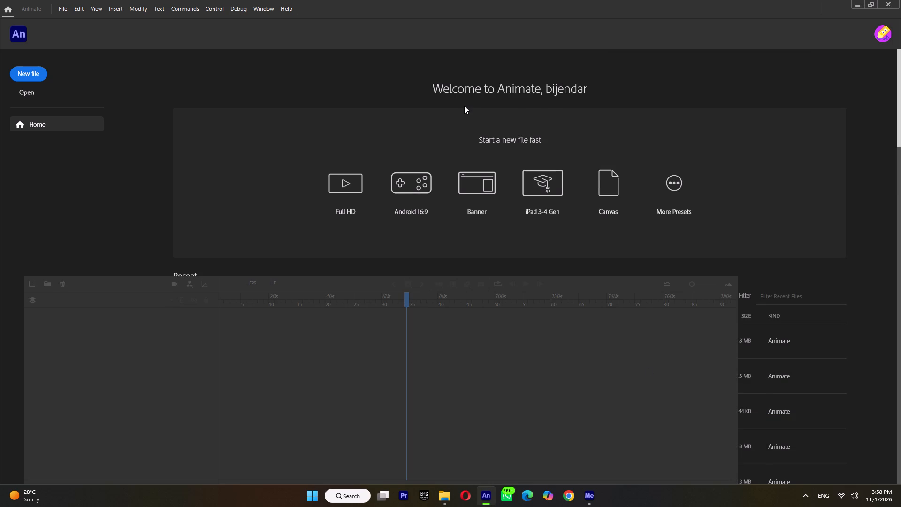
Play the sc52 scene and scrub its opening frames to review the existing animation.
{"action": "scroll", "coordinate": [452, 169], "scroll_direction": "down", "scroll_amount": 6, "text": "ctrl"}
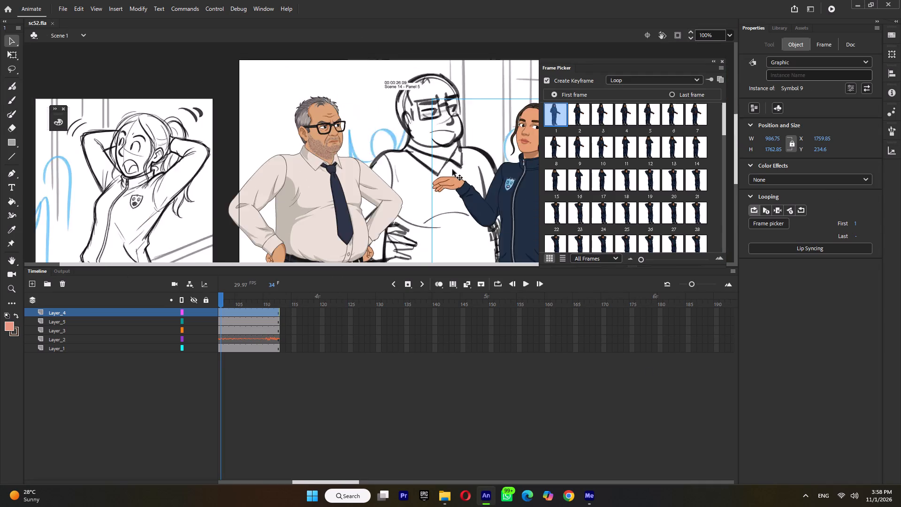
{"action": "scroll", "coordinate": [452, 169], "scroll_direction": "down", "scroll_amount": 4, "text": "ctrl"}
{"action": "key", "text": "Return"}
{"action": "key", "text": "Return"}
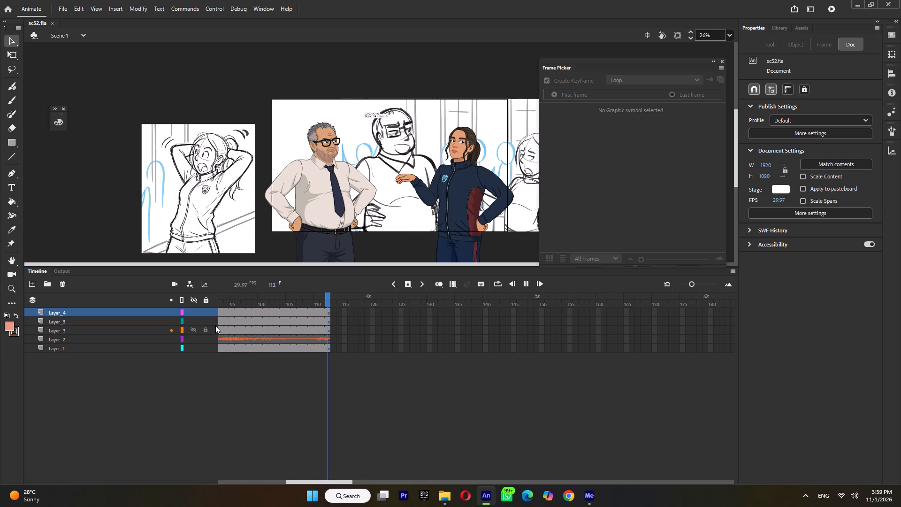
{"action": "key", "text": "Return"}
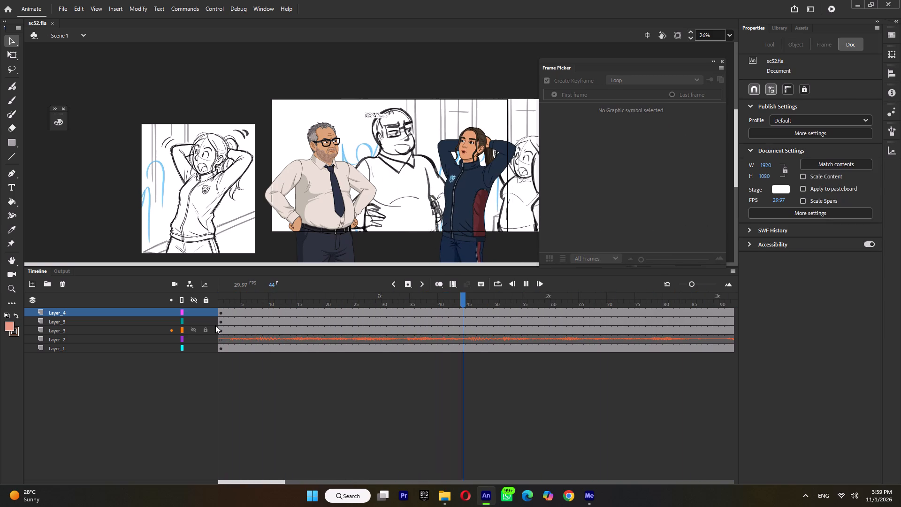
{"action": "key", "text": "Return"}
{"action": "left_click_drag", "start_coordinate": [244, 302], "coordinate": [313, 307]}
Enter the man's Symbol 15 and insert keyframes across its layers at frames 20, 26 and 32.
{"action": "left_click", "coordinate": [320, 136]}
{"action": "double_click", "coordinate": [332, 186]}
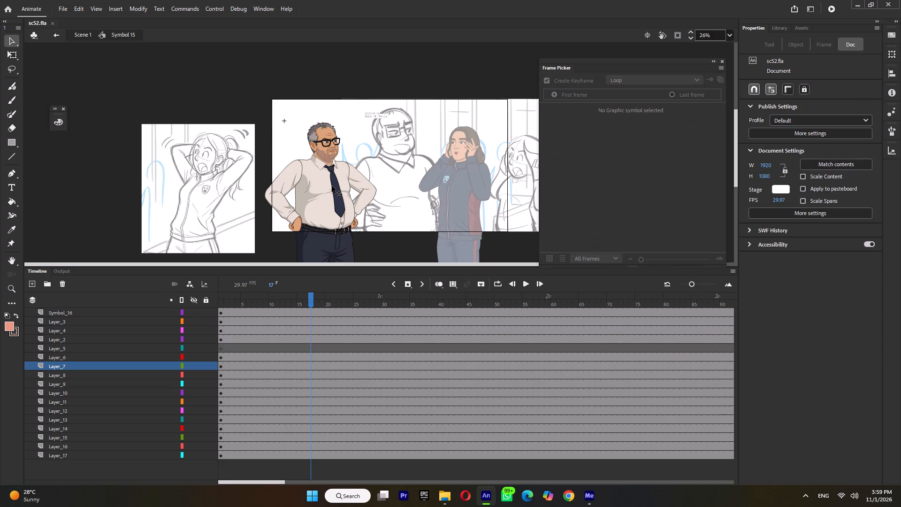
{"action": "double_click", "coordinate": [328, 299]}
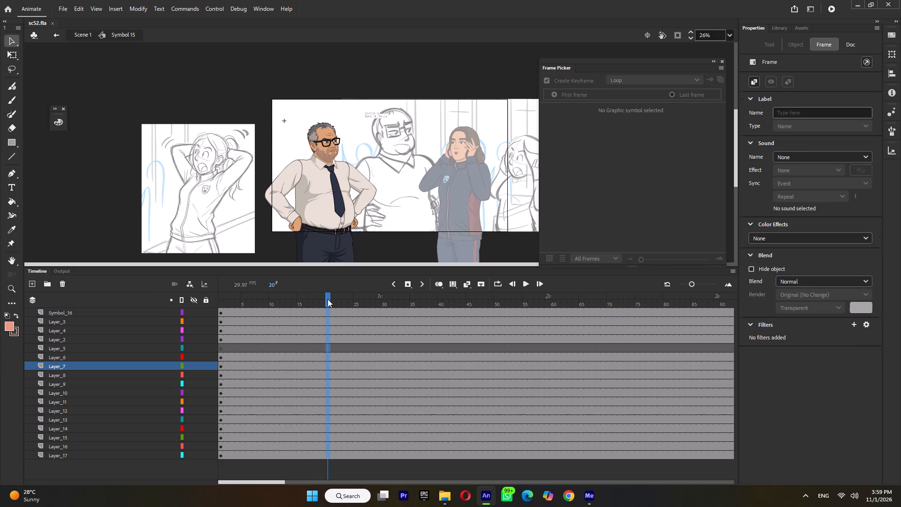
{"action": "key", "text": "F6"}
{"action": "left_click", "coordinate": [355, 299]}
{"action": "double_click", "coordinate": [363, 300]}
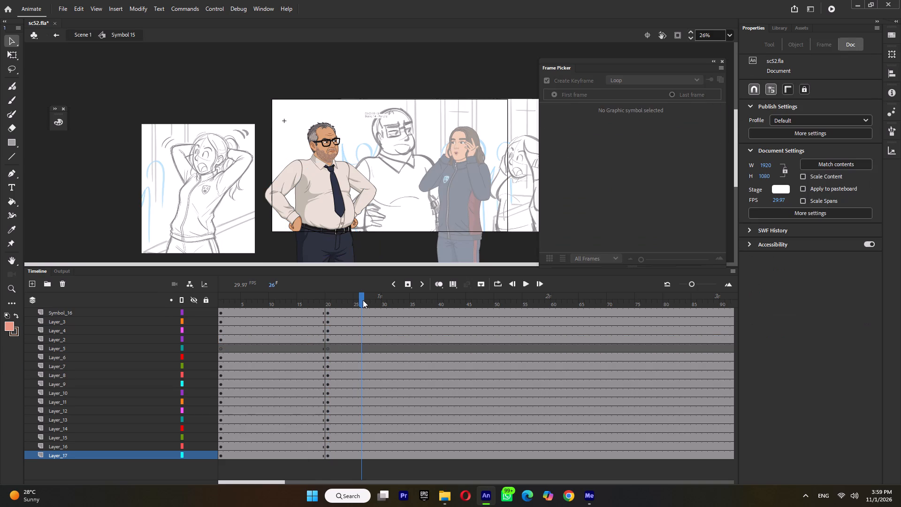
{"action": "key", "text": "F6"}
{"action": "left_click", "coordinate": [391, 302]}
{"action": "double_click", "coordinate": [397, 303]}
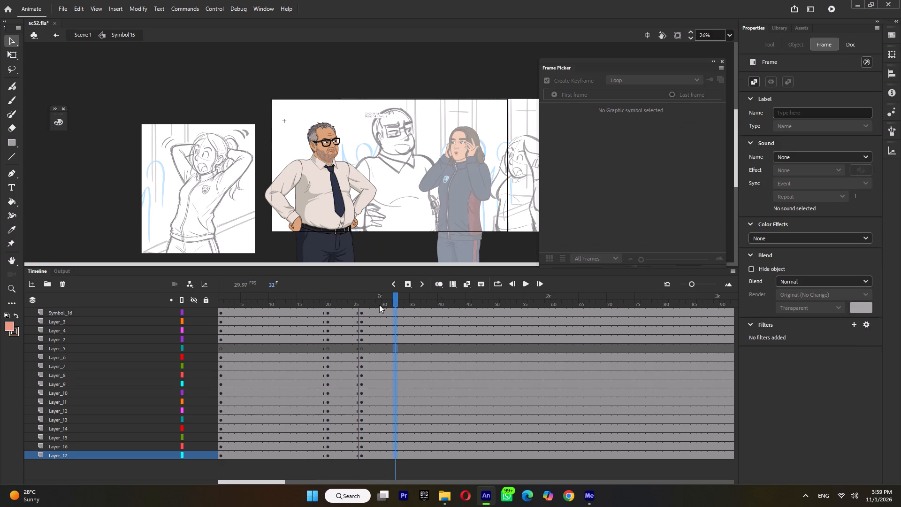
{"action": "key", "text": "F6"}
At frame 26, select the man's upper-body parts, move their pivot to the waist and squash them slightly to a height of 499.55.
{"action": "left_click", "coordinate": [363, 300]}
{"action": "left_click_drag", "start_coordinate": [250, 143], "coordinate": [392, 219]}
{"action": "left_click", "coordinate": [10, 54]}
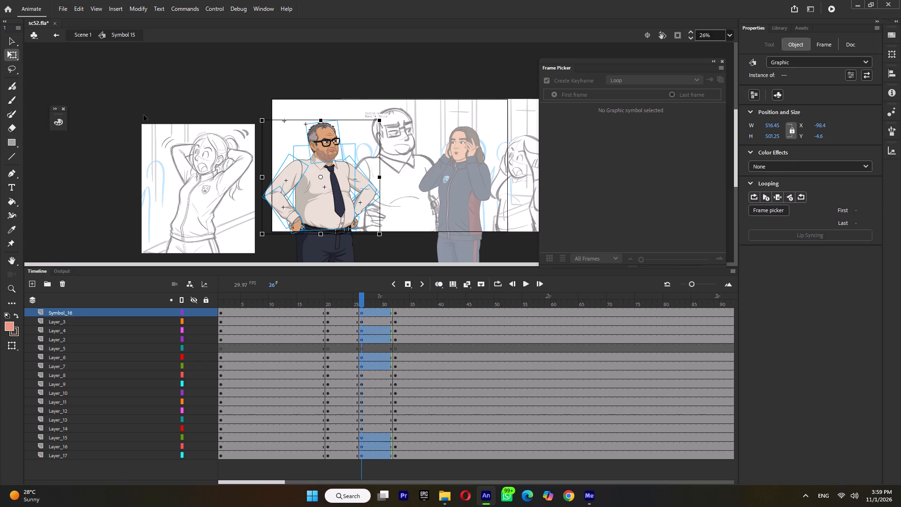
{"action": "left_click_drag", "start_coordinate": [321, 175], "coordinate": [325, 223]}
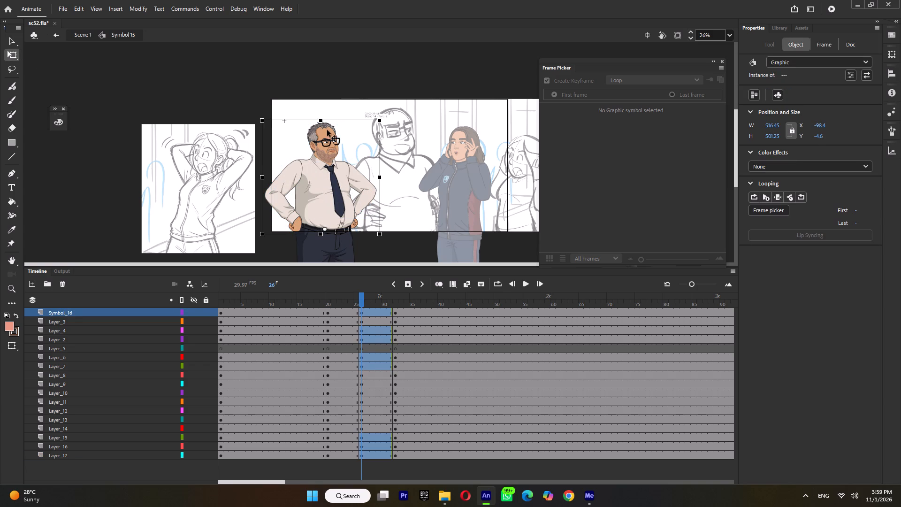
{"action": "scroll", "coordinate": [327, 130], "scroll_direction": "up", "scroll_amount": 5, "text": "ctrl"}
{"action": "scroll", "coordinate": [288, 117], "scroll_direction": "up", "scroll_amount": 10, "text": "ctrl"}
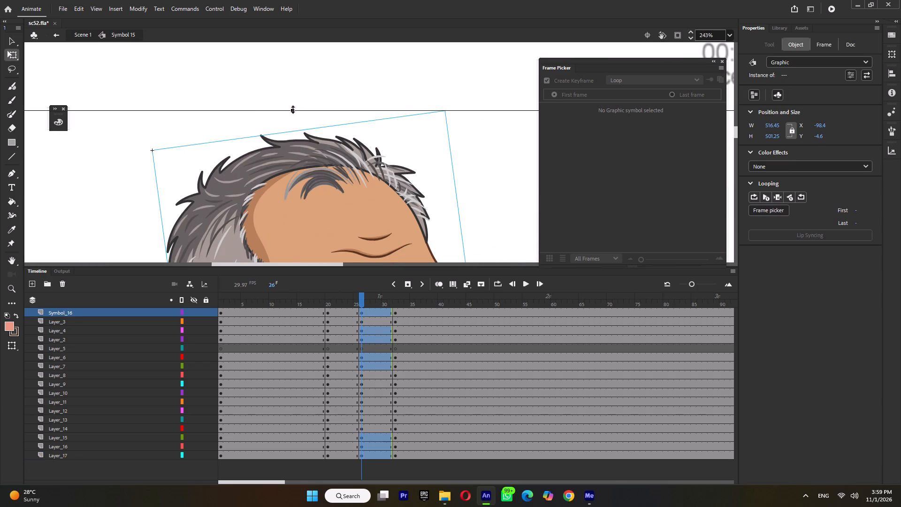
{"action": "left_click", "coordinate": [293, 109]}
{"action": "left_click", "coordinate": [303, 113]}
{"action": "left_click", "coordinate": [319, 85]}
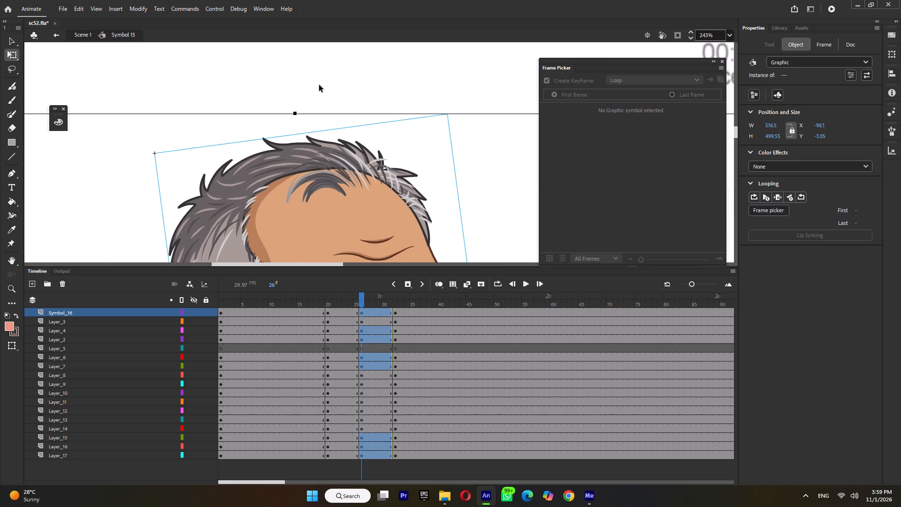
Rotate the man's head (Symbol 16) slightly clockwise in the frame 26 pose.
{"action": "left_click", "coordinate": [326, 172]}
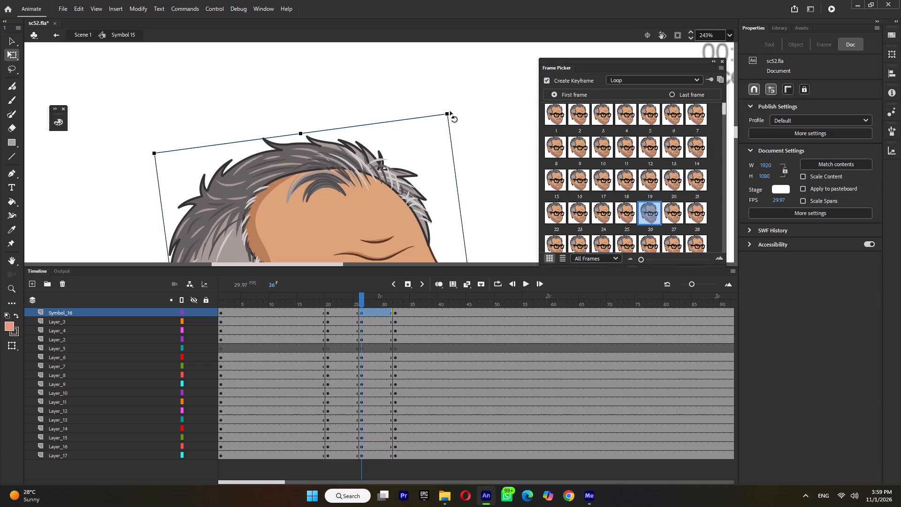
{"action": "left_click_drag", "start_coordinate": [450, 111], "coordinate": [456, 119]}
{"action": "scroll", "coordinate": [437, 99], "scroll_direction": "down", "scroll_amount": 15, "text": "ctrl"}
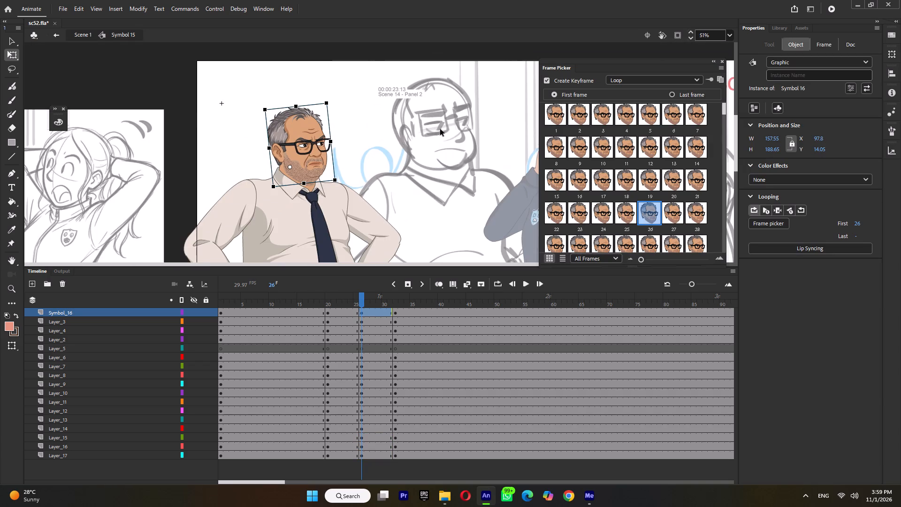
{"action": "scroll", "coordinate": [389, 179], "scroll_direction": "down", "scroll_amount": 3}
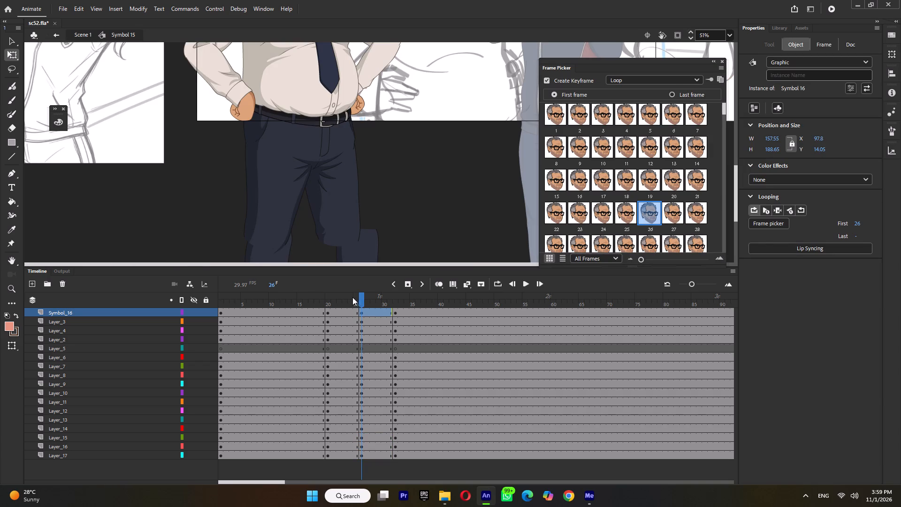
At frame 27, select the man's arm over the stage's left edge, move its pivot to the shoulder and rotate it slightly outward.
{"action": "left_click", "coordinate": [351, 300]}
{"action": "left_click", "coordinate": [366, 303]}
{"action": "scroll", "coordinate": [349, 204], "scroll_direction": "down", "scroll_amount": 2, "text": "ctrl"}
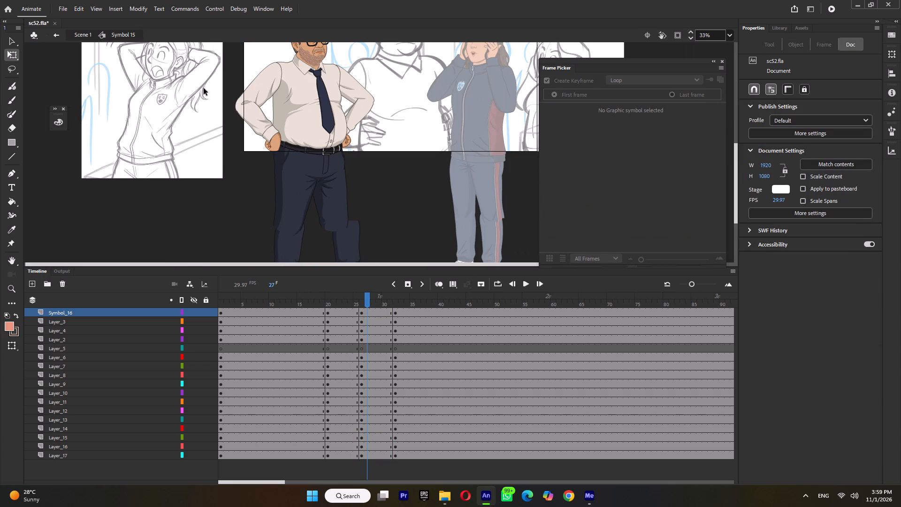
{"action": "left_click_drag", "start_coordinate": [204, 88], "coordinate": [248, 120]}
{"action": "left_click", "coordinate": [276, 144], "text": "shift"}
{"action": "left_click_drag", "start_coordinate": [261, 105], "coordinate": [261, 103]}
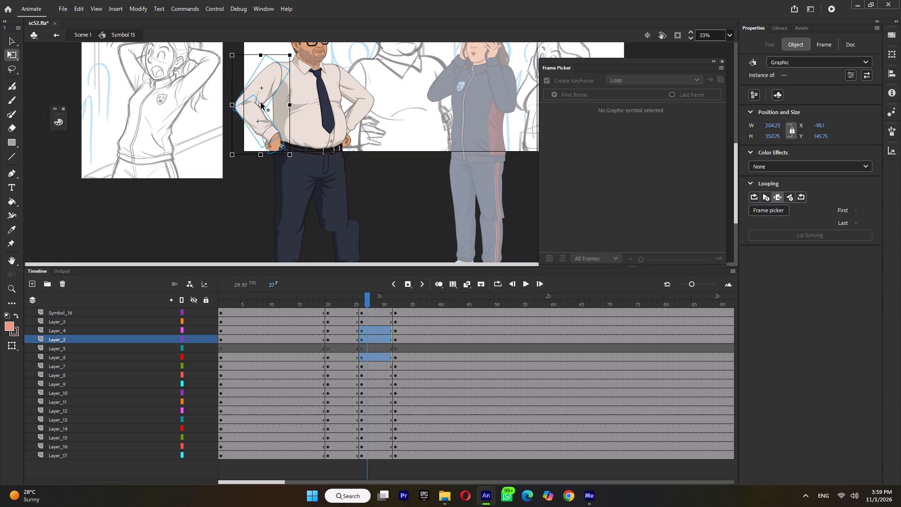
{"action": "left_click_drag", "start_coordinate": [261, 103], "coordinate": [275, 69]}
{"action": "scroll", "coordinate": [283, 142], "scroll_direction": "up", "scroll_amount": 11, "text": "ctrl"}
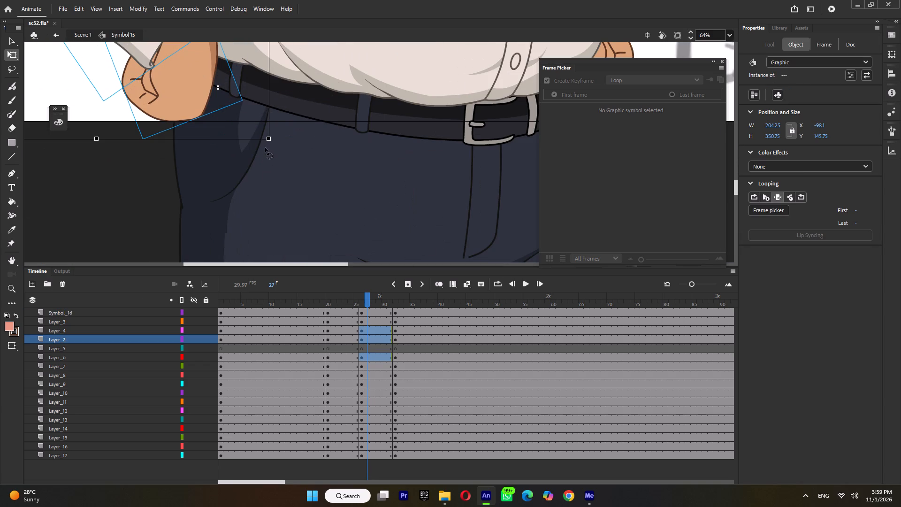
{"action": "left_click", "coordinate": [268, 142]}
{"action": "left_click_drag", "start_coordinate": [268, 145], "coordinate": [262, 146]}
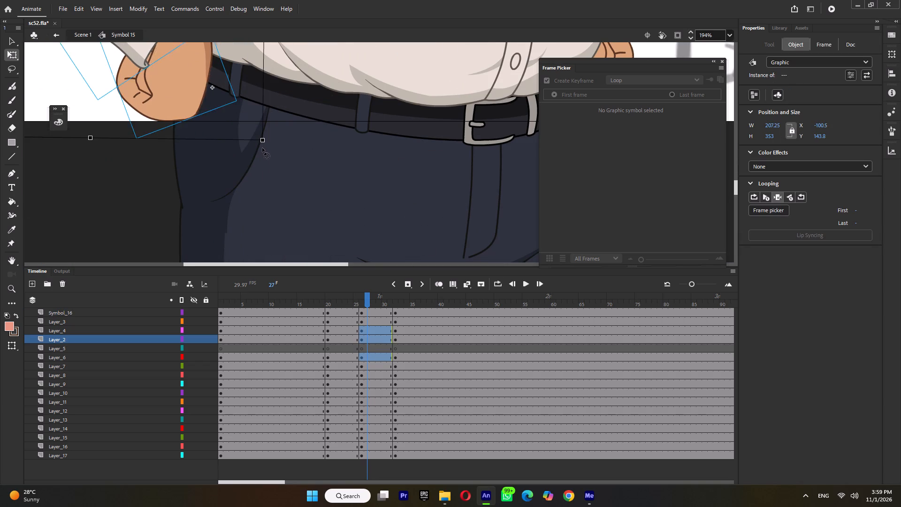
{"action": "scroll", "coordinate": [265, 162], "scroll_direction": "down", "scroll_amount": 10, "text": "ctrl"}
{"action": "left_click", "coordinate": [217, 65], "text": "shift"}
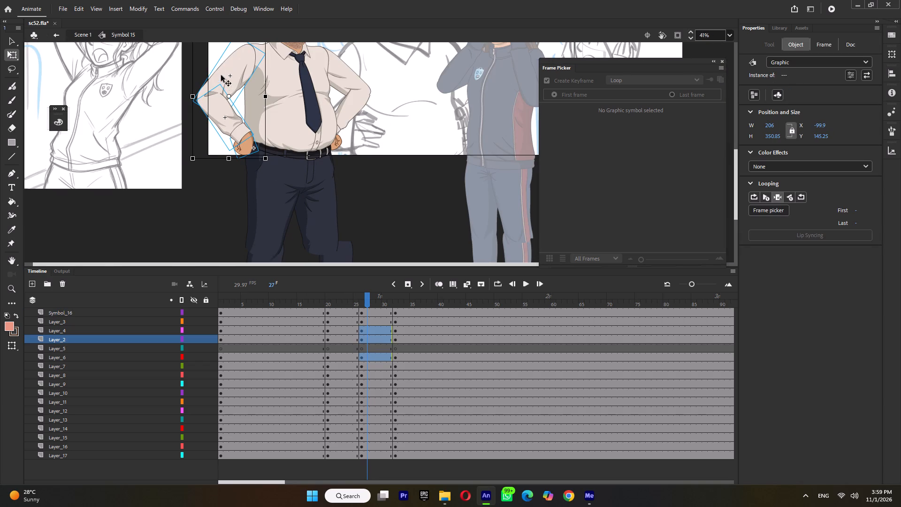
Take the upper arm out of the selection, set the pivot at the elbow and rotate the forearm and hand slightly toward the body.
{"action": "left_click", "coordinate": [221, 75], "text": "shift"}
{"action": "left_click_drag", "start_coordinate": [227, 121], "coordinate": [205, 99]}
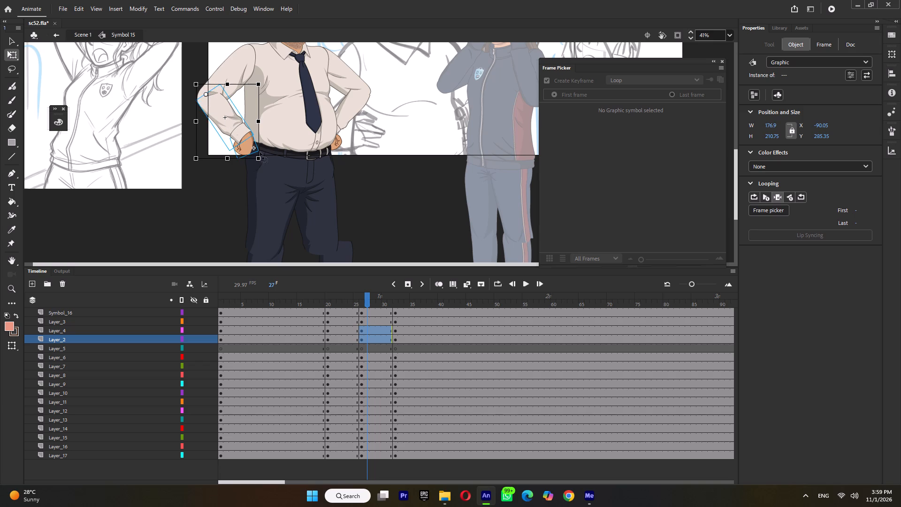
{"action": "scroll", "coordinate": [266, 155], "scroll_direction": "up", "scroll_amount": 7, "text": "ctrl"}
{"action": "left_click_drag", "start_coordinate": [261, 165], "coordinate": [267, 162]}
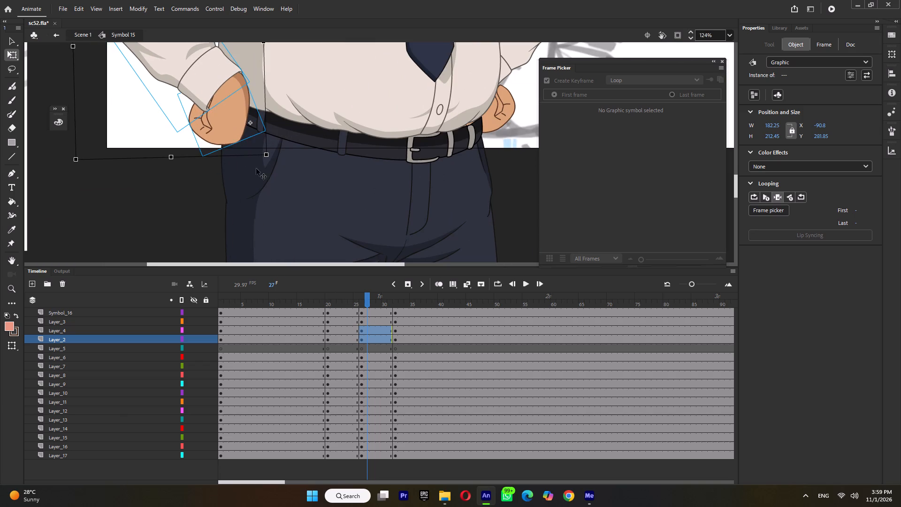
Rotate the fist (Tween 18 copy 2) on that arm slightly around its wrist.
{"action": "left_click", "coordinate": [197, 181]}
{"action": "left_click", "coordinate": [216, 125]}
{"action": "left_click_drag", "start_coordinate": [199, 159], "coordinate": [192, 154]}
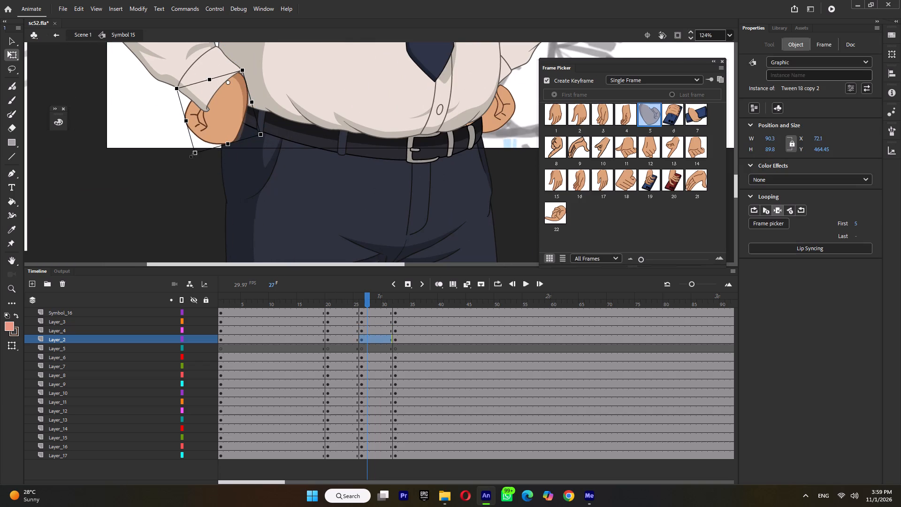
At frame 21, nudge the man's opposite forearm (Tween 13) toward his body to X 330.15.
{"action": "scroll", "coordinate": [194, 156], "scroll_direction": "down", "scroll_amount": 9, "text": "ctrl"}
{"action": "left_click_drag", "start_coordinate": [370, 81], "coordinate": [364, 99]}
{"action": "left_click", "coordinate": [317, 306]}
{"action": "left_click", "coordinate": [335, 303]}
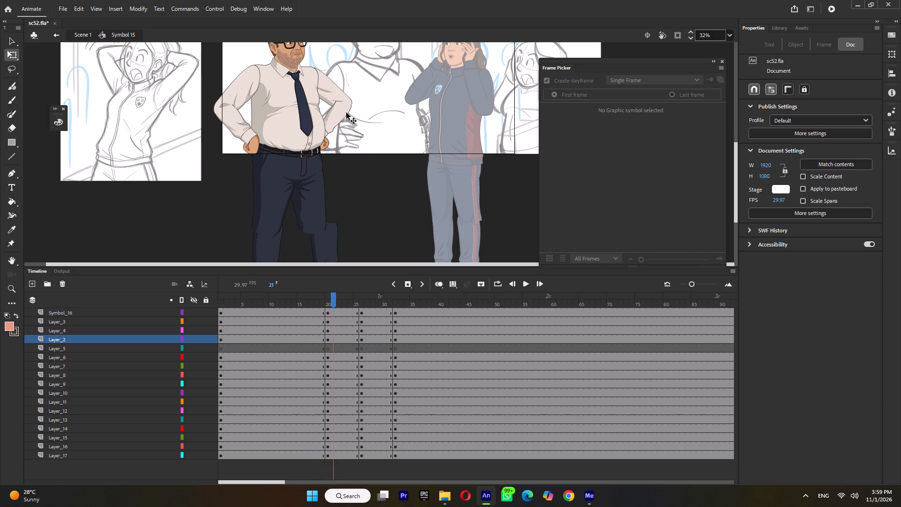
{"action": "left_click", "coordinate": [341, 109]}
{"action": "scroll", "coordinate": [342, 109], "scroll_direction": "up", "scroll_amount": 10, "text": "ctrl"}
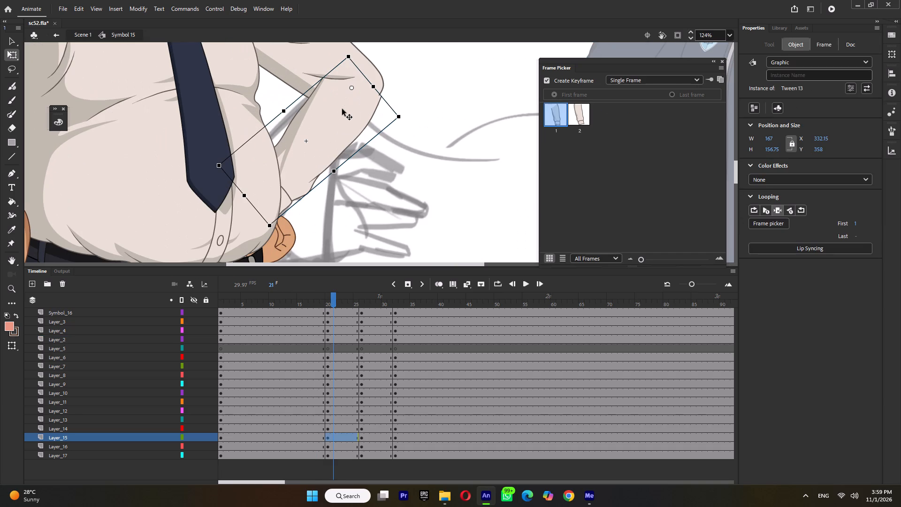
{"action": "key", "text": "Left"}
{"action": "key", "text": "Left"}
{"action": "key", "text": "Left"}
{"action": "key", "text": "Left"}
{"action": "key", "text": "Left"}
{"action": "key", "text": "Left"}
{"action": "key", "text": "Left"}
{"action": "key", "text": "Left"}
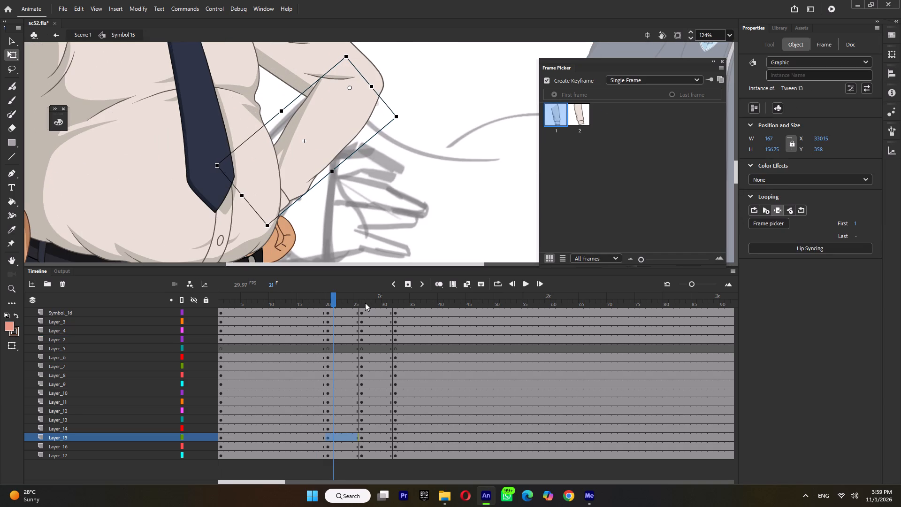
At frame 26, nudge the man's forearm (Tween 13, Layer_15) slightly toward his body and compare it with the adjacent keyframes.
{"action": "left_click", "coordinate": [361, 440]}
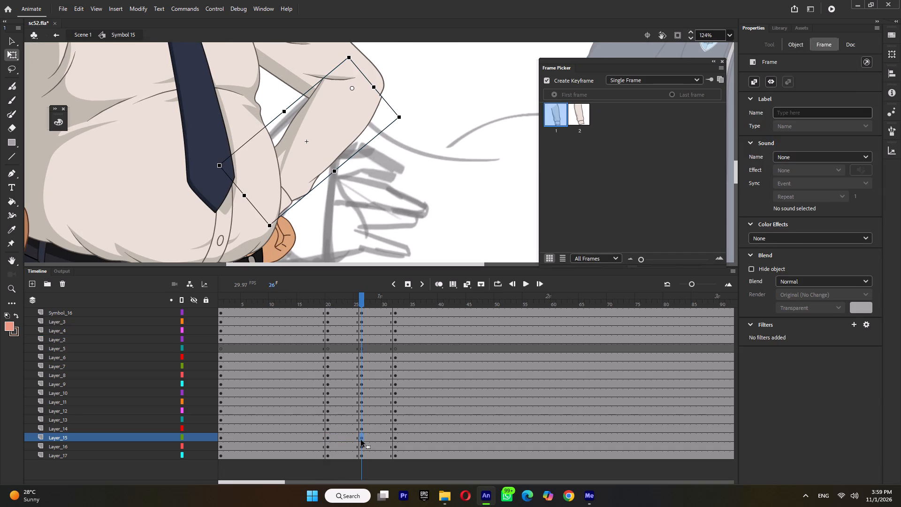
{"action": "key", "text": "Left"}
{"action": "key", "text": "Left"}
{"action": "key", "text": "Left"}
{"action": "key", "text": "Left"}
{"action": "key", "text": "Left"}
{"action": "key", "text": "Left"}
{"action": "key", "text": "Left"}
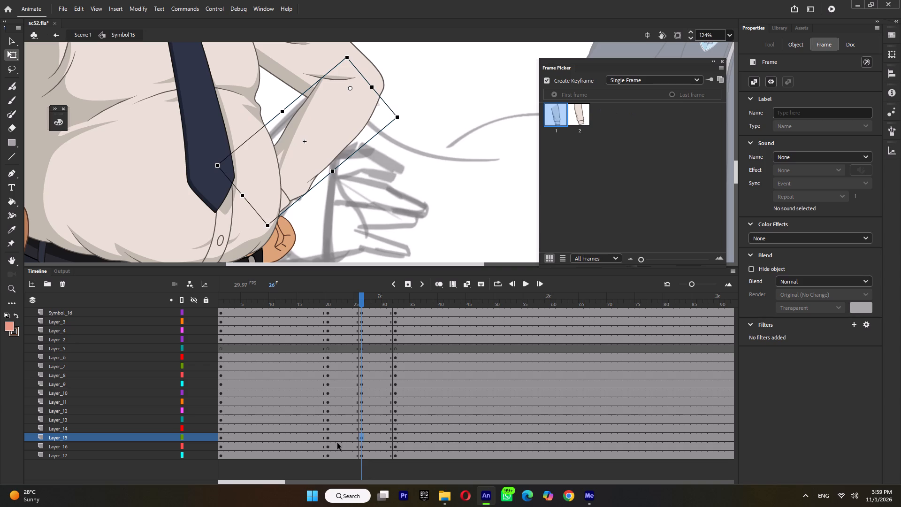
{"action": "left_click", "coordinate": [340, 438]}
{"action": "left_click_drag", "start_coordinate": [339, 438], "coordinate": [396, 437]}
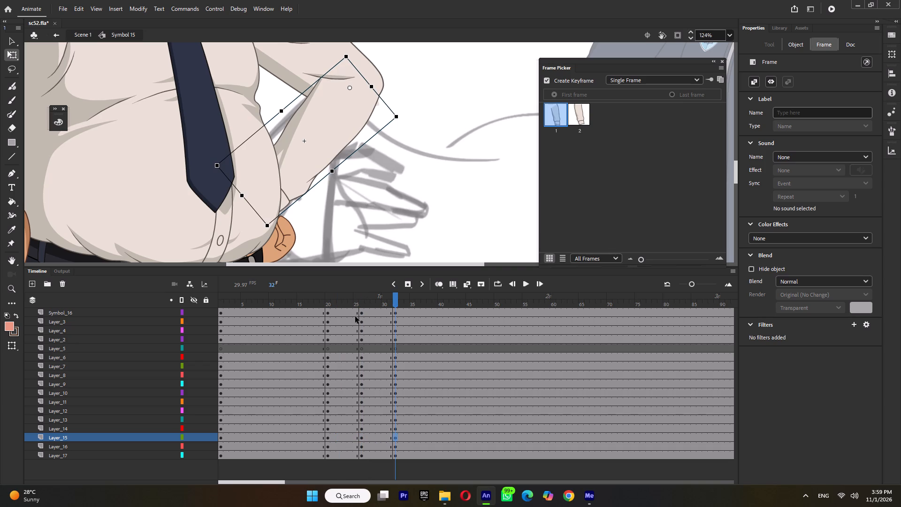
{"action": "left_click", "coordinate": [349, 294]}
{"action": "left_click", "coordinate": [365, 300]}
At frame 27, select that whole arm with its fist, move its pivot to the shoulder and rotate it slightly outward.
{"action": "scroll", "coordinate": [337, 172], "scroll_direction": "down", "scroll_amount": 4, "text": "ctrl"}
{"action": "left_click_drag", "start_coordinate": [375, 98], "coordinate": [342, 143]}
{"action": "left_click", "coordinate": [310, 210], "text": "shift"}
{"action": "left_click_drag", "start_coordinate": [313, 133], "coordinate": [281, 76]}
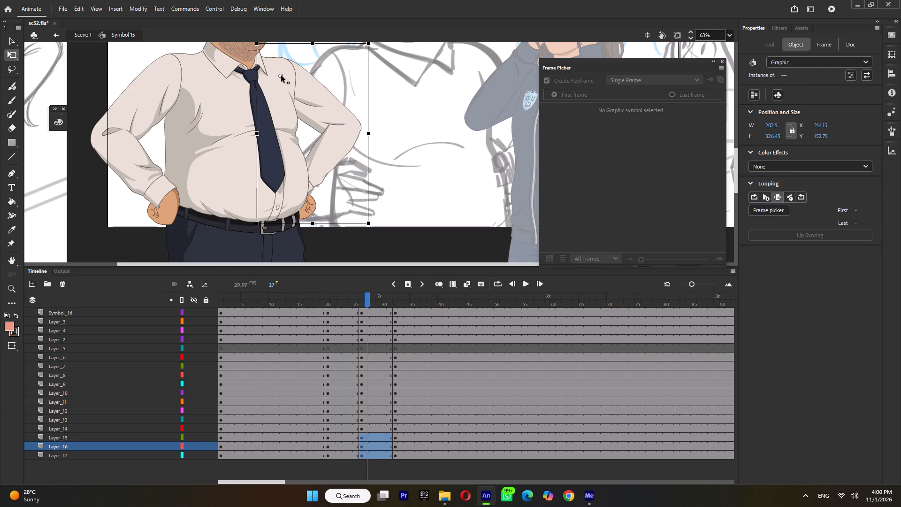
{"action": "left_click_drag", "start_coordinate": [281, 76], "coordinate": [284, 68]}
{"action": "left_click_drag", "start_coordinate": [365, 226], "coordinate": [373, 226]}
Take the upper arm out of the selection, set the pivot at the elbow and rotate the forearm and hand slightly toward the body.
{"action": "left_click", "coordinate": [333, 108], "text": "shift"}
{"action": "left_click_drag", "start_coordinate": [327, 167], "coordinate": [351, 123]}
{"action": "left_click_drag", "start_coordinate": [278, 230], "coordinate": [272, 230]}
{"action": "left_click", "coordinate": [332, 204], "text": "ctrl"}
{"action": "scroll", "coordinate": [332, 204], "scroll_direction": "down", "scroll_amount": 4, "text": "ctrl"}
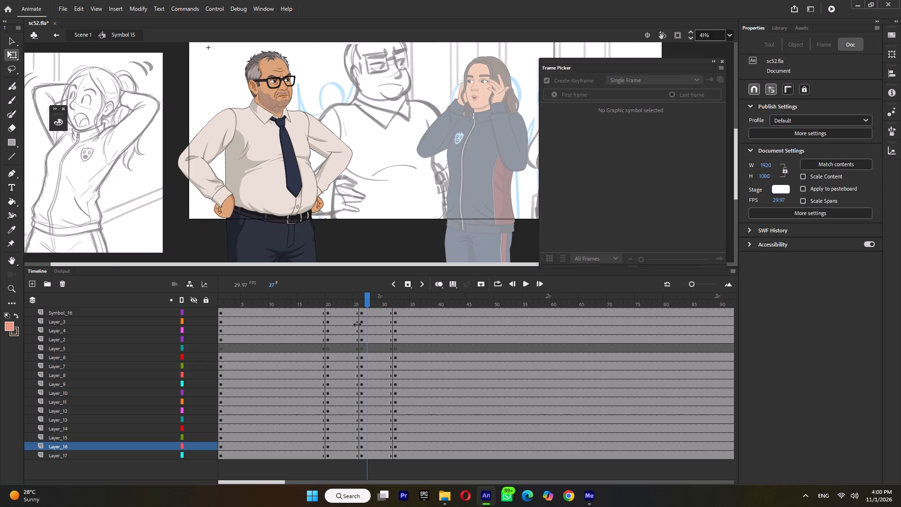
At frame 27, select the man's whole figure, nudge it slightly down, move its pivot below the hips and rotate it slightly clockwise.
{"action": "left_click", "coordinate": [345, 302]}
{"action": "left_click", "coordinate": [370, 304]}
{"action": "left_click_drag", "start_coordinate": [146, 73], "coordinate": [382, 247]}
{"action": "key", "text": "Down"}
{"action": "key", "text": "Down"}
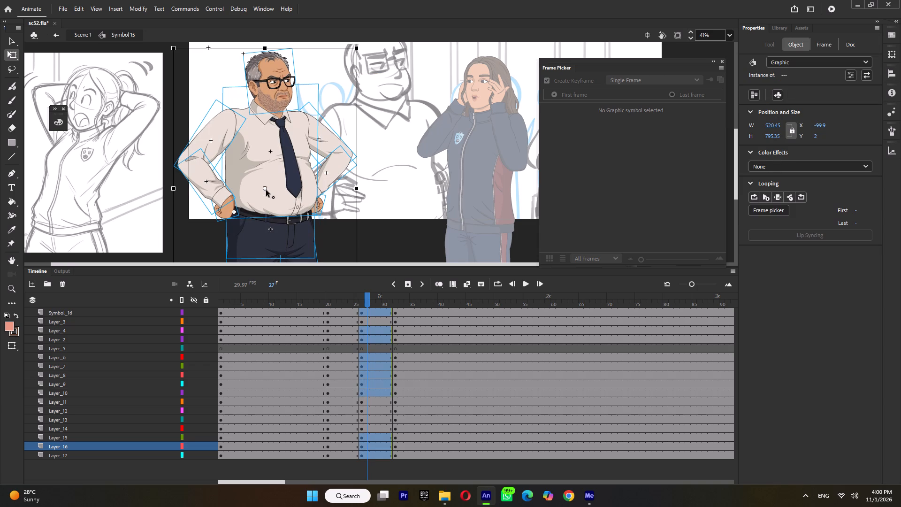
{"action": "key", "text": "Up"}
{"action": "left_click_drag", "start_coordinate": [266, 187], "coordinate": [253, 275]}
{"action": "scroll", "coordinate": [358, 47], "scroll_direction": "up", "scroll_amount": 3, "text": "ctrl"}
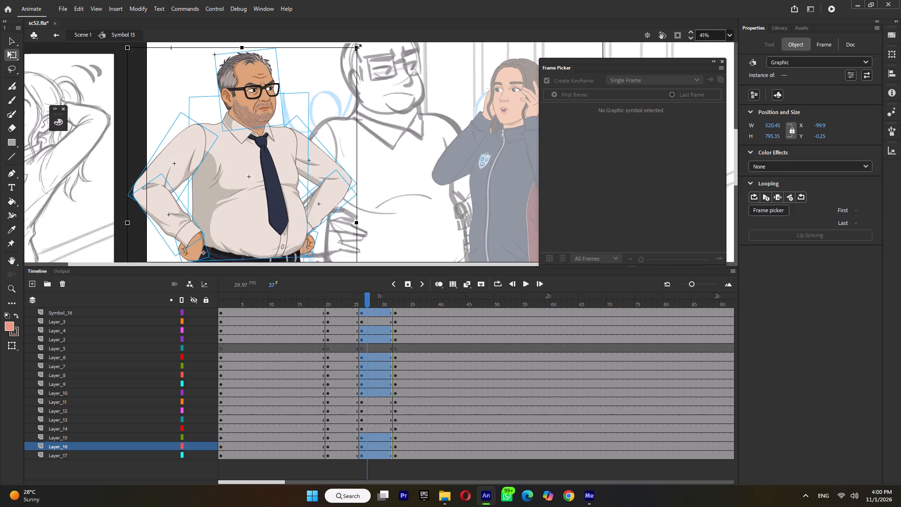
{"action": "scroll", "coordinate": [359, 46], "scroll_direction": "up", "scroll_amount": 8, "text": "ctrl"}
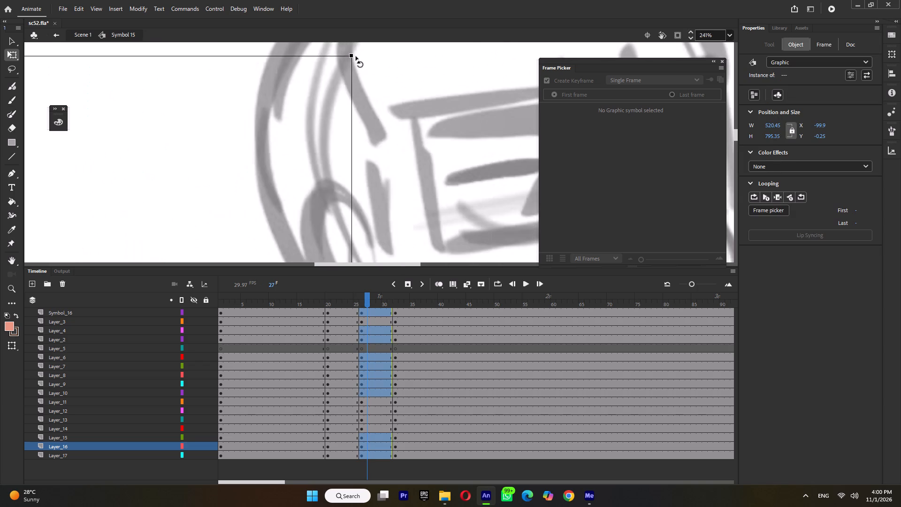
{"action": "left_click_drag", "start_coordinate": [356, 56], "coordinate": [361, 59]}
{"action": "scroll", "coordinate": [363, 61], "scroll_direction": "down", "scroll_amount": 15, "text": "ctrl"}
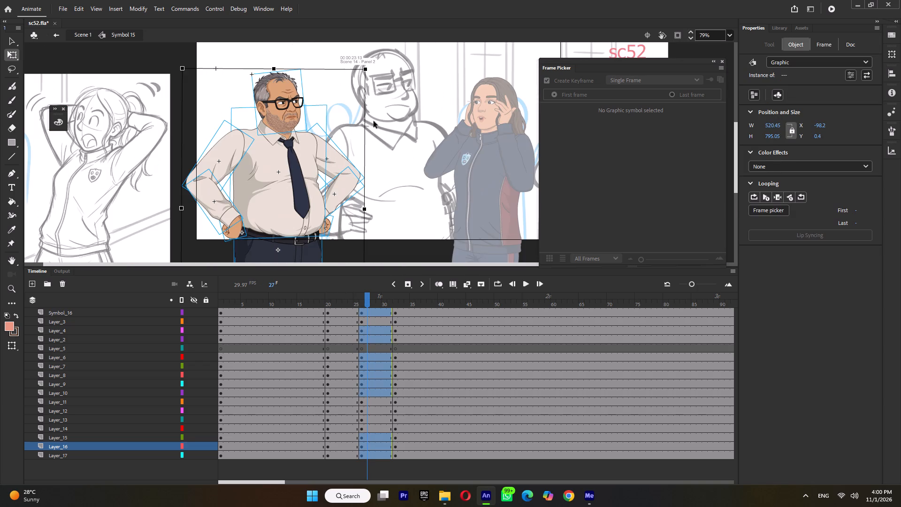
Create classic tweens on all layers across the frame 20–26 and 26–32 spans.
{"action": "double_click", "coordinate": [342, 299]}
{"action": "key", "text": "ctrl+m"}
{"action": "double_click", "coordinate": [377, 300]}
{"action": "key", "text": "ctrl+m"}
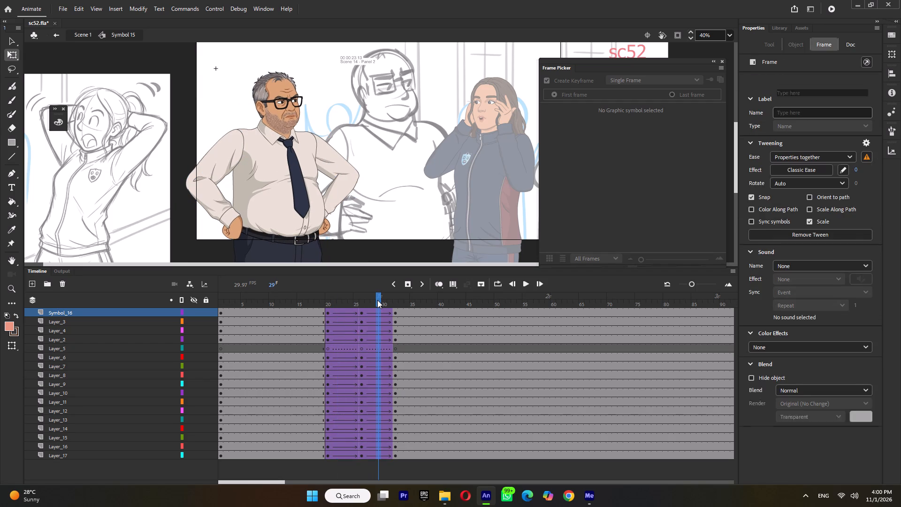
Play back Symbol 15 to check the man's tweened movement.
{"action": "scroll", "coordinate": [353, 333], "scroll_direction": "up", "scroll_amount": 10}
{"action": "scroll", "coordinate": [363, 237], "scroll_direction": "down", "scroll_amount": 5, "text": "ctrl"}
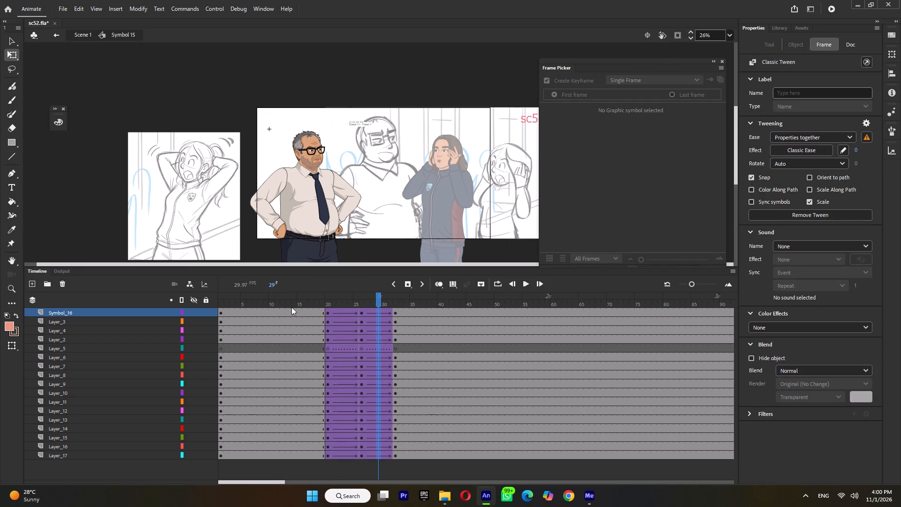
{"action": "left_click", "coordinate": [290, 306]}
{"action": "key", "text": "Return"}
{"action": "key", "text": "Return"}
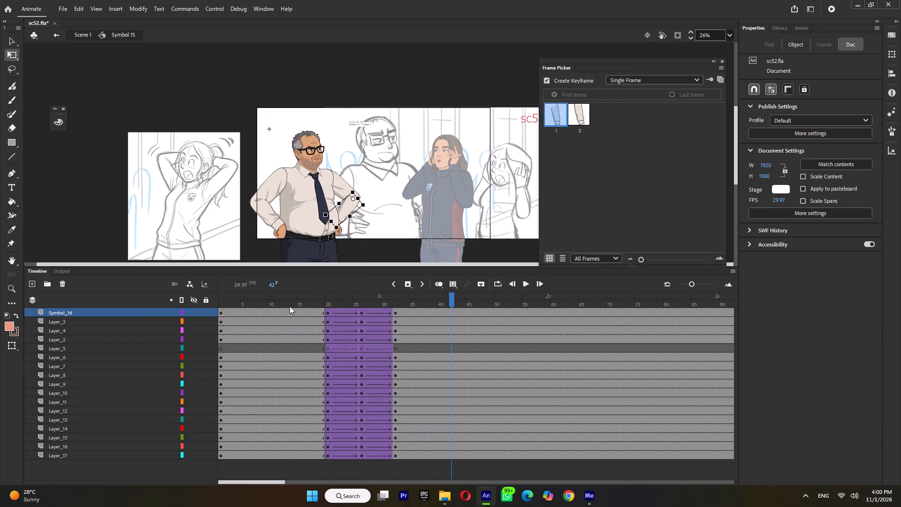
{"action": "left_click_drag", "start_coordinate": [288, 298], "coordinate": [155, 309]}
{"action": "key", "text": "Return"}
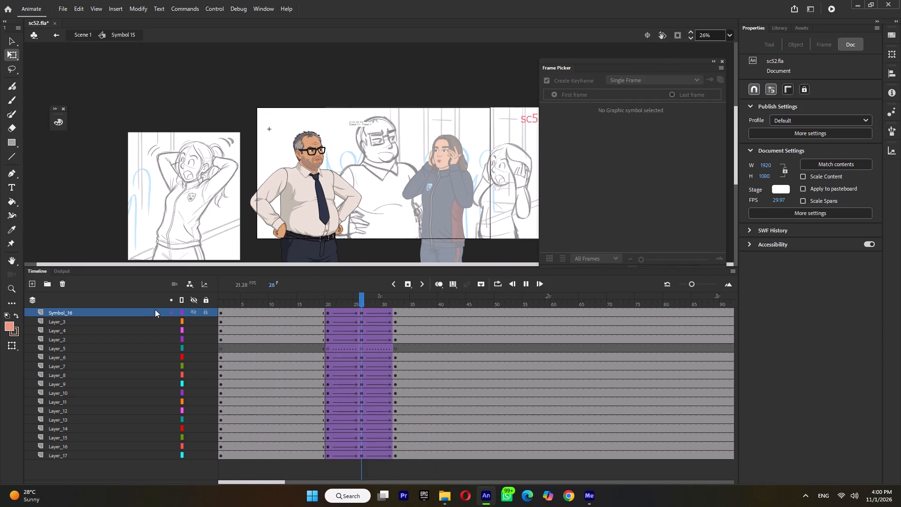
{"action": "key", "text": "Return"}
Return to Scene 1 and play the scene from the first frame to check both characters together.
{"action": "double_click", "coordinate": [172, 156]}
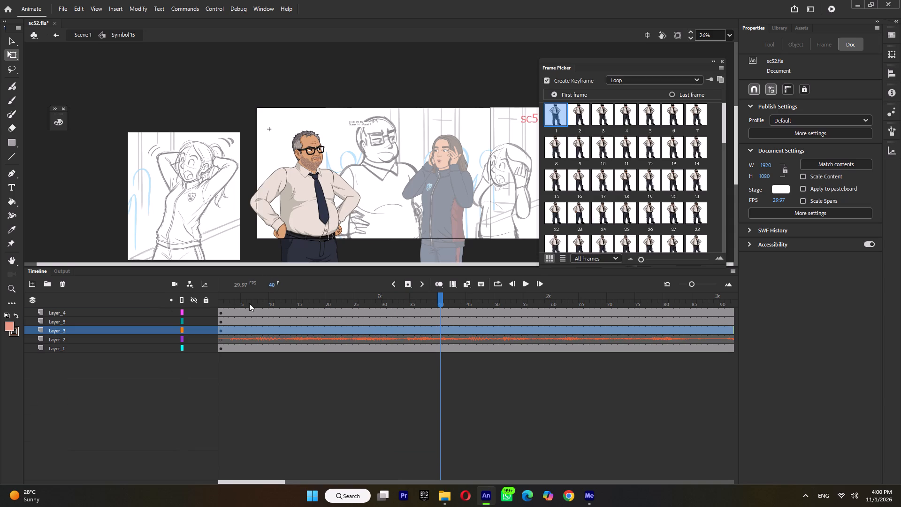
{"action": "left_click_drag", "start_coordinate": [248, 300], "coordinate": [185, 301]}
{"action": "key", "text": "Return"}
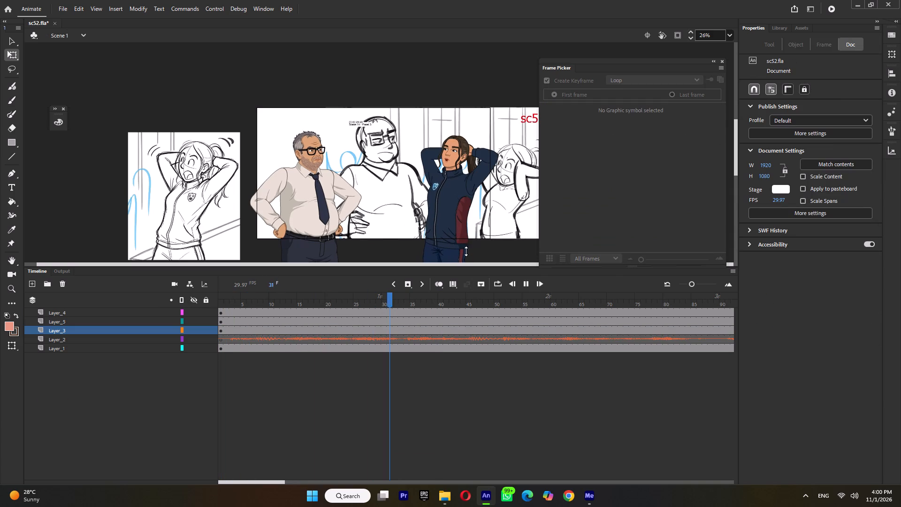
{"action": "key", "text": "Return"}
Open the woman's Symbol 9 and scrub through her pose changes up to frame 18.
{"action": "double_click", "coordinate": [438, 210]}
{"action": "left_click_drag", "start_coordinate": [252, 302], "coordinate": [269, 309]}
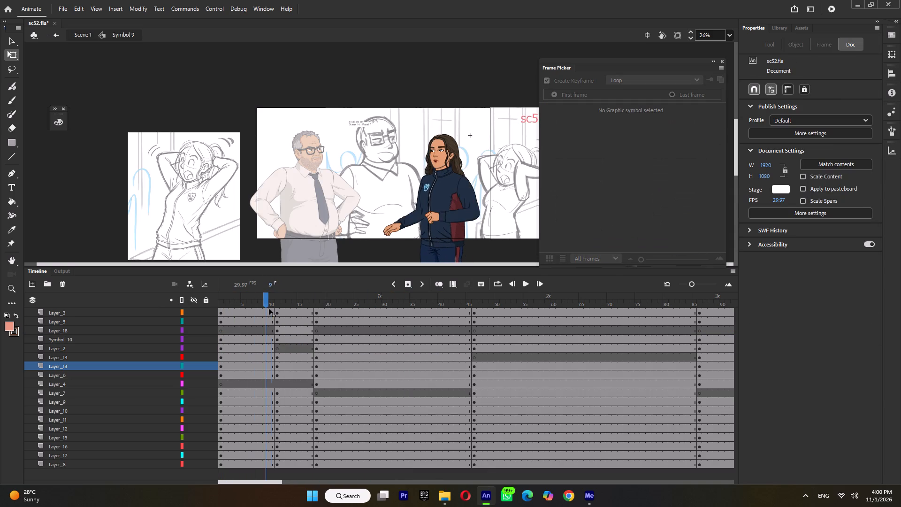
{"action": "left_click_drag", "start_coordinate": [269, 309], "coordinate": [318, 317]}
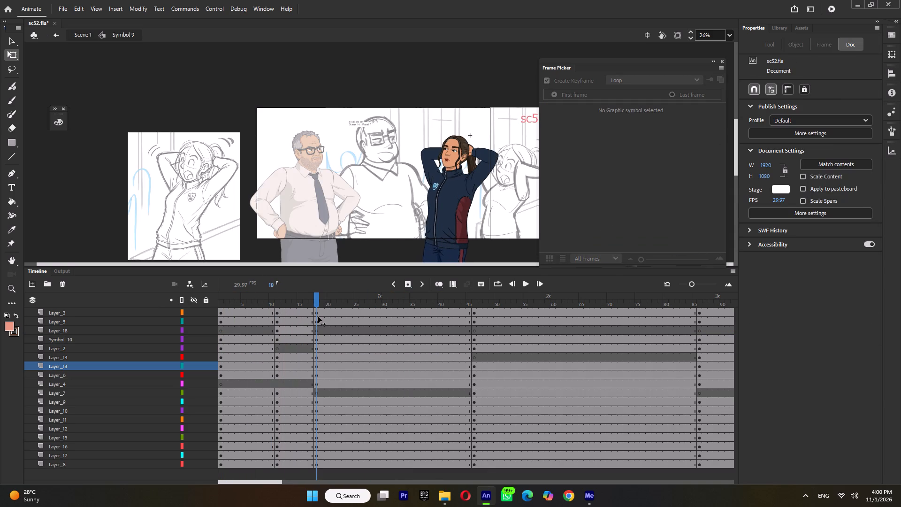
{"action": "left_click_drag", "start_coordinate": [318, 317], "coordinate": [306, 328]}
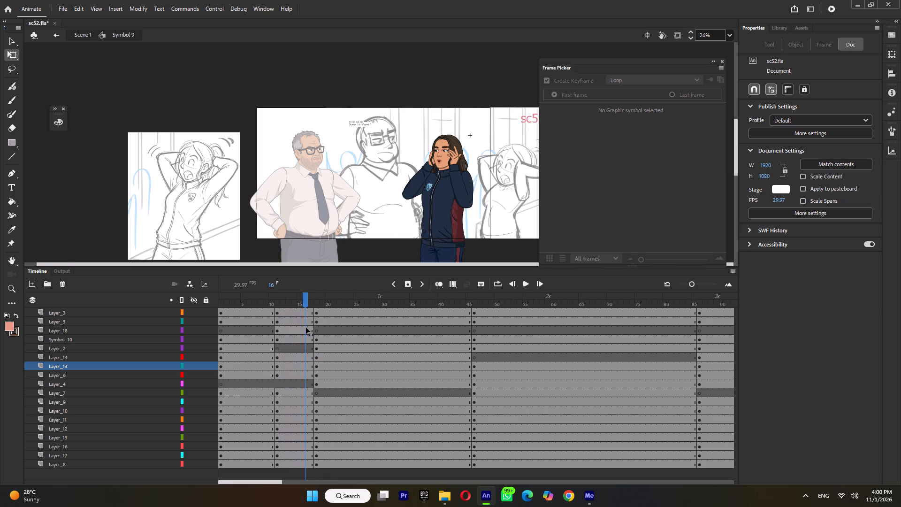
{"action": "left_click_drag", "start_coordinate": [306, 328], "coordinate": [280, 337]}
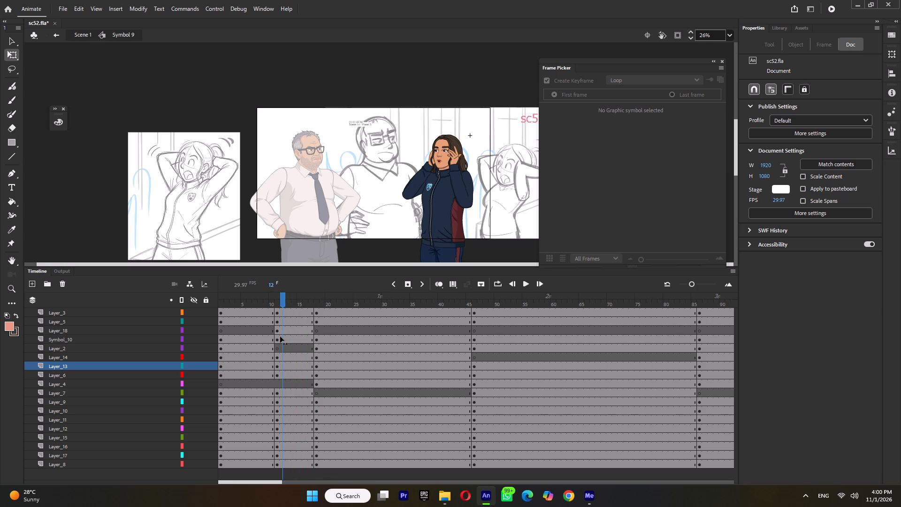
{"action": "left_click_drag", "start_coordinate": [280, 337], "coordinate": [289, 342]}
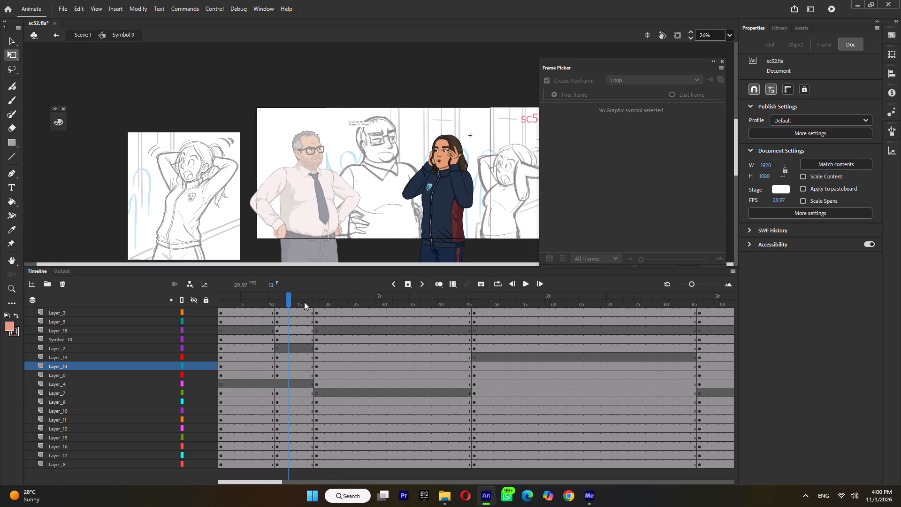
Insert keyframes on all layers at frame 13 and shift the woman's hands-on-face pose keyframes from frame 11 to frame 13.
{"action": "left_click", "coordinate": [303, 302]}
{"action": "double_click", "coordinate": [300, 302]}
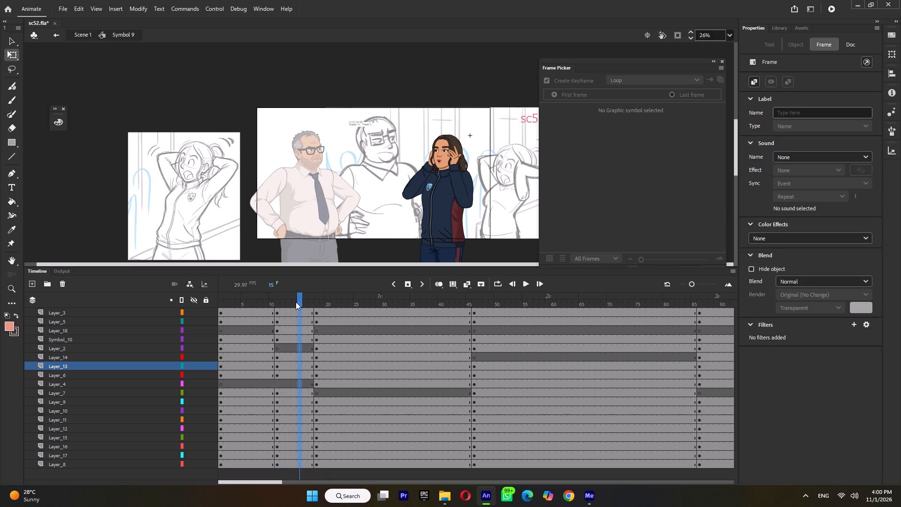
{"action": "left_click", "coordinate": [294, 300]}
{"action": "left_click", "coordinate": [288, 302]}
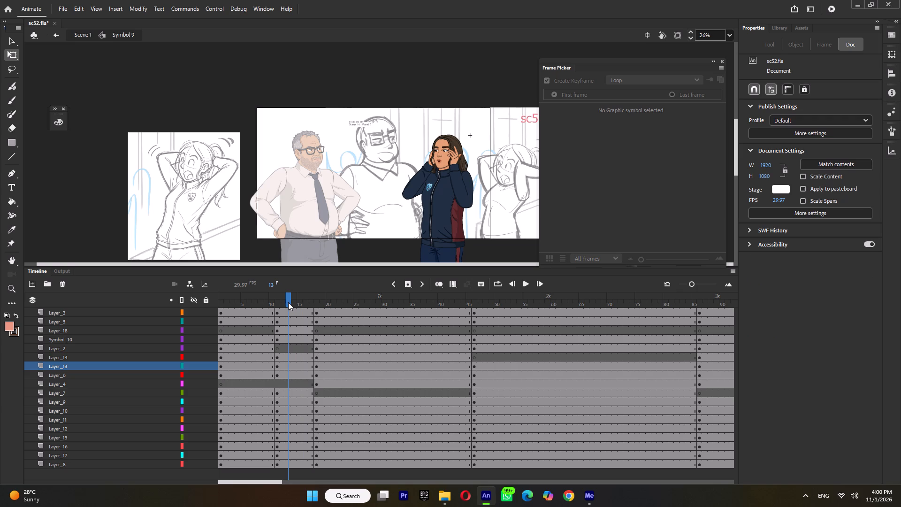
{"action": "double_click", "coordinate": [288, 302]}
{"action": "key", "text": "F6"}
{"action": "double_click", "coordinate": [278, 301]}
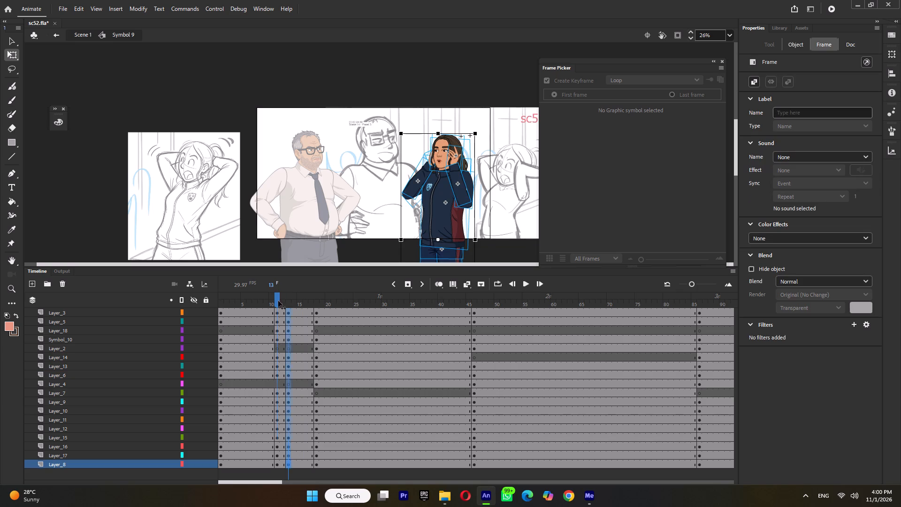
{"action": "left_click_drag", "start_coordinate": [276, 313], "coordinate": [286, 313]}
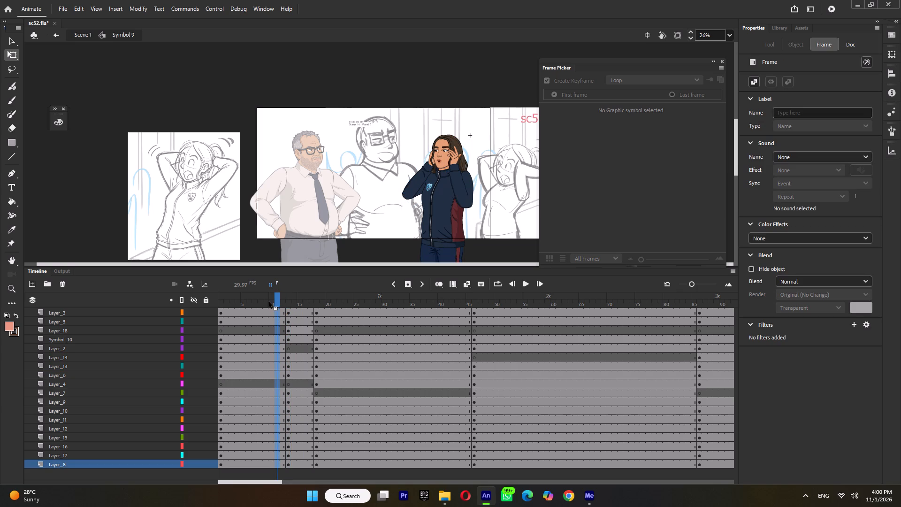
Play the woman's pose changes repeatedly from frame 9 to check the new timing.
{"action": "left_click", "coordinate": [264, 301]}
{"action": "key", "text": "Return"}
{"action": "left_click", "coordinate": [264, 301]}
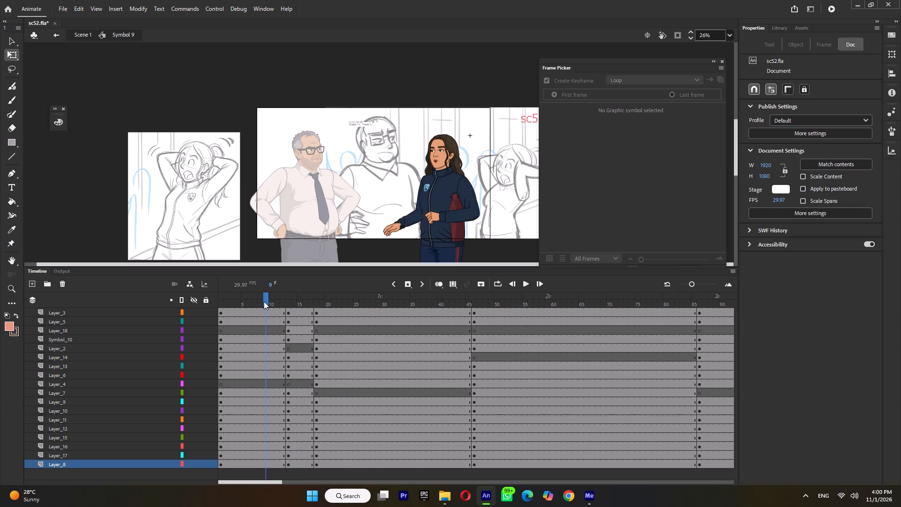
{"action": "key", "text": "Return"}
{"action": "left_click", "coordinate": [264, 301]}
{"action": "key", "text": "Return"}
{"action": "key", "text": "Return"}
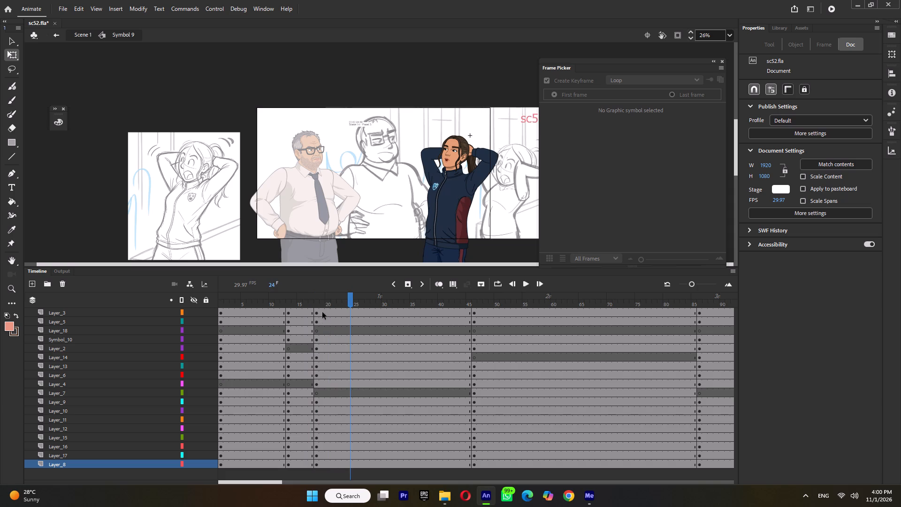
Insert keyframes on all layers at frame 23 within the woman's hands-behind-head pose.
{"action": "left_click", "coordinate": [326, 305]}
{"action": "left_click", "coordinate": [340, 304]}
{"action": "double_click", "coordinate": [345, 304]}
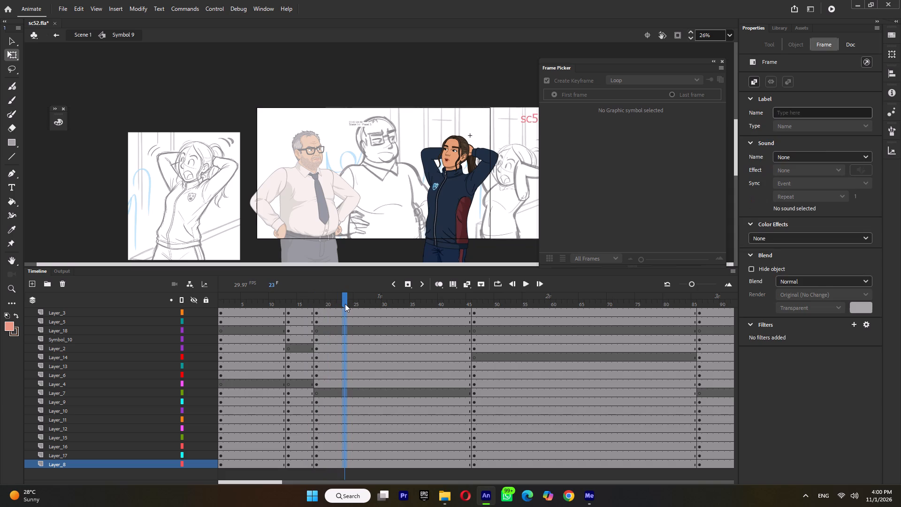
{"action": "key", "text": "F6"}
Scrub through the woman's poses between frames 55 and 7, and select frame 7 across all layers.
{"action": "left_click_drag", "start_coordinate": [342, 300], "coordinate": [523, 328]}
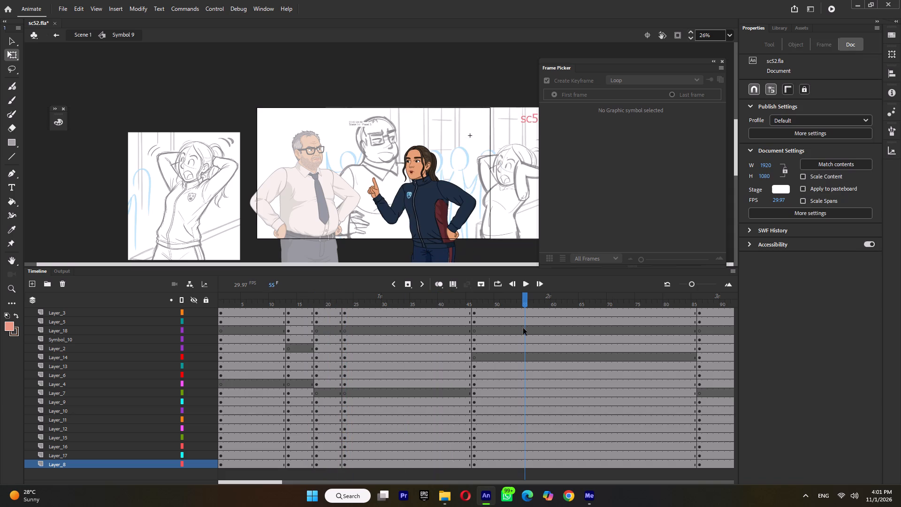
{"action": "left_click_drag", "start_coordinate": [446, 300], "coordinate": [298, 328]}
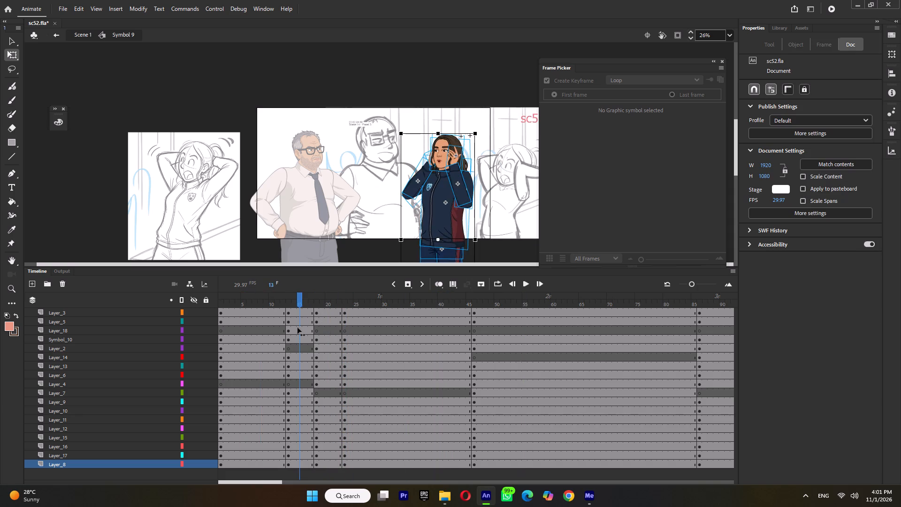
{"action": "left_click_drag", "start_coordinate": [298, 328], "coordinate": [259, 348]}
{"action": "double_click", "coordinate": [257, 300]}
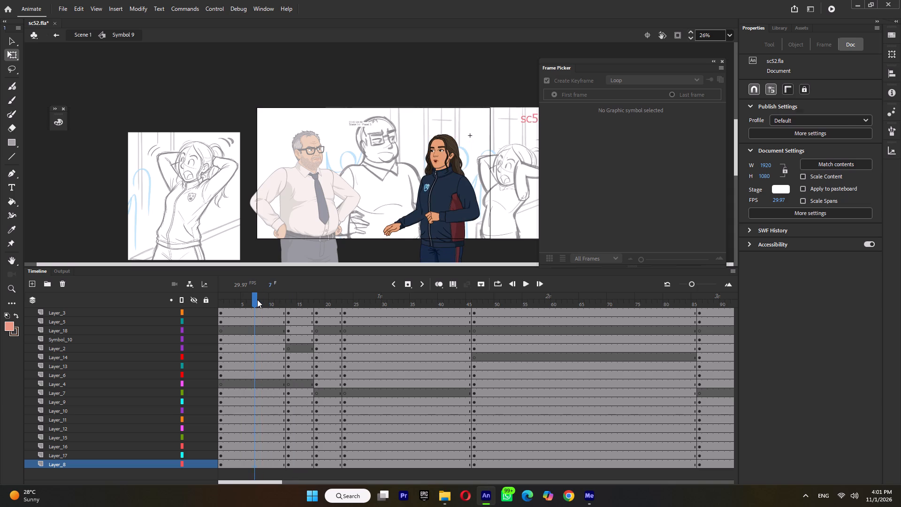